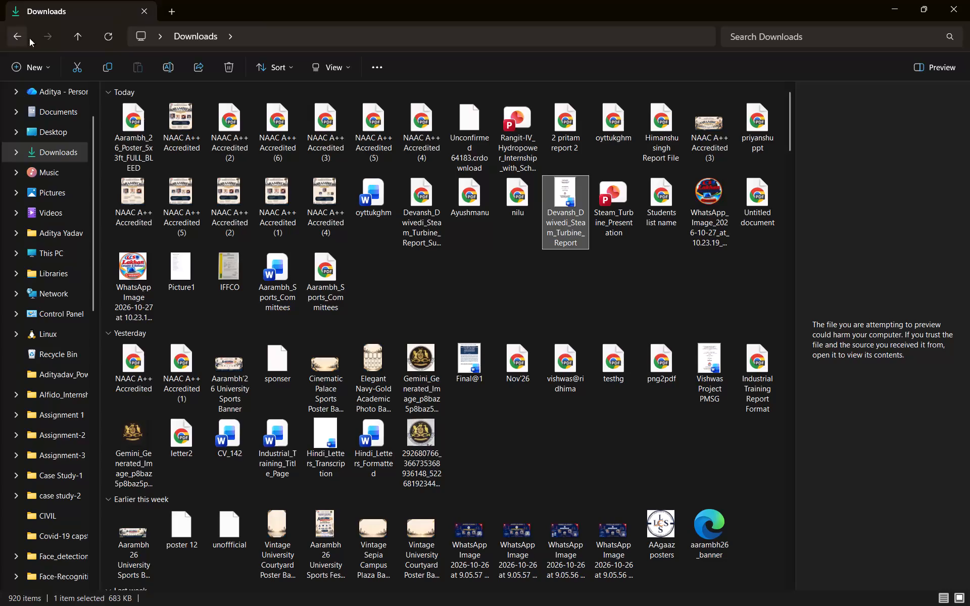
# Open the 2.29 MB residential-building training report PDF from Downloads in Word and enable editing.
pyautogui.click(109, 41)
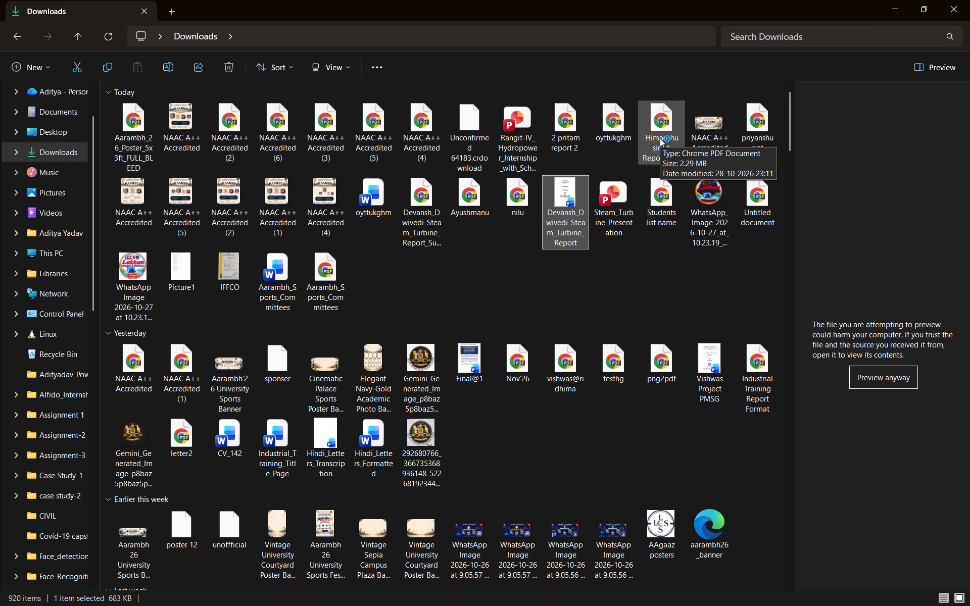
pyautogui.rightClick(660, 138)
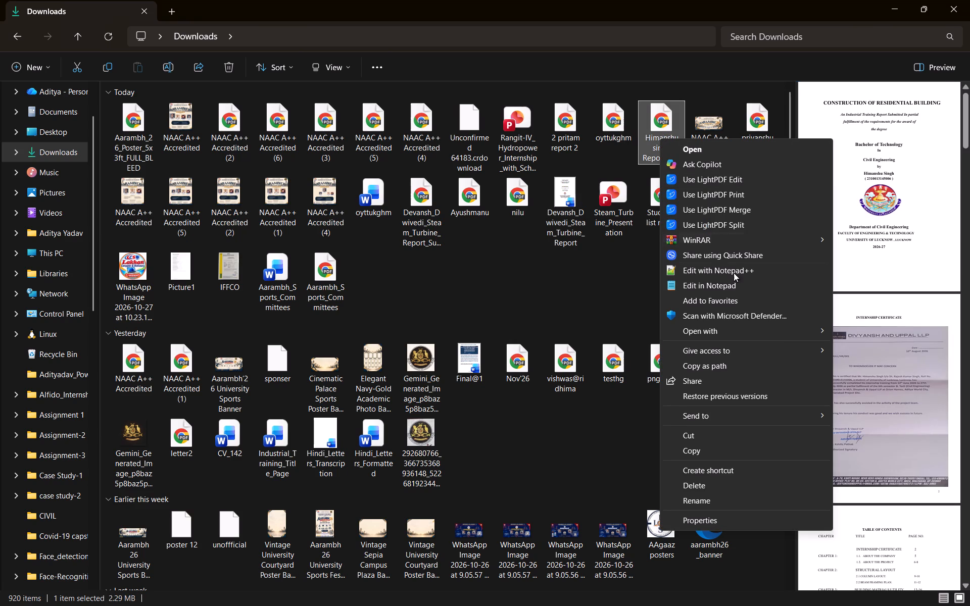
pyautogui.click(707, 330)
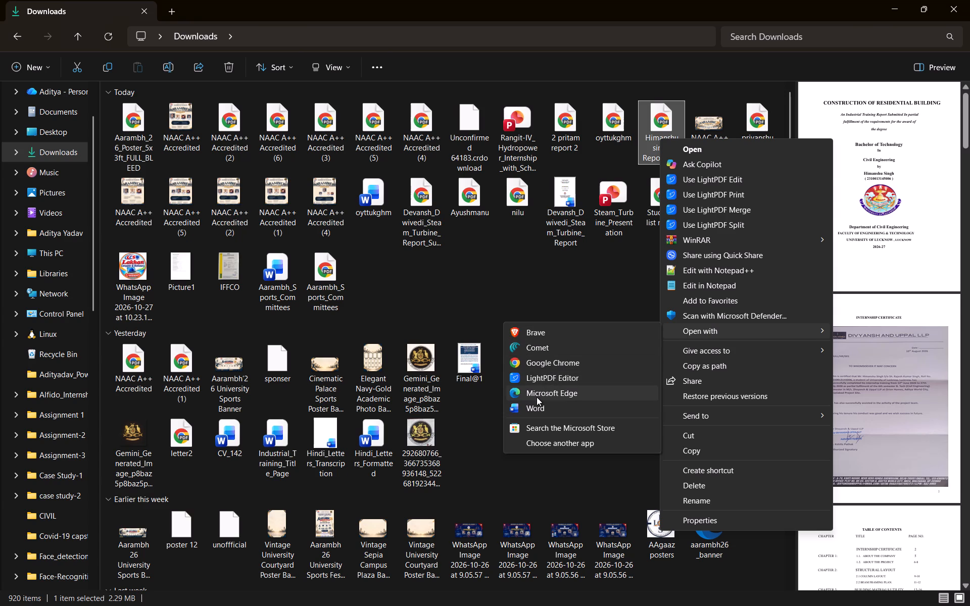
pyautogui.click(523, 409)
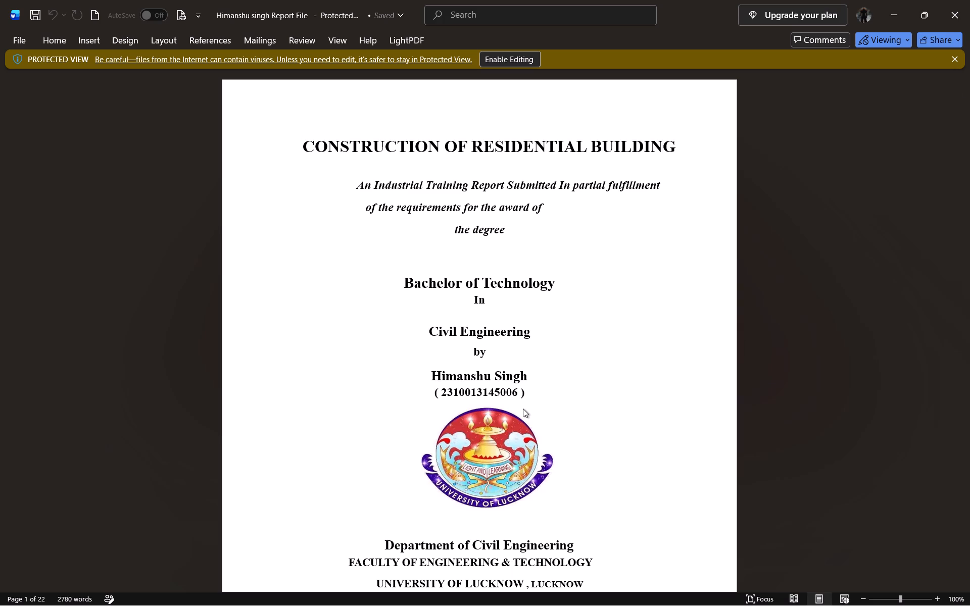
pyautogui.click(496, 61)
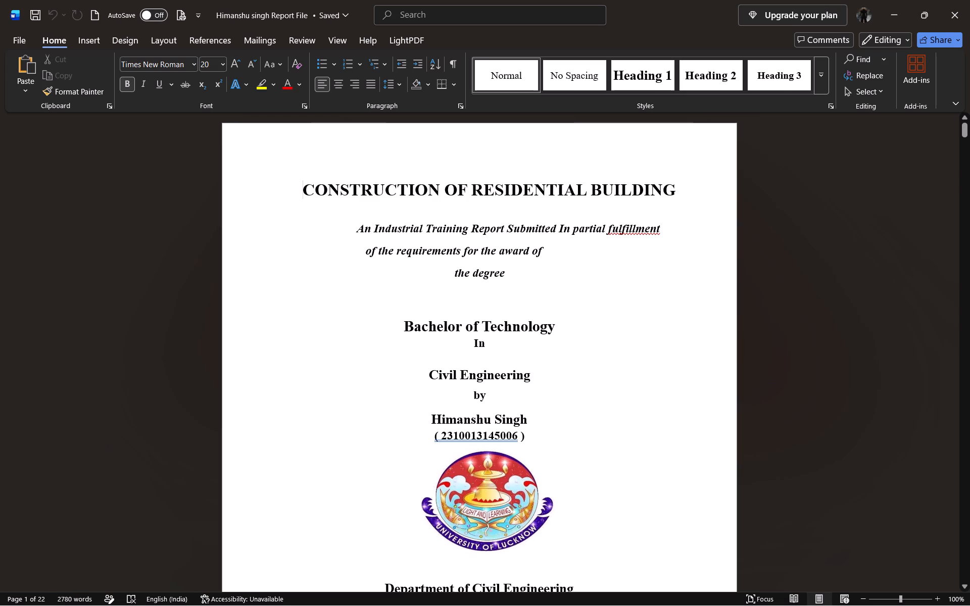
# Centre the three-line italic subtitle "An Industrial Training Report Submitted…the degree" on the cover page.
pyautogui.click(354, 227)
pyautogui.moveTo(354, 227); pyautogui.dragTo(505, 264)
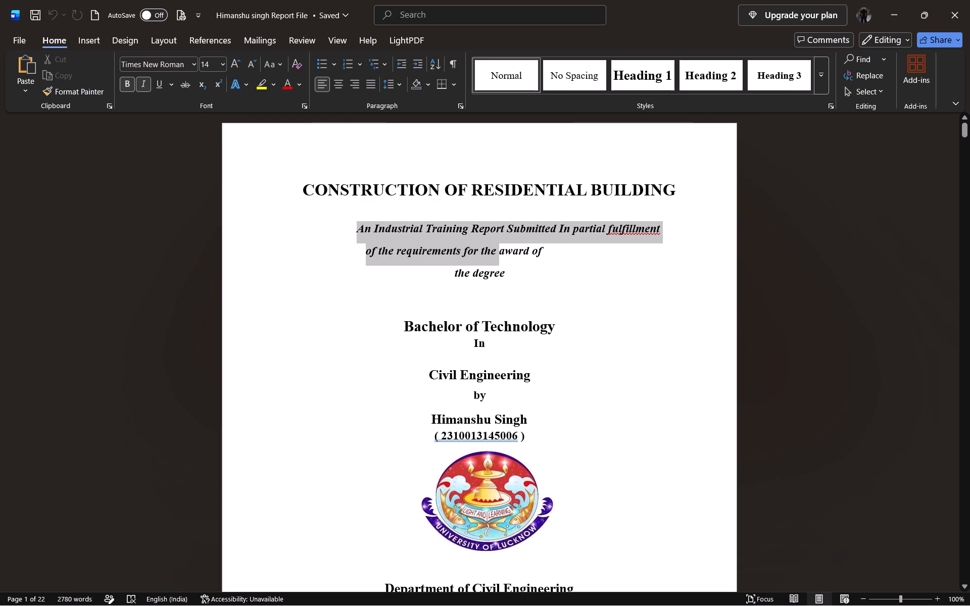
pyautogui.moveTo(505, 264); pyautogui.dragTo(517, 274)
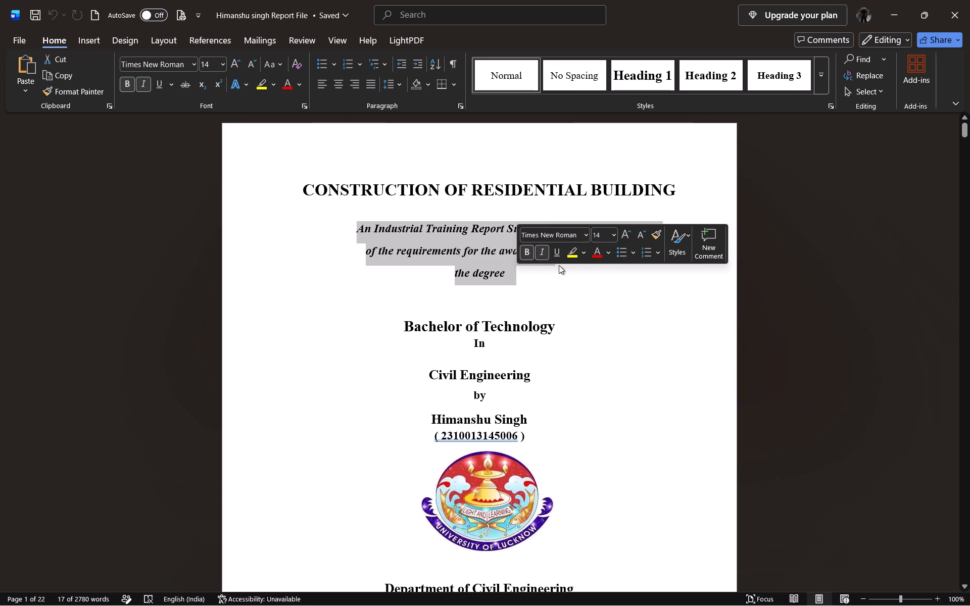
pyautogui.click(341, 88)
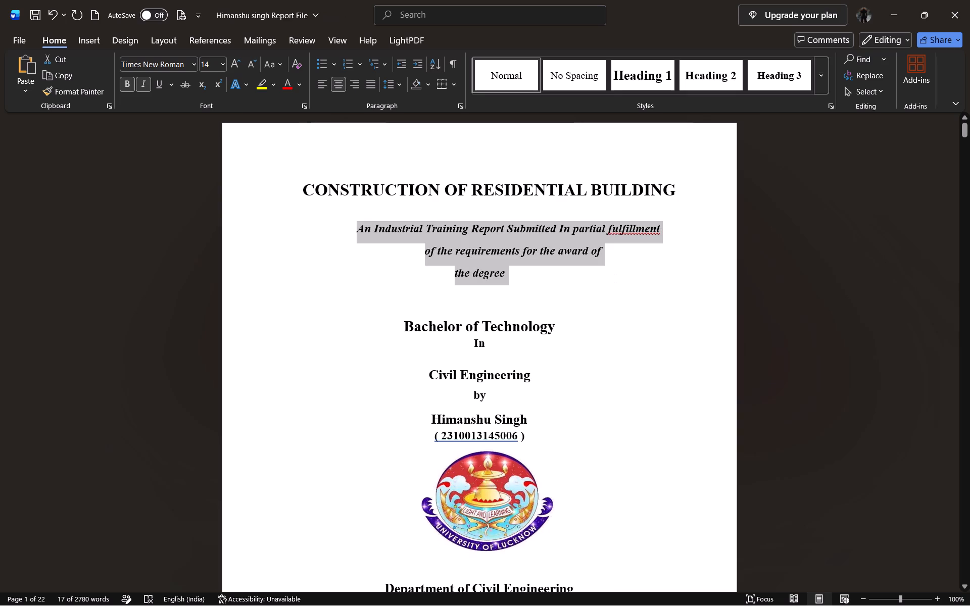
pyautogui.click(765, 406)
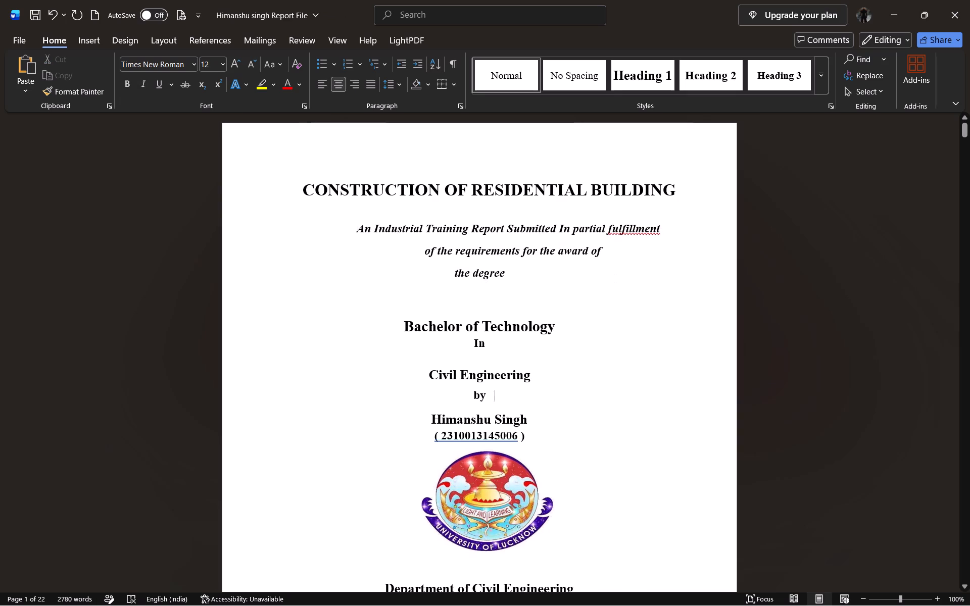
# Replace the footer page numbering with the bottom-of-page Plain Number 2 style and check it on the following pages.
pyautogui.scroll(-2, 680, 405)
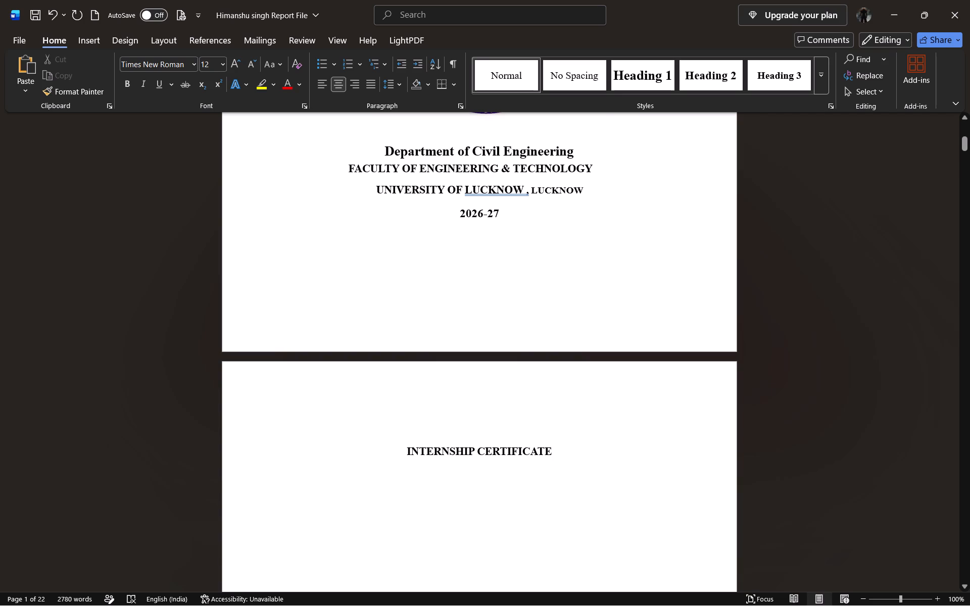
pyautogui.hscroll(1, 680, 405)
pyautogui.scroll(3, 680, 405)
pyautogui.hscroll(1, 680, 405)
pyautogui.scroll(1, 680, 405)
pyautogui.scroll(-2, 680, 405)
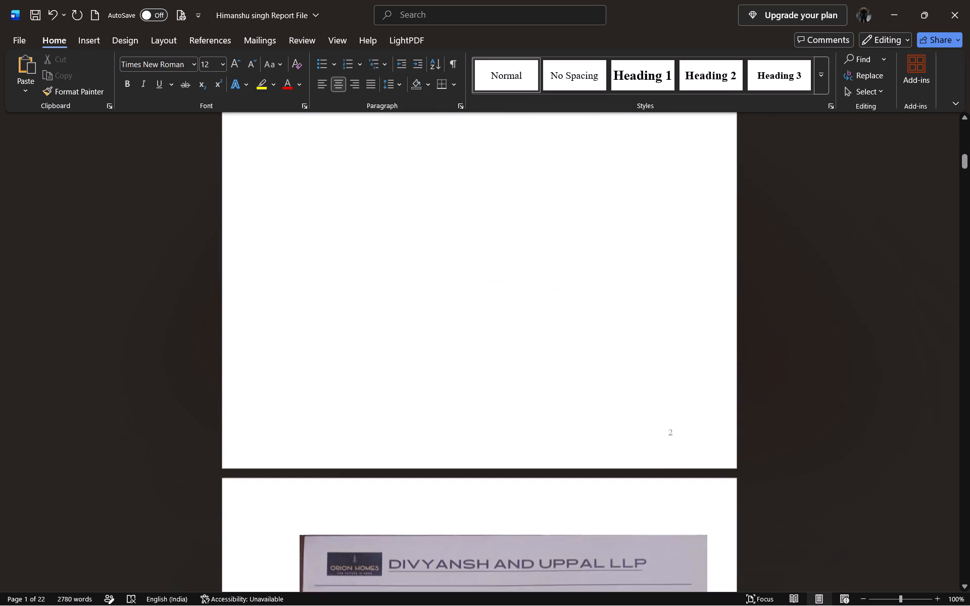
pyautogui.scroll(-2, 680, 405)
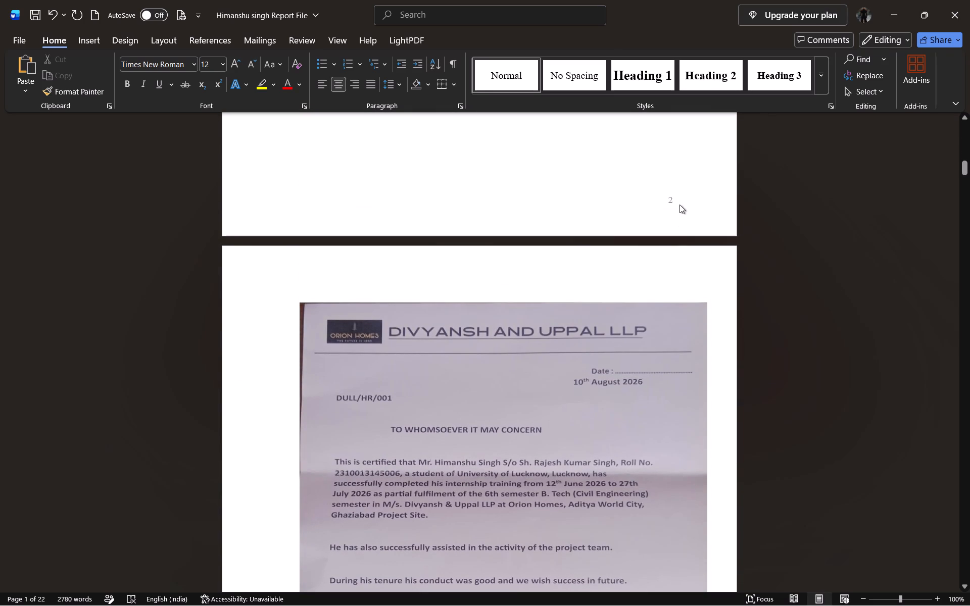
pyautogui.doubleClick(676, 200)
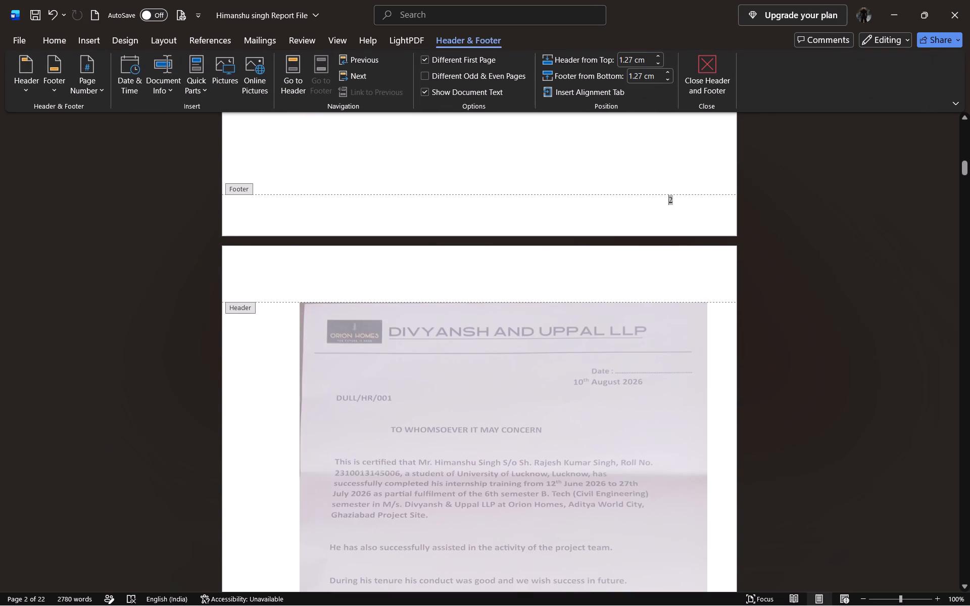
pyautogui.click(85, 89)
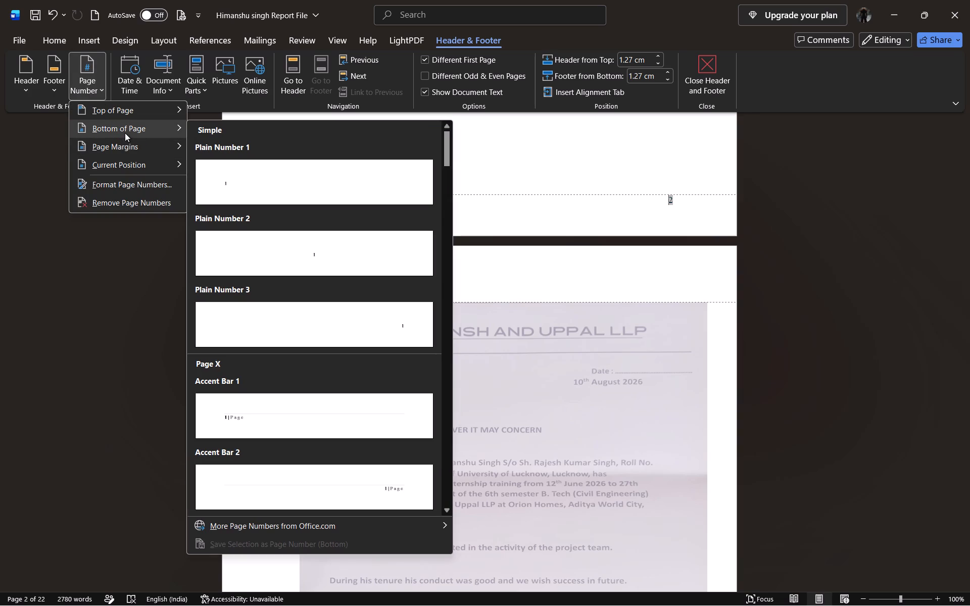
pyautogui.click(365, 253)
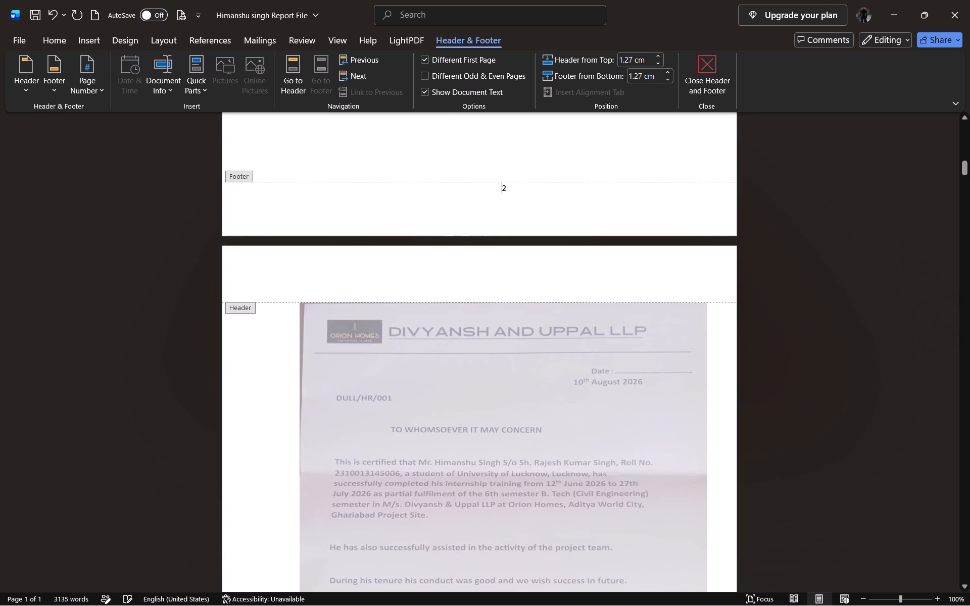
pyautogui.click(147, 312)
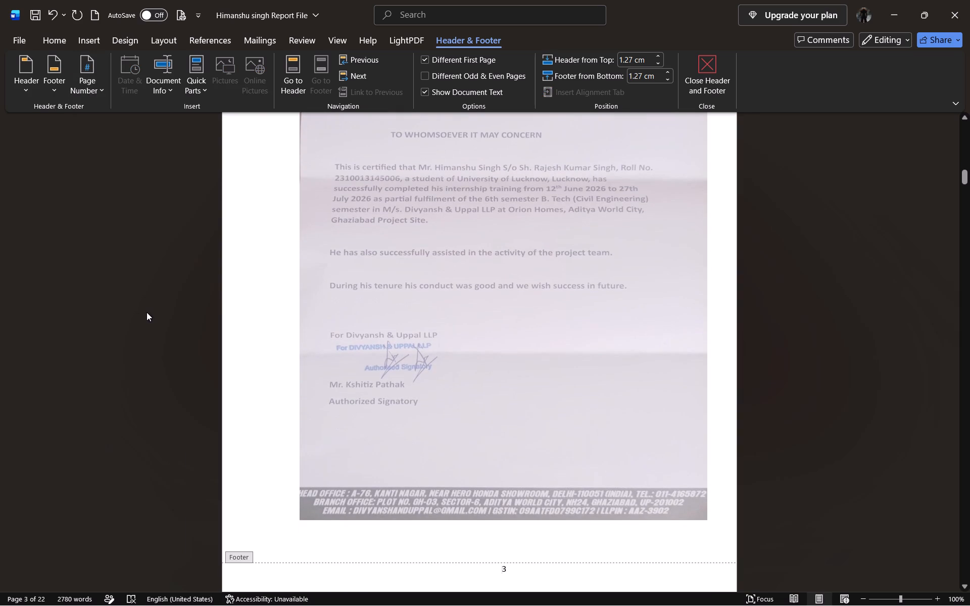
pyautogui.click(285, 343)
pyautogui.scroll(-3, 285, 343)
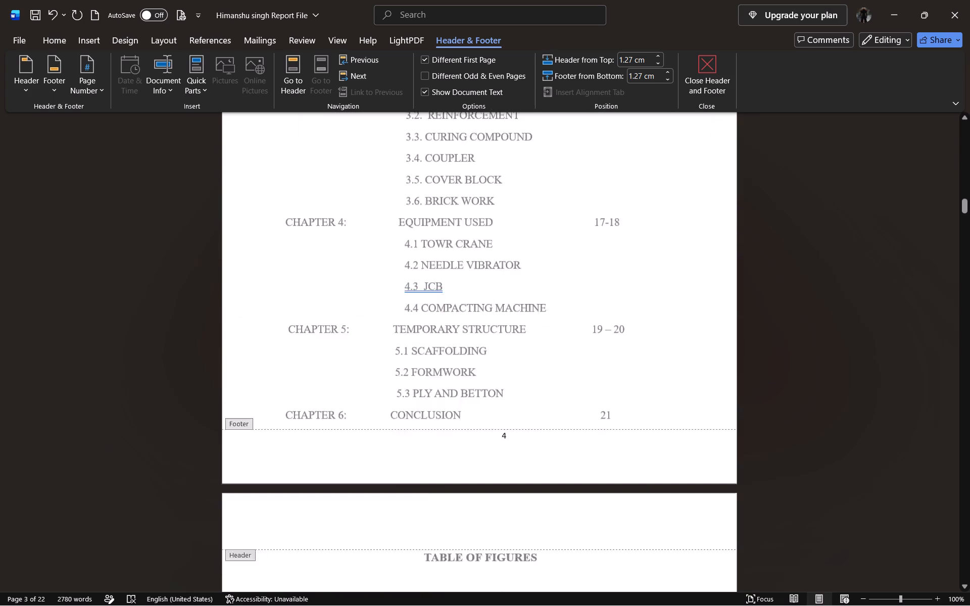
pyautogui.scroll(-2, 285, 343)
pyautogui.doubleClick(323, 391)
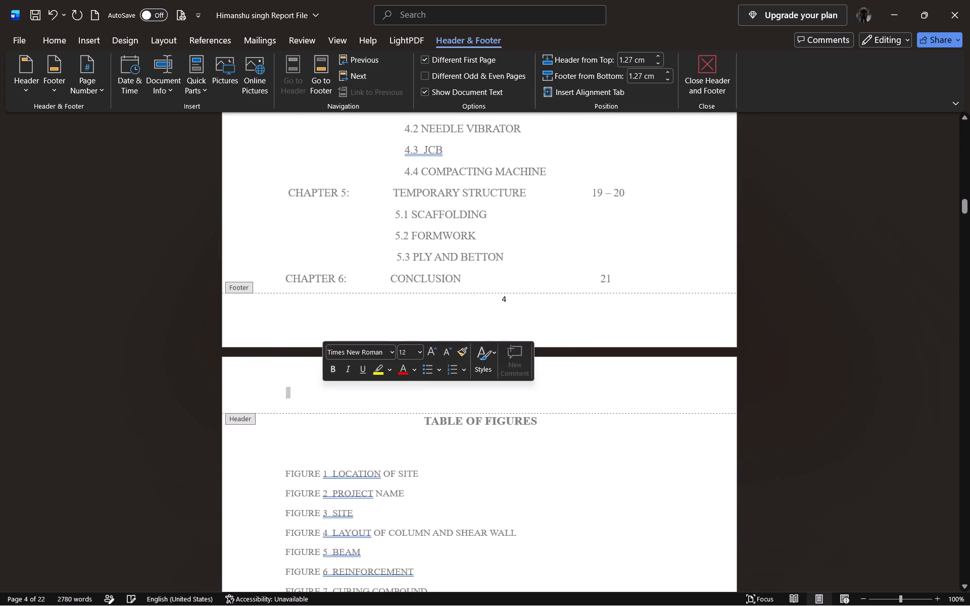
pyautogui.scroll(7, 323, 391)
# Leave footer editing, shrink the certificate image to fit on page 2 under its heading, and centre it.
pyautogui.doubleClick(323, 391)
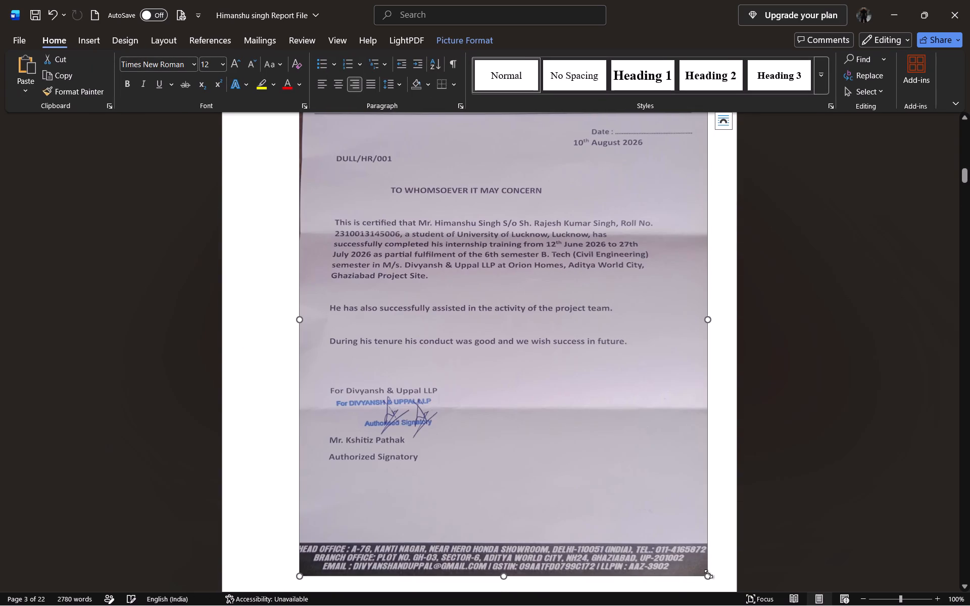
pyautogui.moveTo(709, 576); pyautogui.dragTo(690, 559)
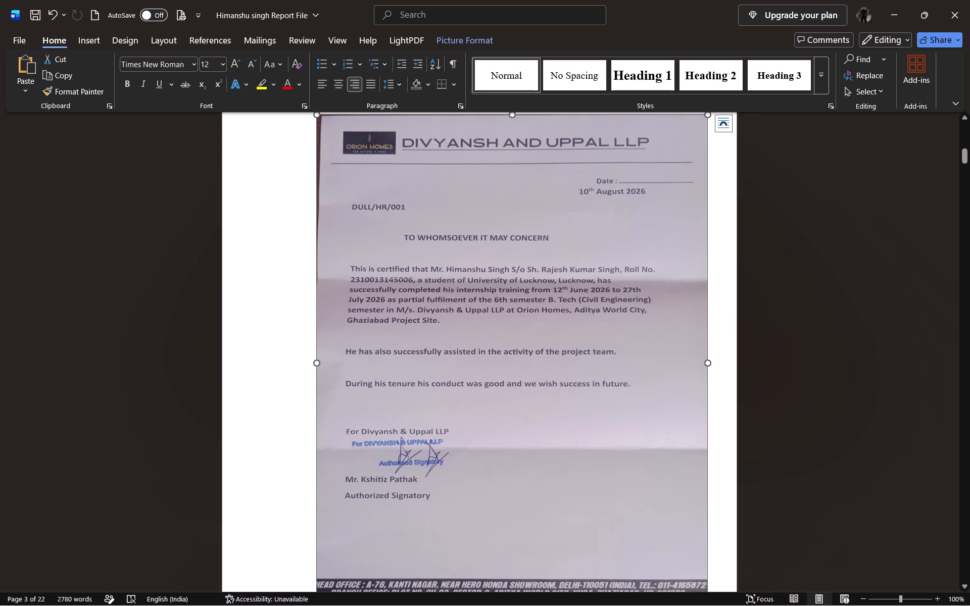
pyautogui.scroll(1, 778, 476)
pyautogui.click(570, 466)
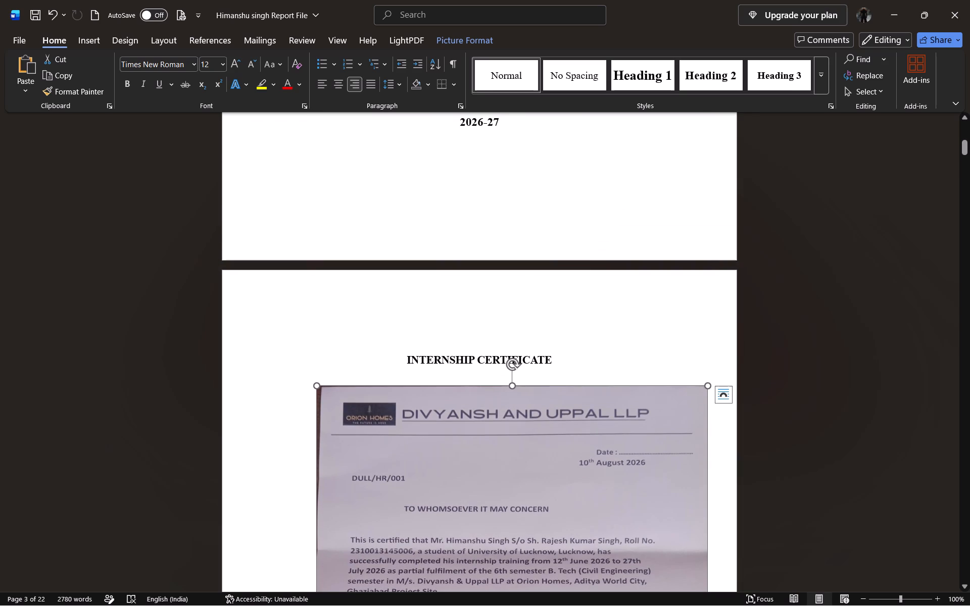
pyautogui.click(336, 82)
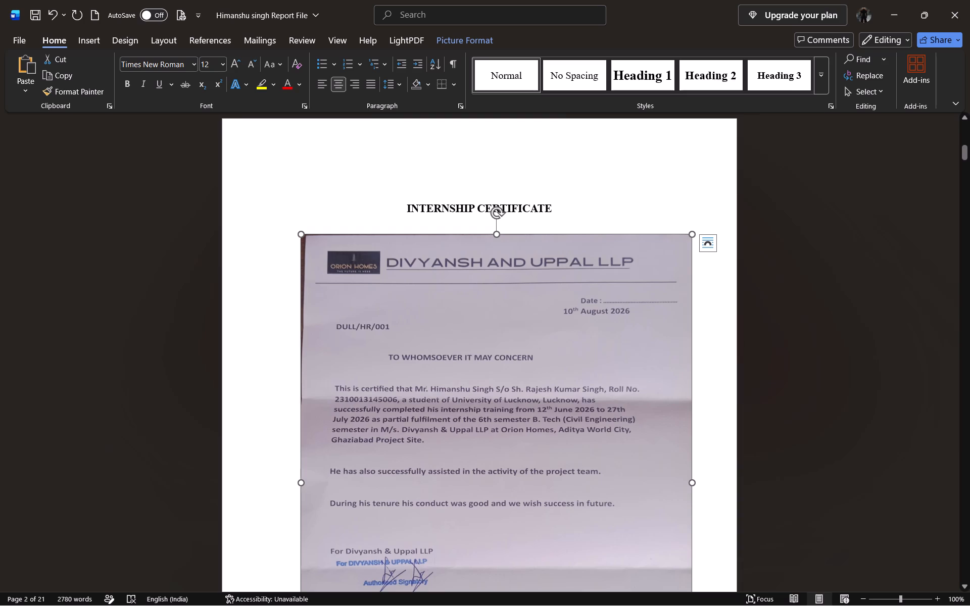
# Centre the "INTERNSHIP CERTIFICATE" heading together with the certificate image on page 2.
pyautogui.scroll(-2, 726, 322)
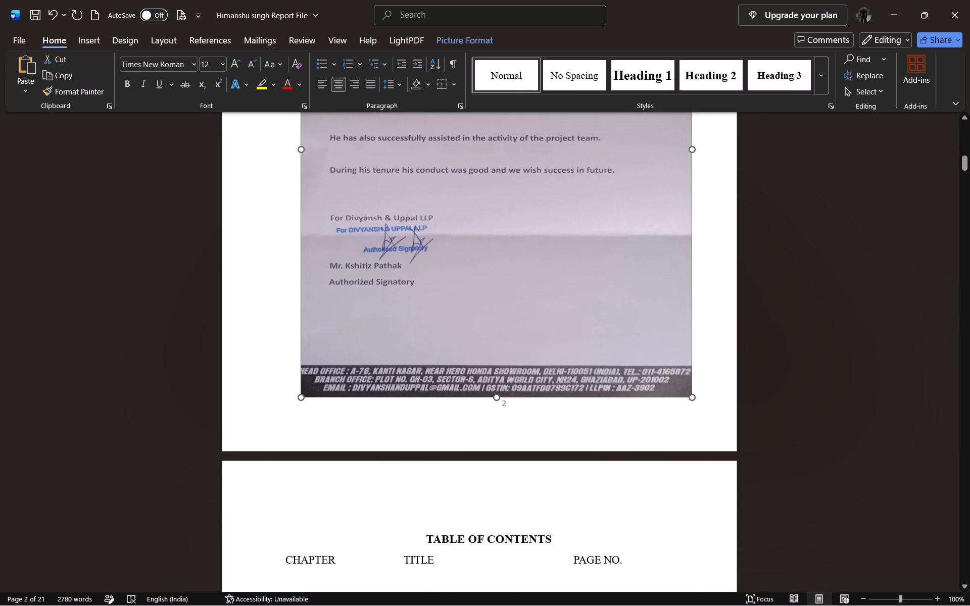
pyautogui.scroll(2, 726, 322)
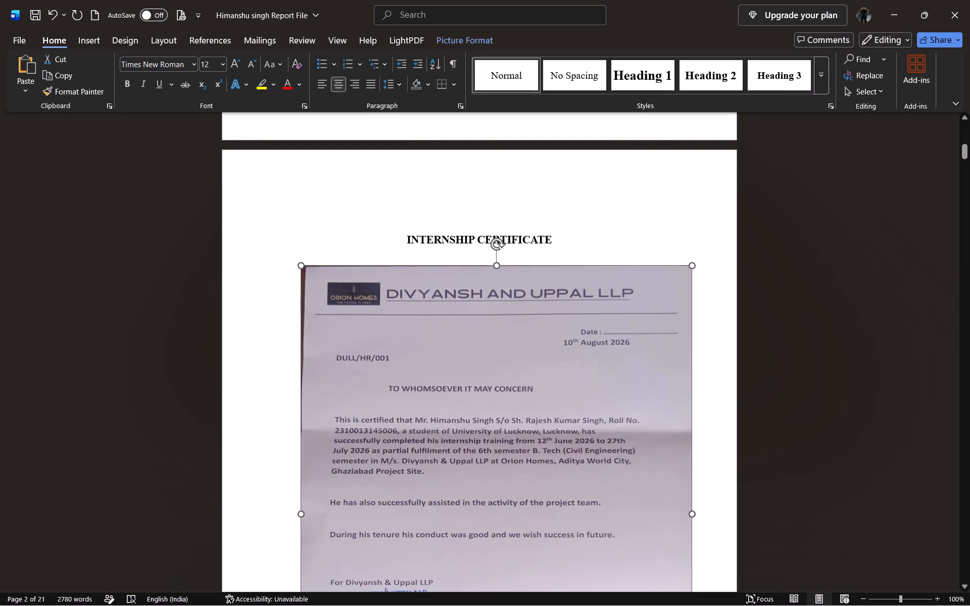
pyautogui.moveTo(394, 234); pyautogui.dragTo(535, 328)
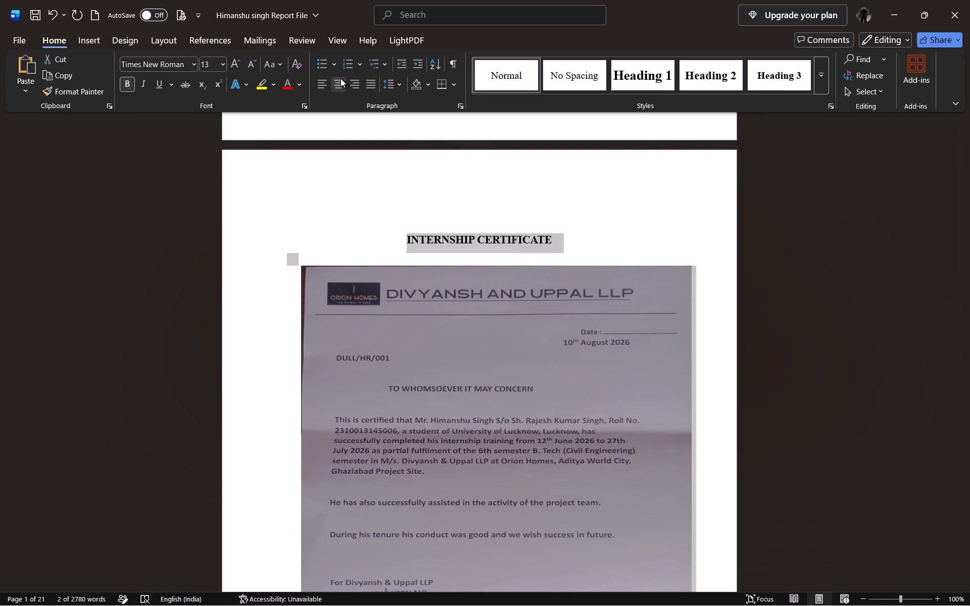
pyautogui.click(338, 82)
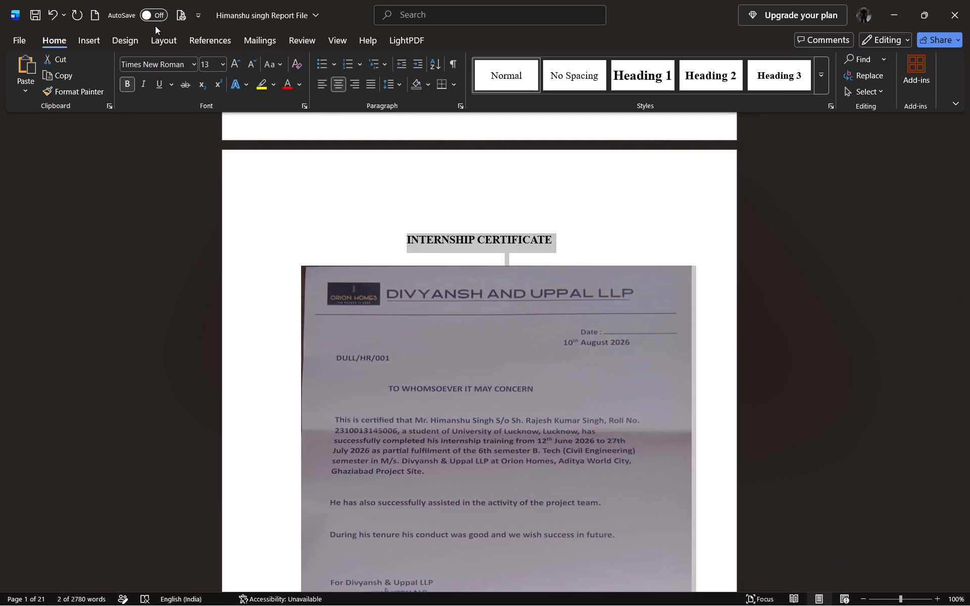
# Apply the Normal page margins preset with 2.54 cm on all sides.
pyautogui.click(172, 44)
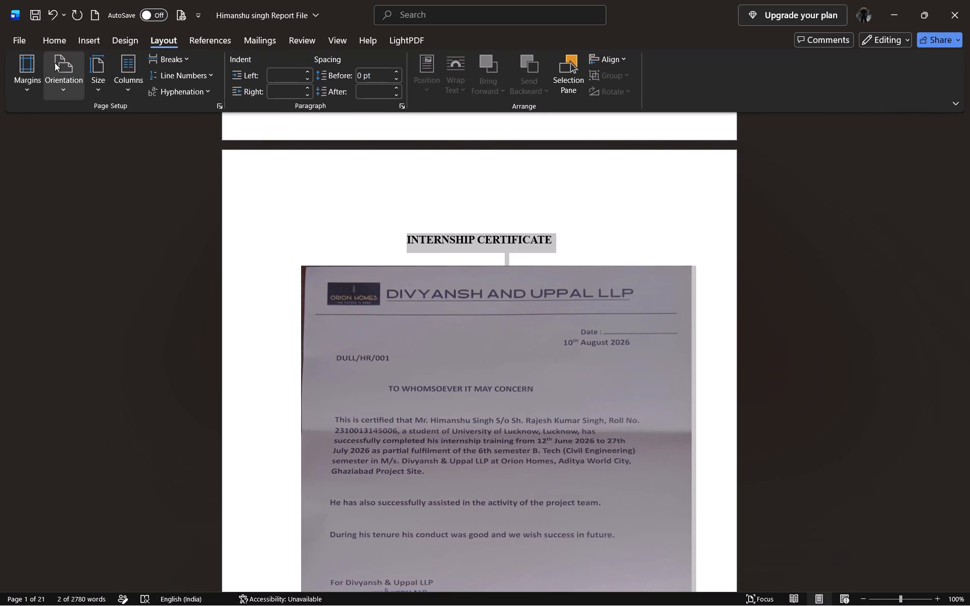
pyautogui.click(29, 85)
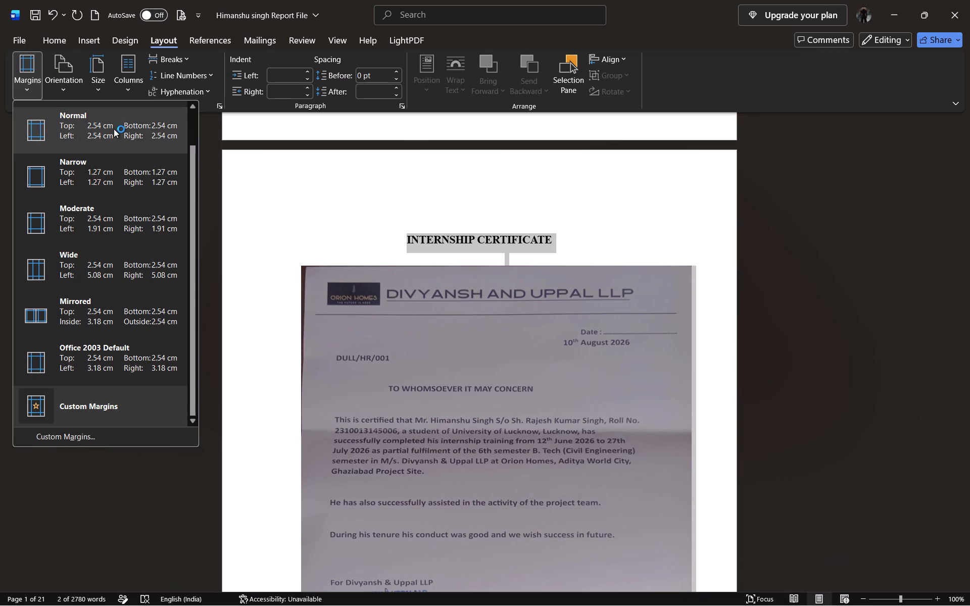
pyautogui.click(114, 129)
pyautogui.click(143, 322)
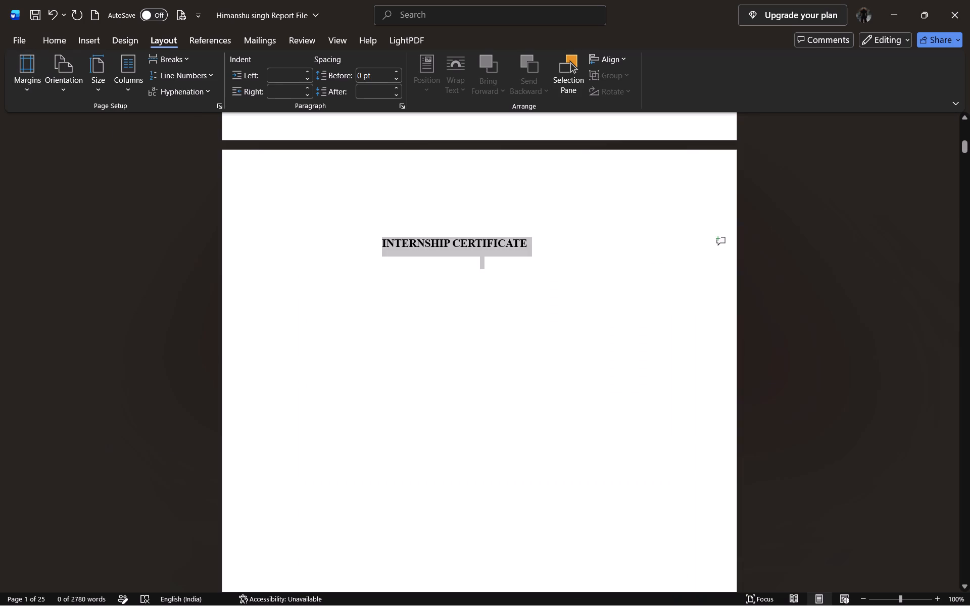
# Shrink the certificate image further so it fits on page 2 beneath the "INTERNSHIP CERTIFICATE" heading.
pyautogui.scroll(-3, 143, 322)
pyautogui.click(434, 450)
pyautogui.scroll(-1, 434, 450)
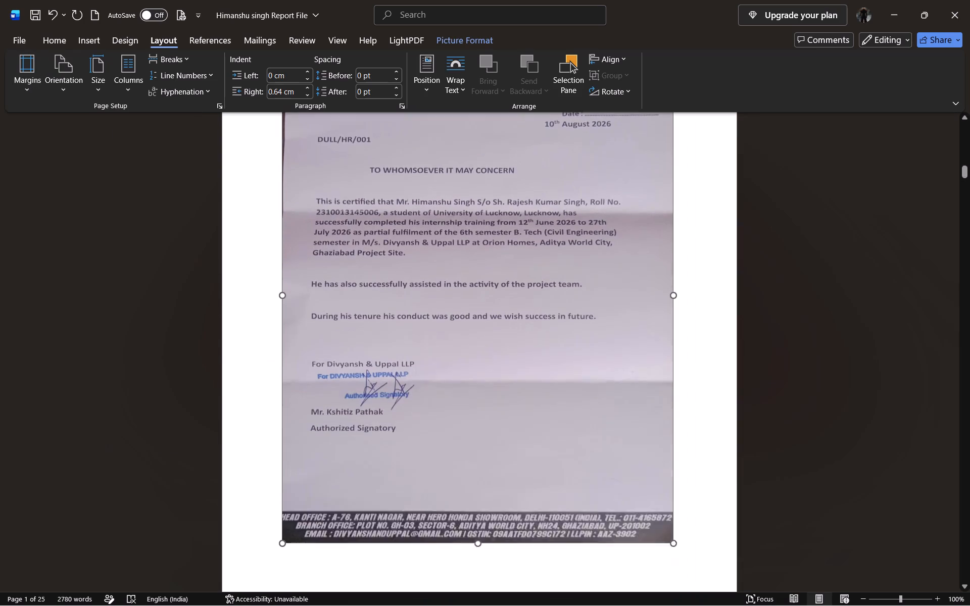
pyautogui.scroll(-1, 434, 450)
pyautogui.moveTo(674, 449); pyautogui.dragTo(650, 424)
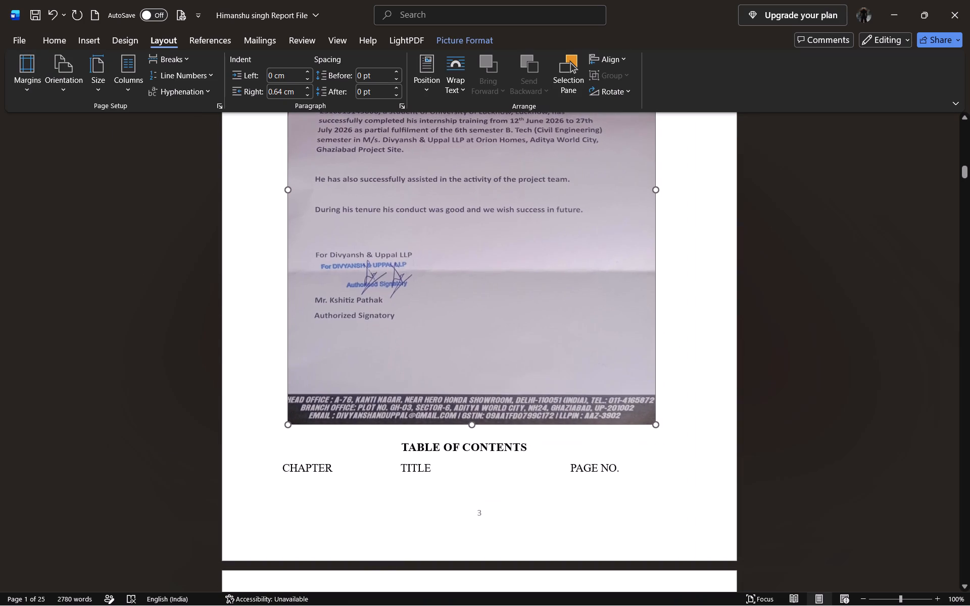
pyautogui.moveTo(650, 424); pyautogui.dragTo(650, 425)
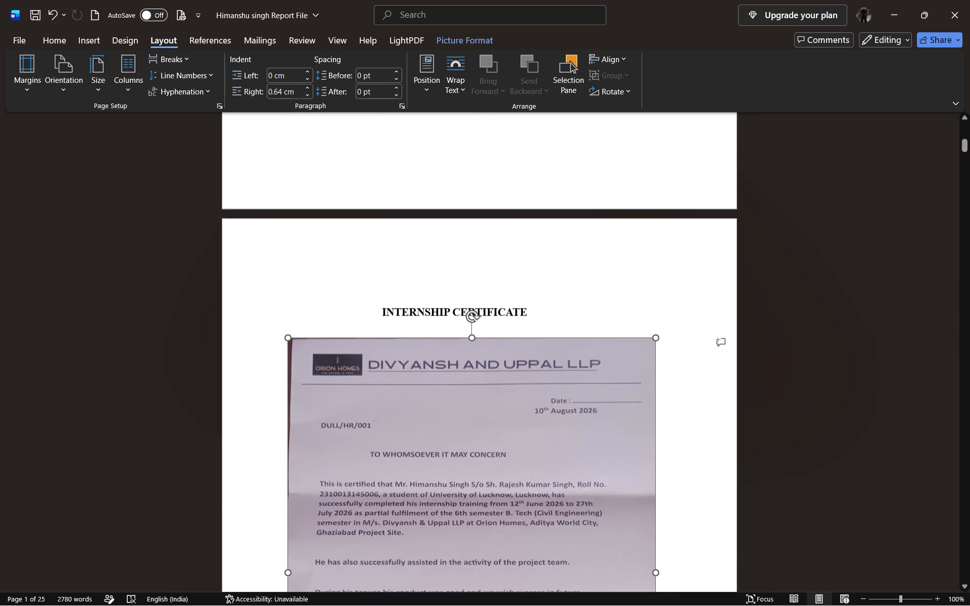
pyautogui.scroll(-1, 793, 446)
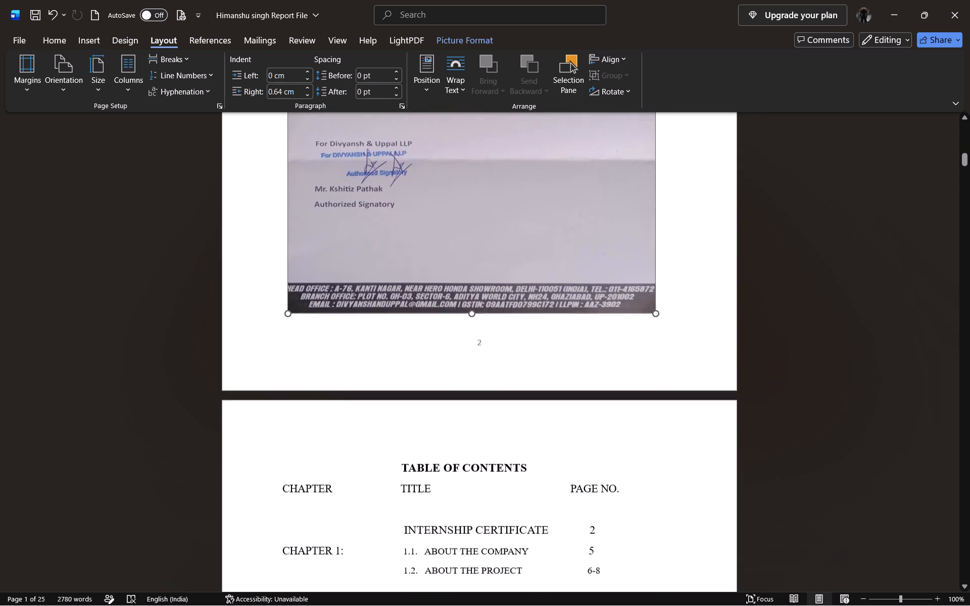
pyautogui.scroll(-1, 793, 446)
pyautogui.scroll(2, 793, 446)
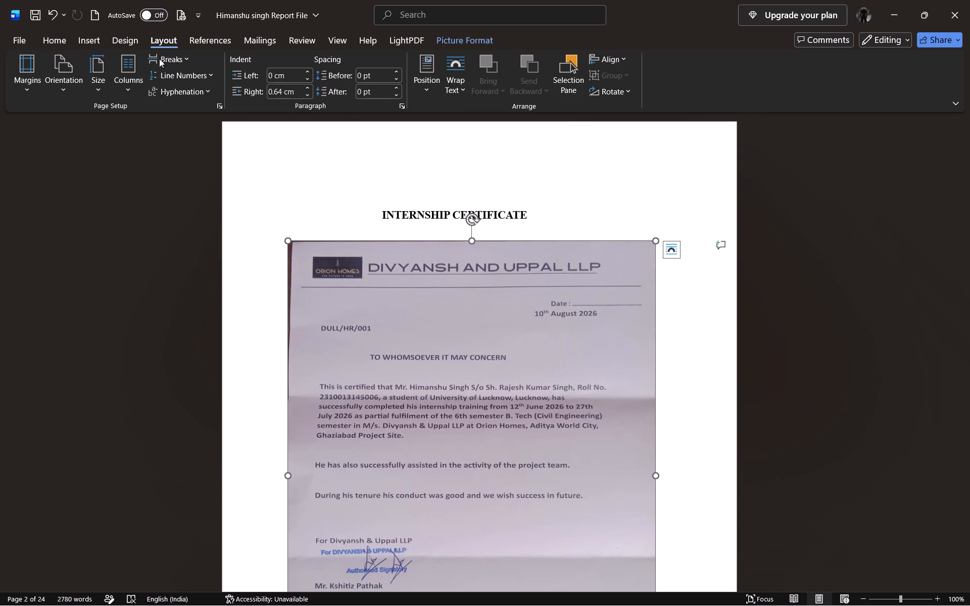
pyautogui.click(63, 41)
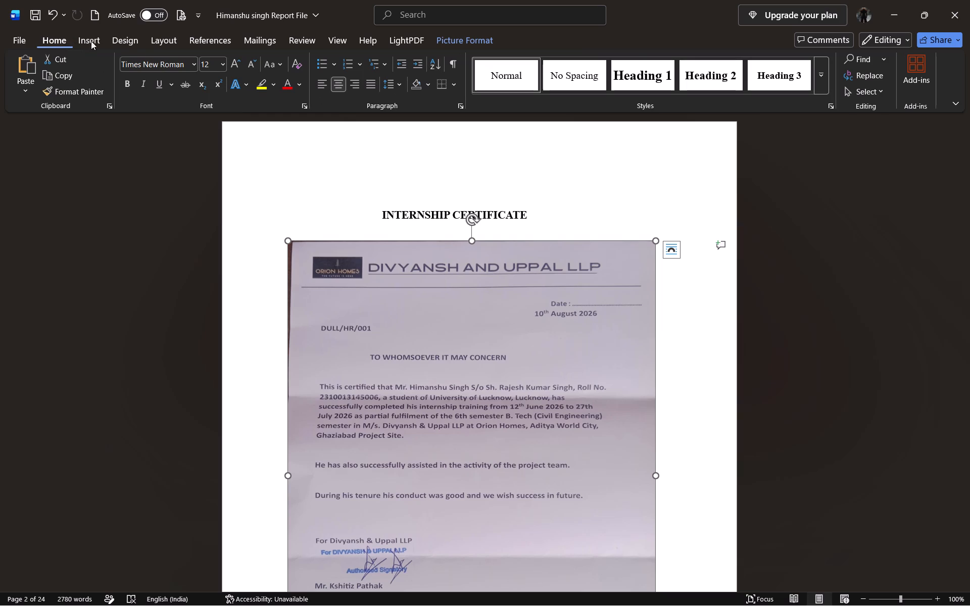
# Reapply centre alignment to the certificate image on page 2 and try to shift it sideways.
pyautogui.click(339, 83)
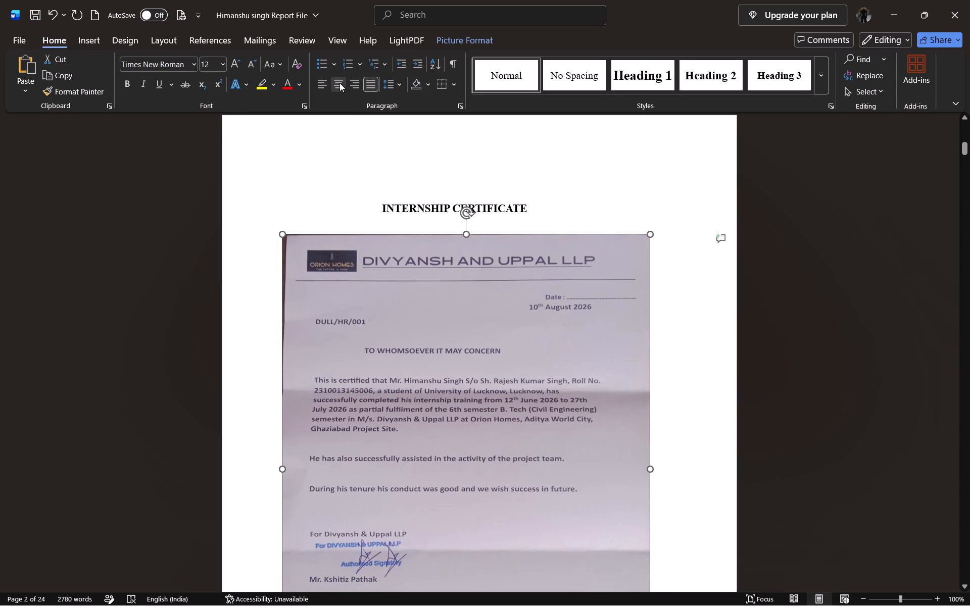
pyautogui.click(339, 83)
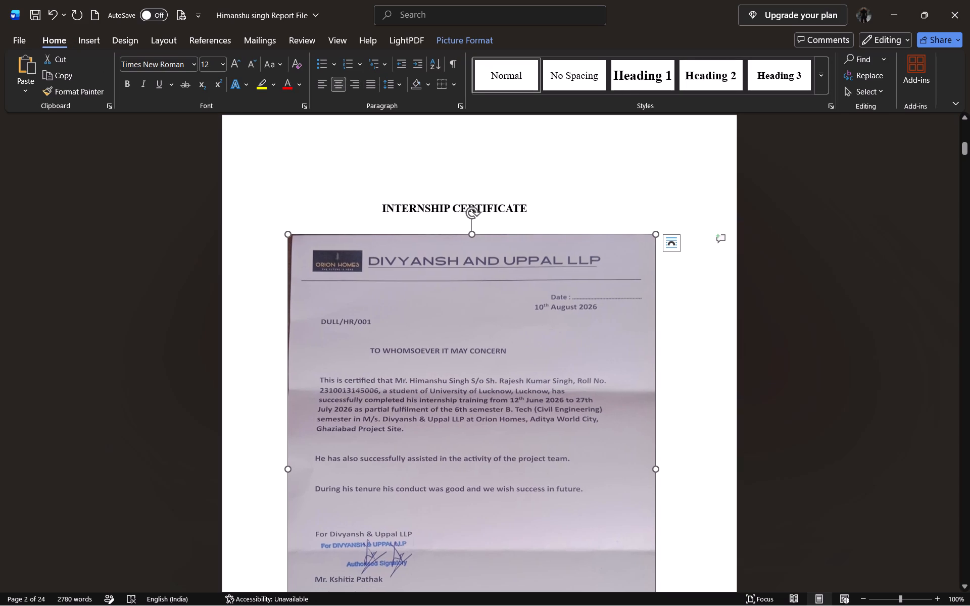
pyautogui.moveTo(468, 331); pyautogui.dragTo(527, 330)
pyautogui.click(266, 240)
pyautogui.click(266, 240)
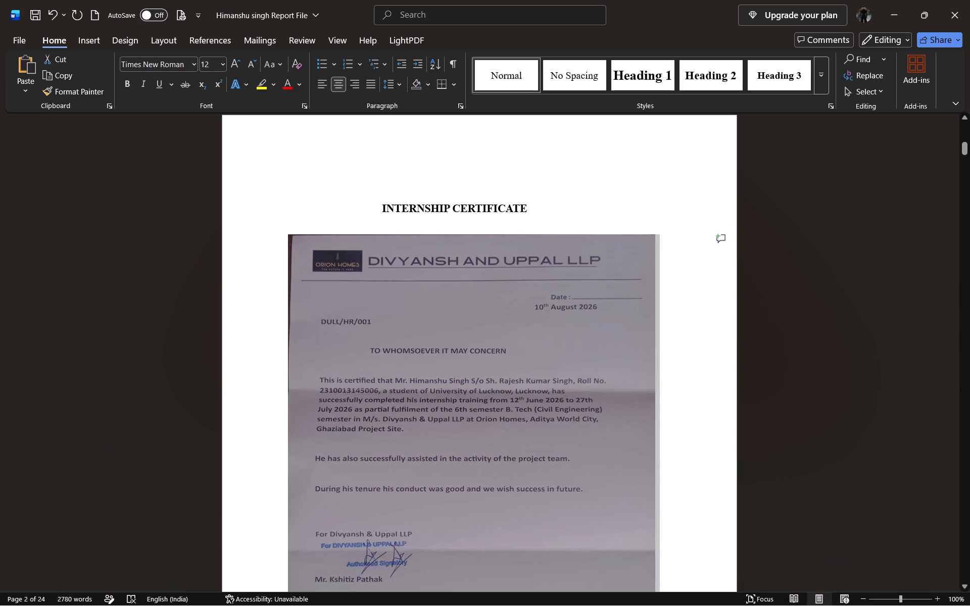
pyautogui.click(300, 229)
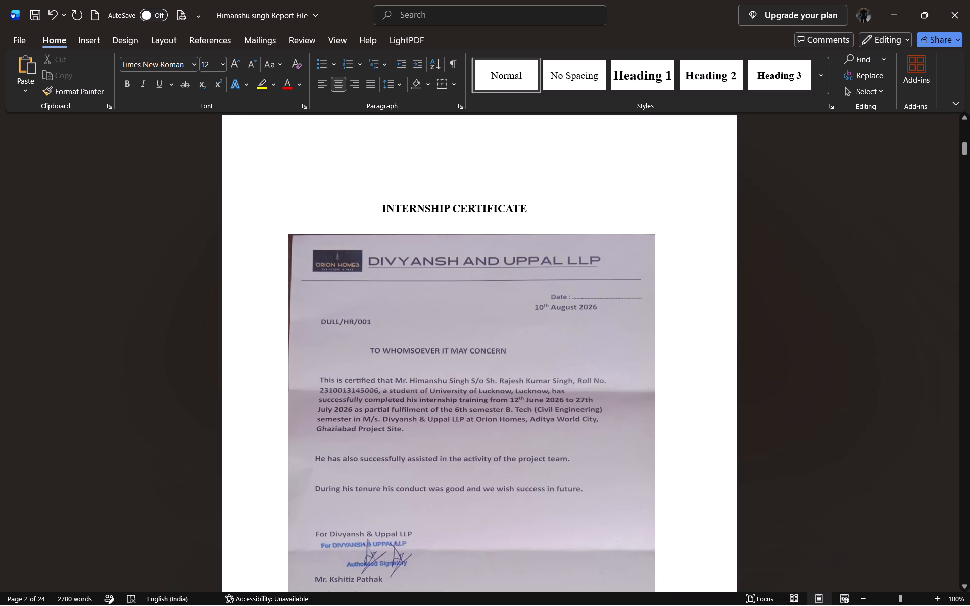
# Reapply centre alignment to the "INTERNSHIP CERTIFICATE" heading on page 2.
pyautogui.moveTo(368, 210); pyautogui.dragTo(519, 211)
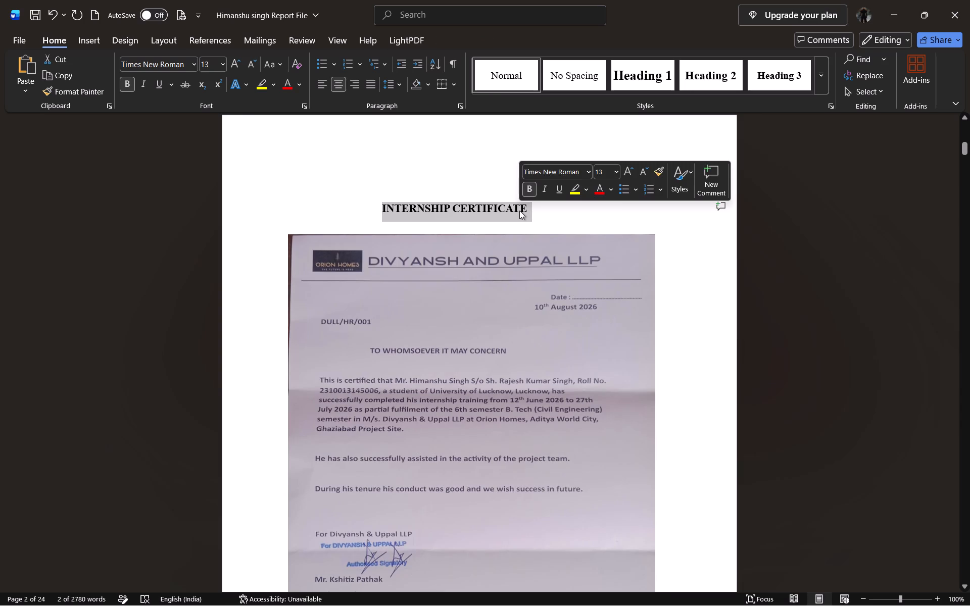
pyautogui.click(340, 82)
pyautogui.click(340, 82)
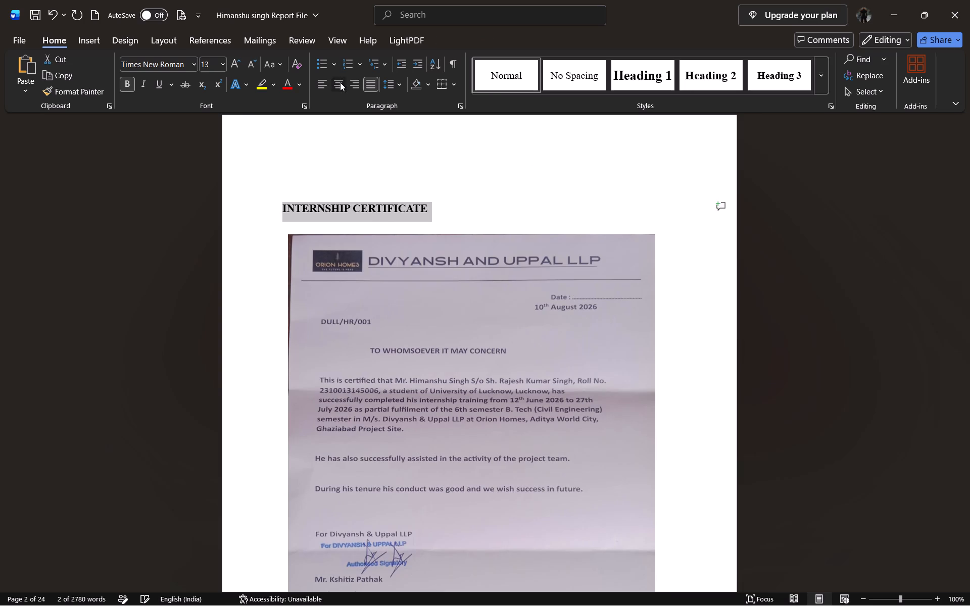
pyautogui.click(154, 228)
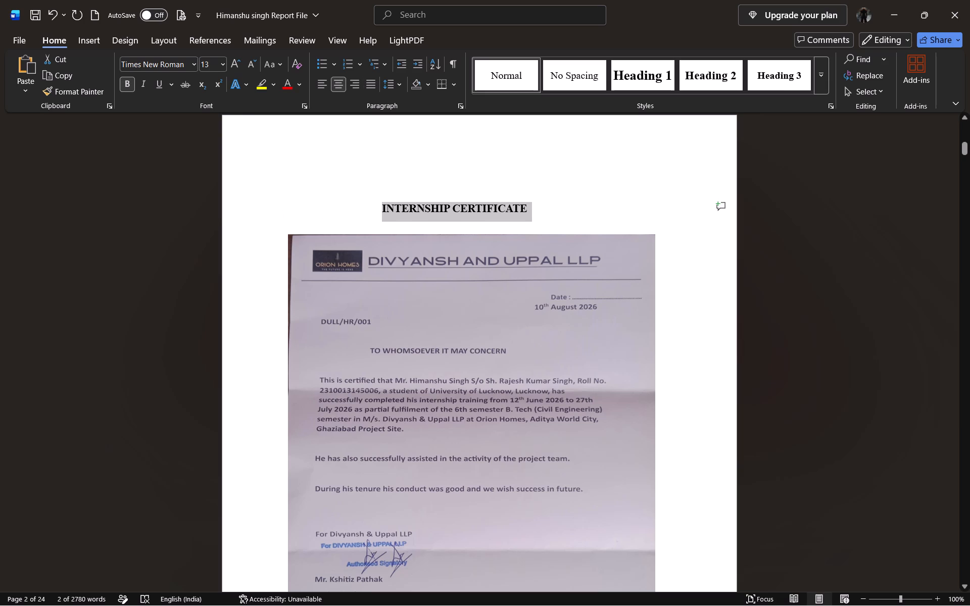
# Centre the whole cover page content on page 1, from the report title down to "2026-27", including the university logo.
pyautogui.scroll(6, 154, 228)
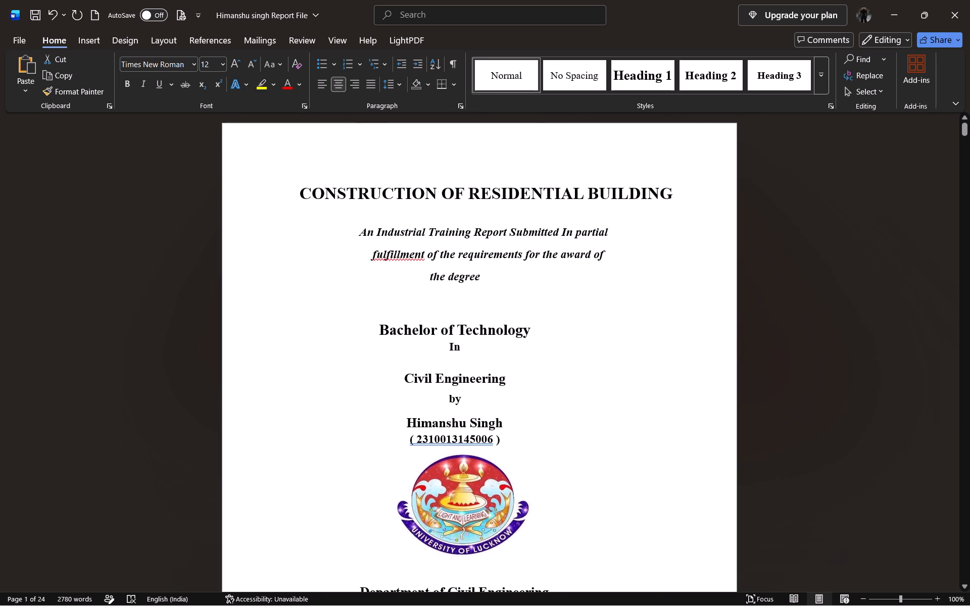
pyautogui.scroll(-2, 154, 228)
pyautogui.scroll(7, 154, 228)
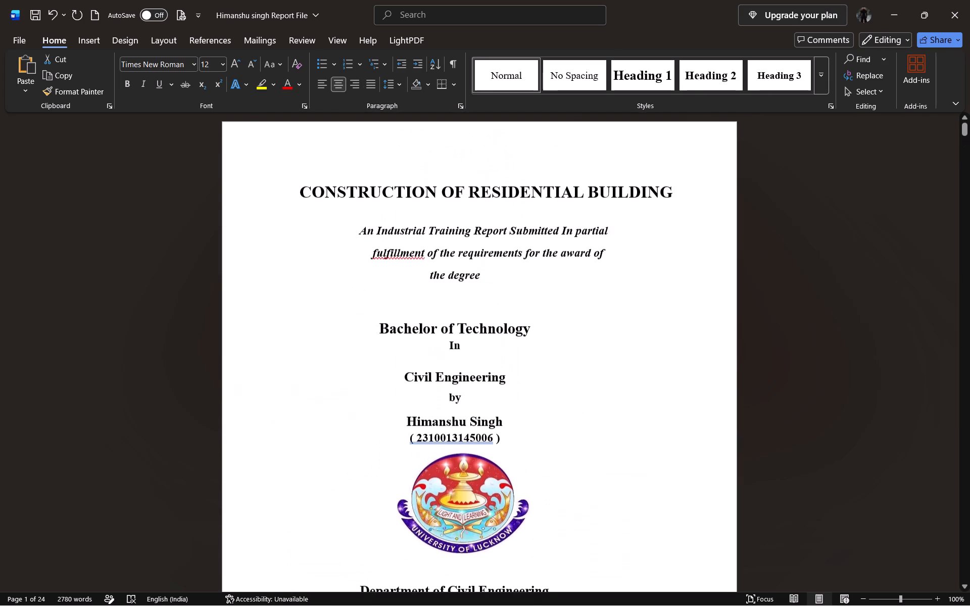
pyautogui.moveTo(179, 131); pyautogui.dragTo(721, 605)
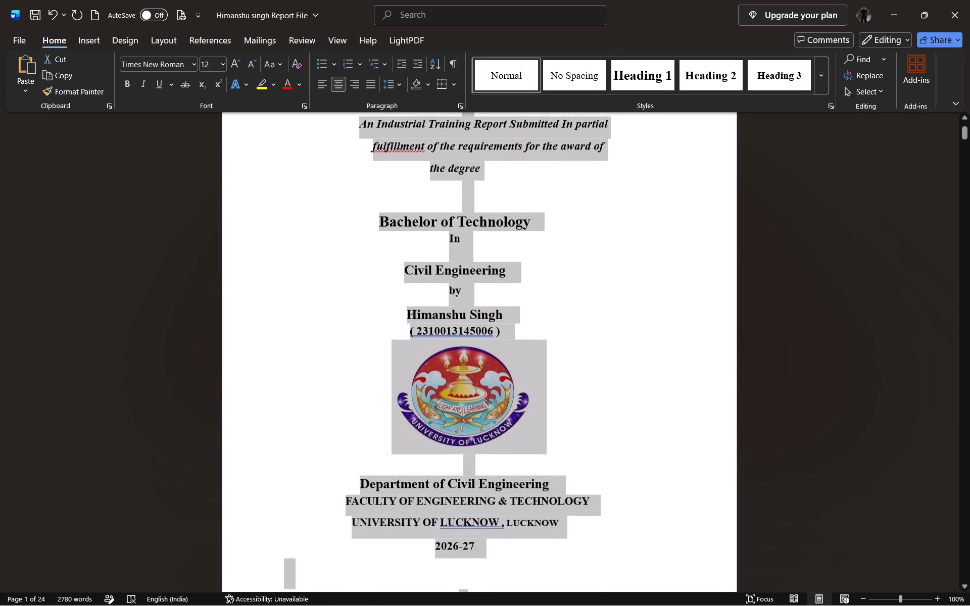
pyautogui.moveTo(721, 605); pyautogui.dragTo(511, 415)
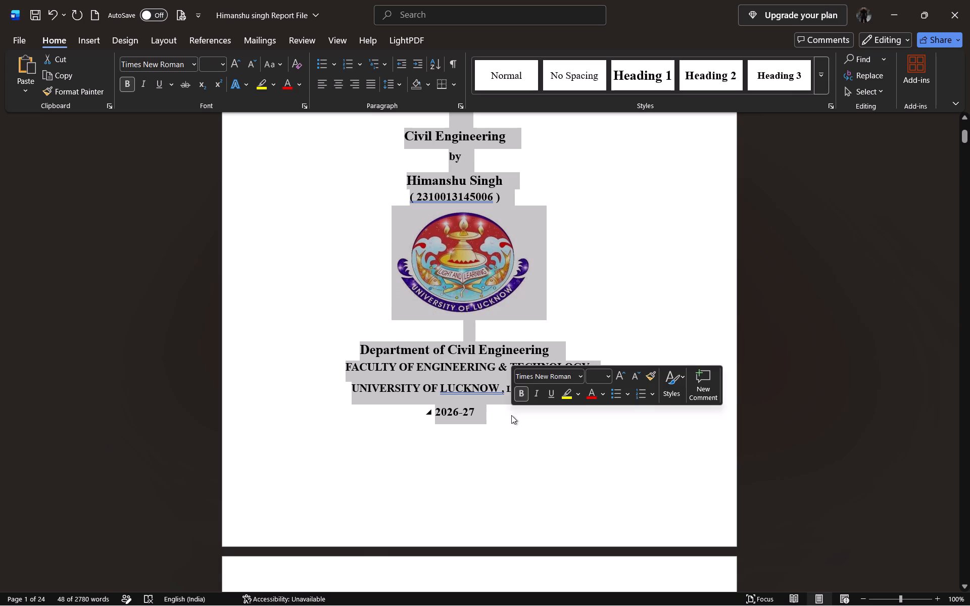
pyautogui.click(335, 88)
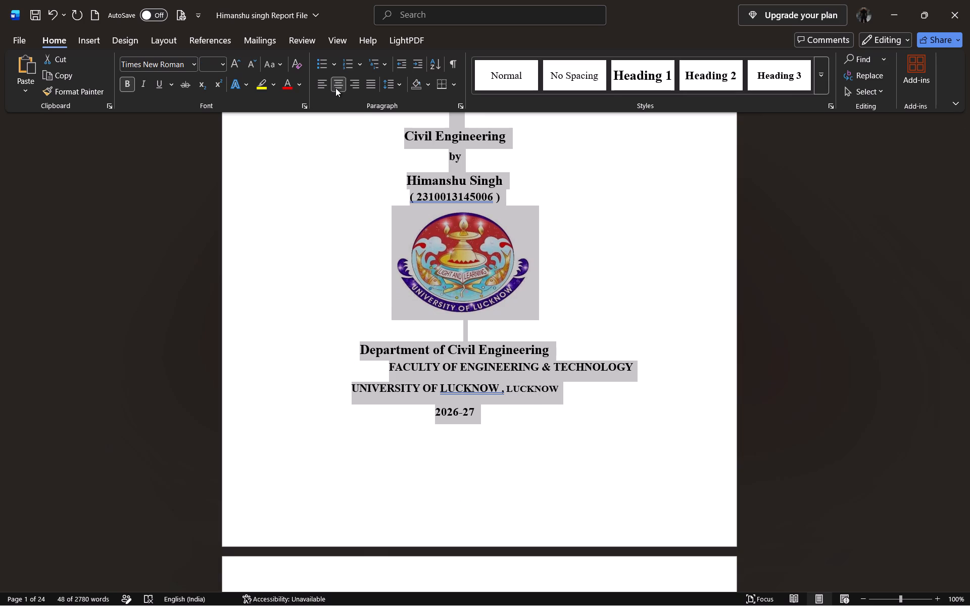
pyautogui.click(335, 88)
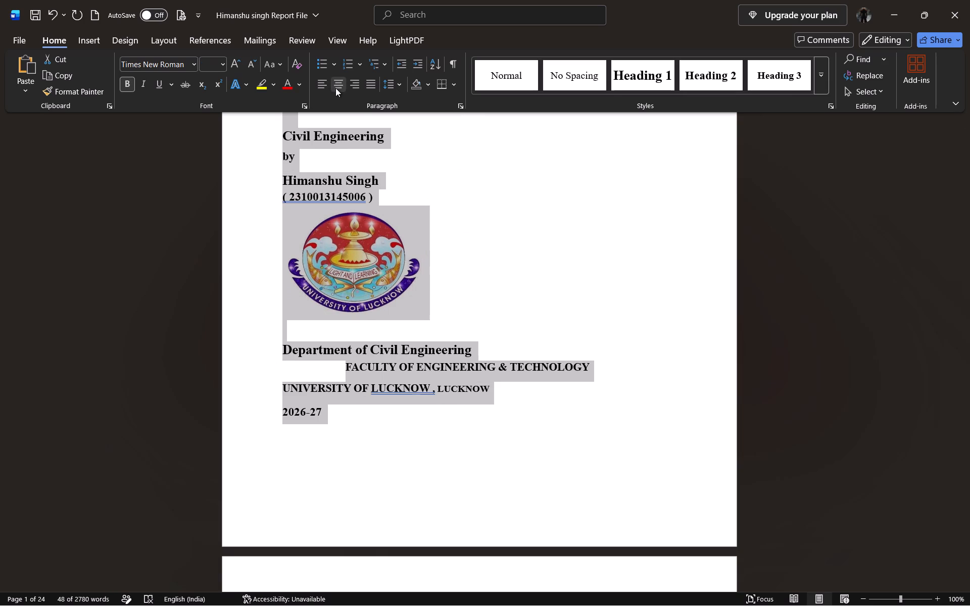
pyautogui.click(335, 88)
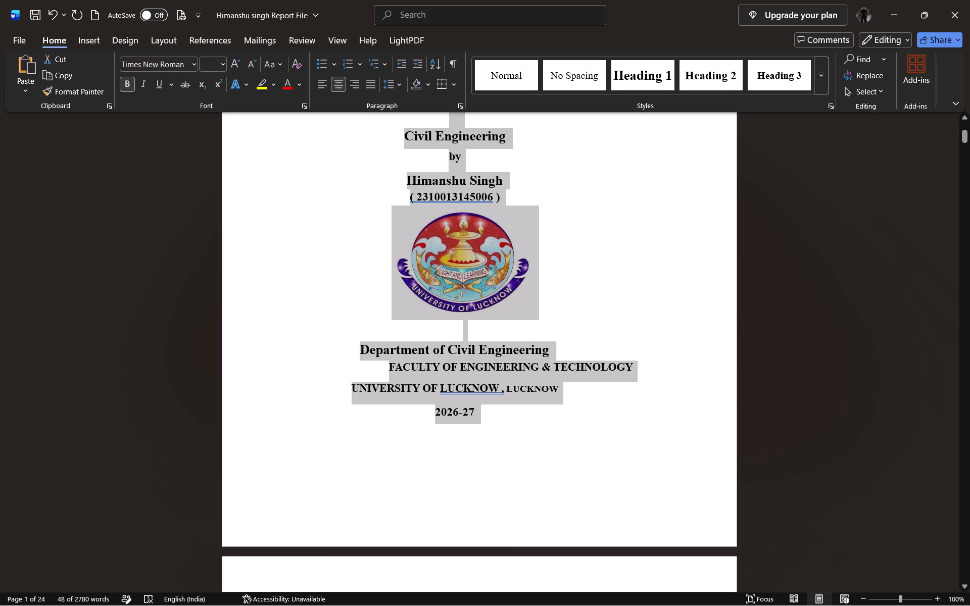
pyautogui.click(142, 320)
# Switch to the oyttukghm document and copy its cover page content from "An Industrial Training Report submitted" through "2026-27", including the logo.
pyautogui.hscroll(1, 142, 320)
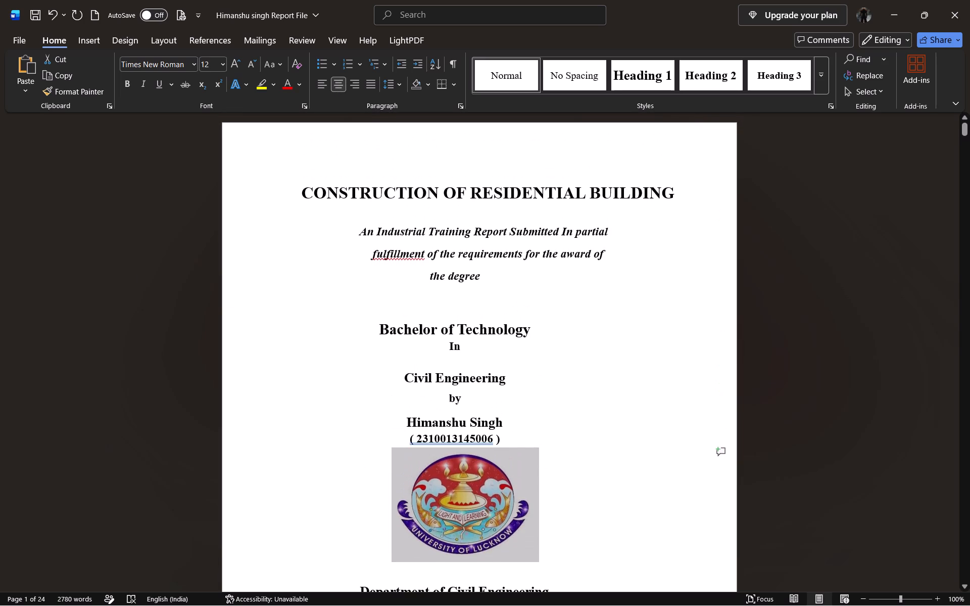
pyautogui.hscroll(1, 142, 320)
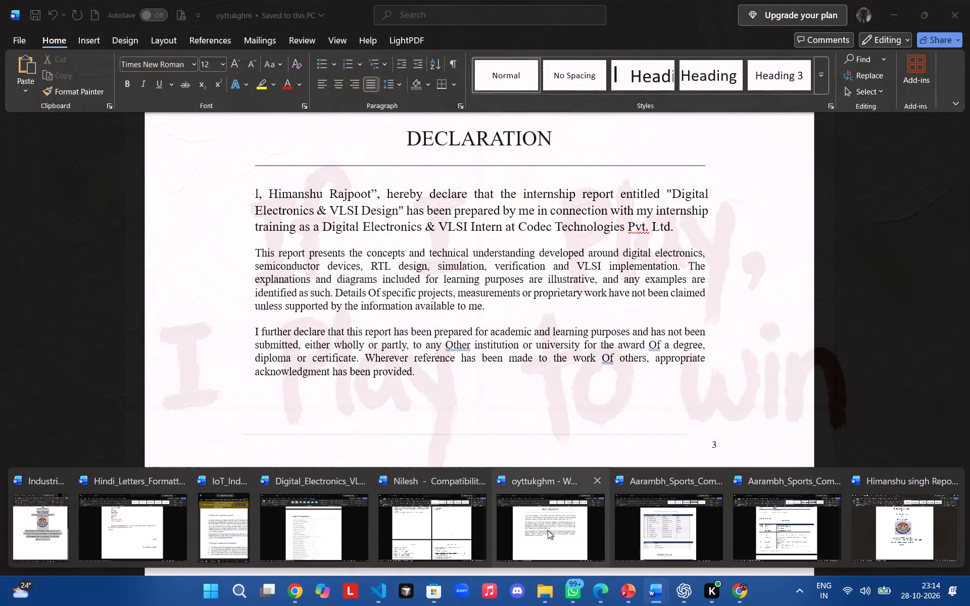
pyautogui.click(548, 530)
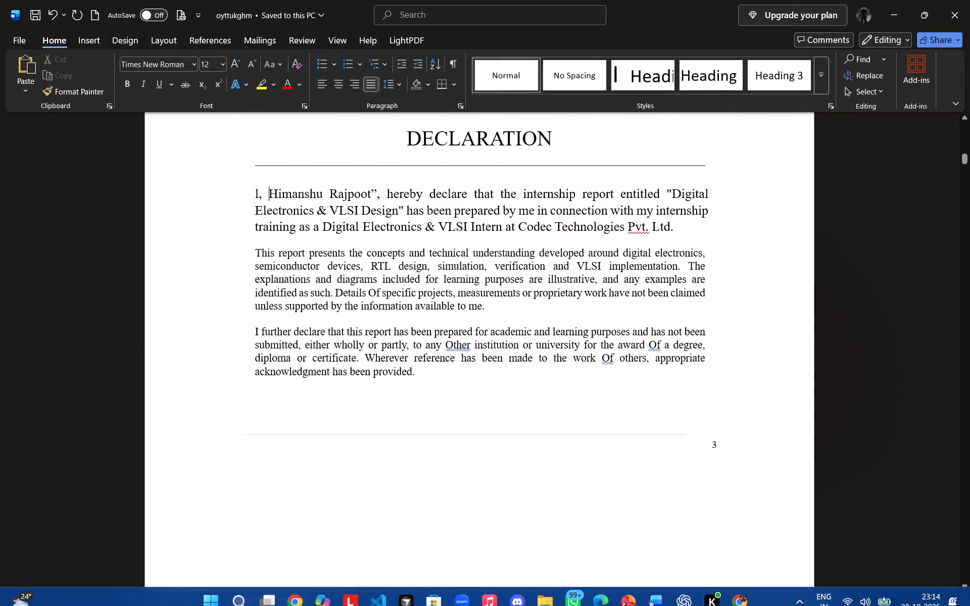
pyautogui.scroll(7, 544, 426)
pyautogui.scroll(-3, 544, 426)
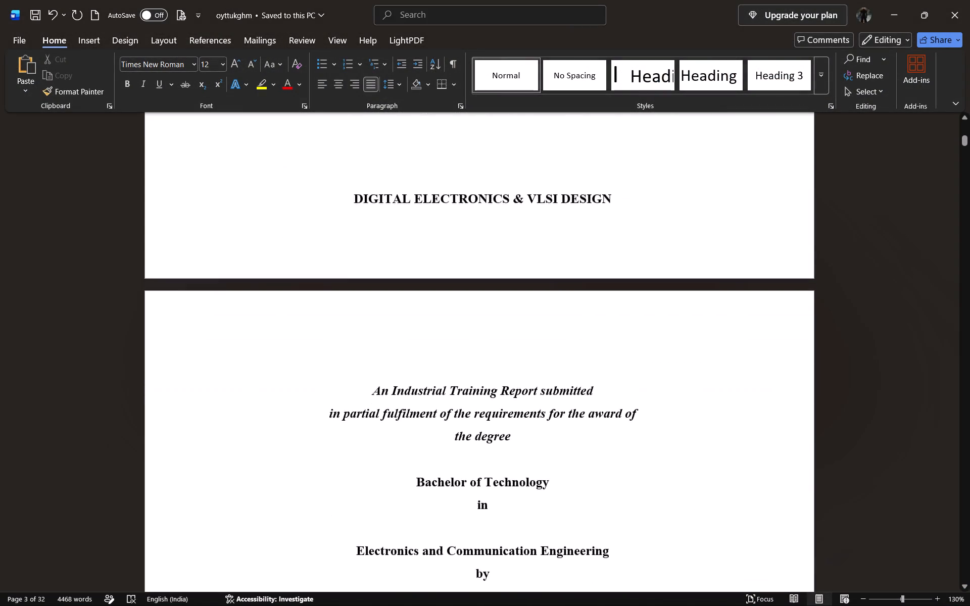
pyautogui.scroll(-4, 544, 426)
pyautogui.keyDown('ctrl'); pyautogui.scroll(-5, 544, 426); pyautogui.keyUp('ctrl')
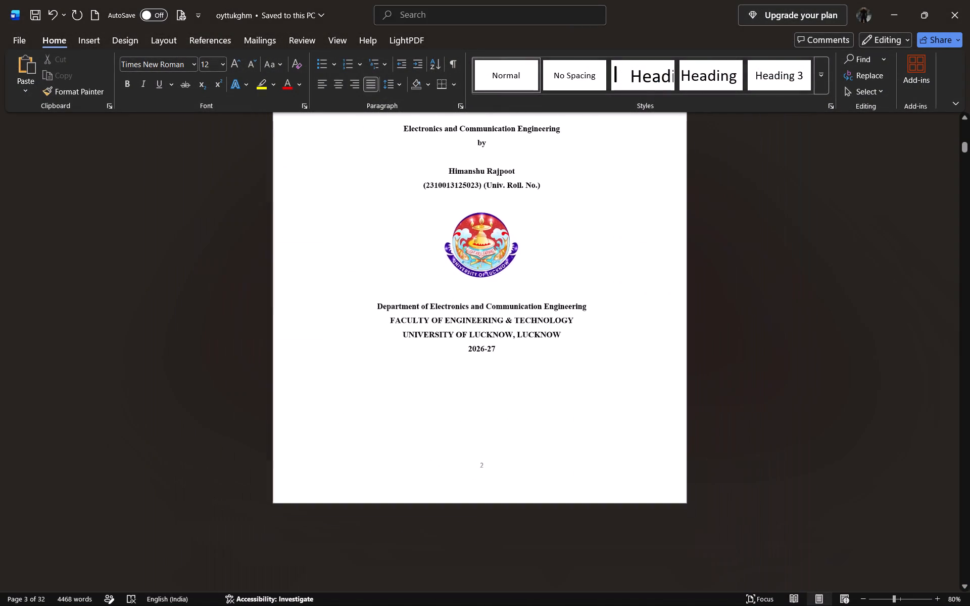
pyautogui.scroll(3, 544, 426)
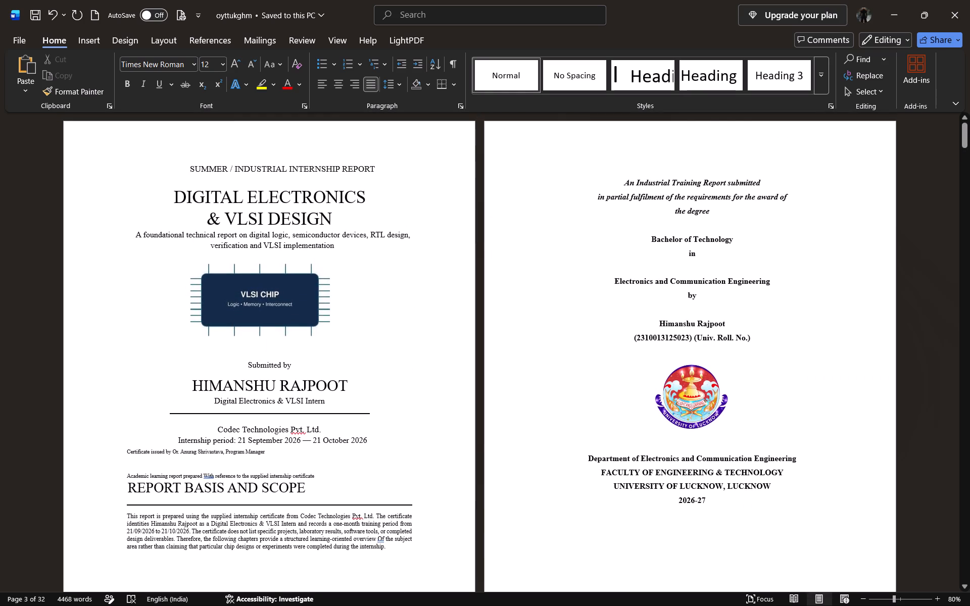
pyautogui.scroll(1, 544, 426)
pyautogui.moveTo(540, 176); pyautogui.dragTo(669, 188)
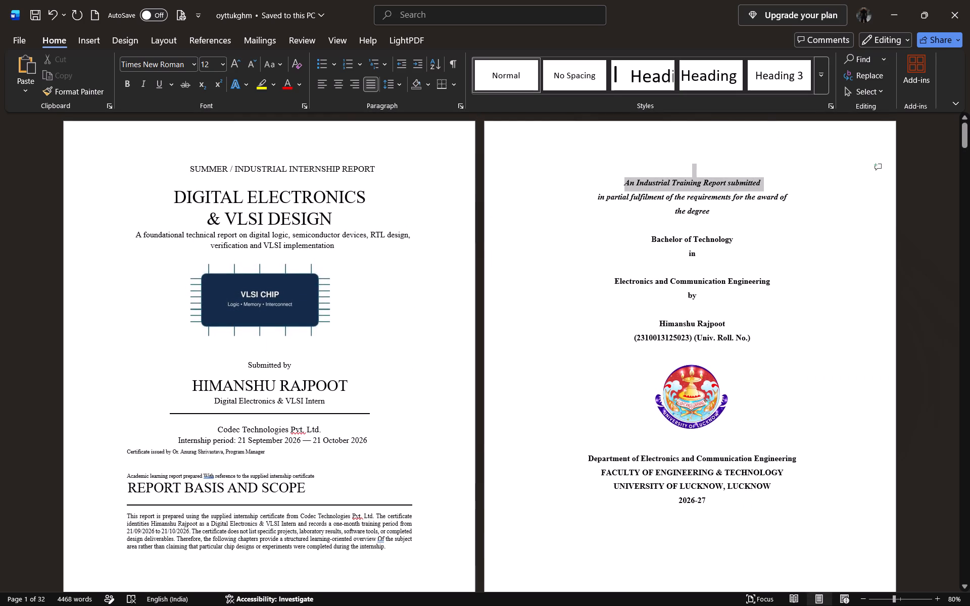
pyautogui.moveTo(669, 188); pyautogui.dragTo(726, 499)
pyautogui.hotkey('ctrl', 'c')
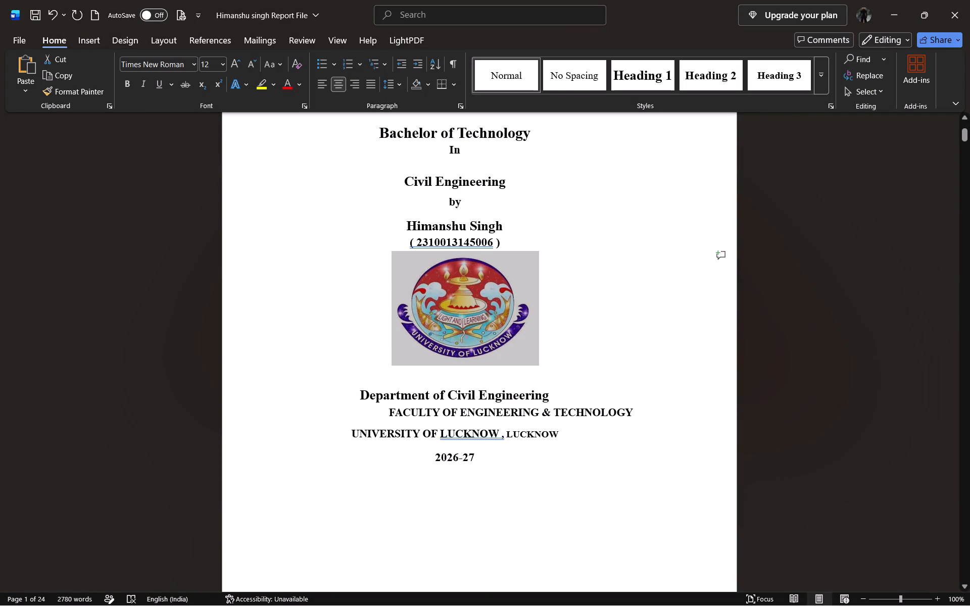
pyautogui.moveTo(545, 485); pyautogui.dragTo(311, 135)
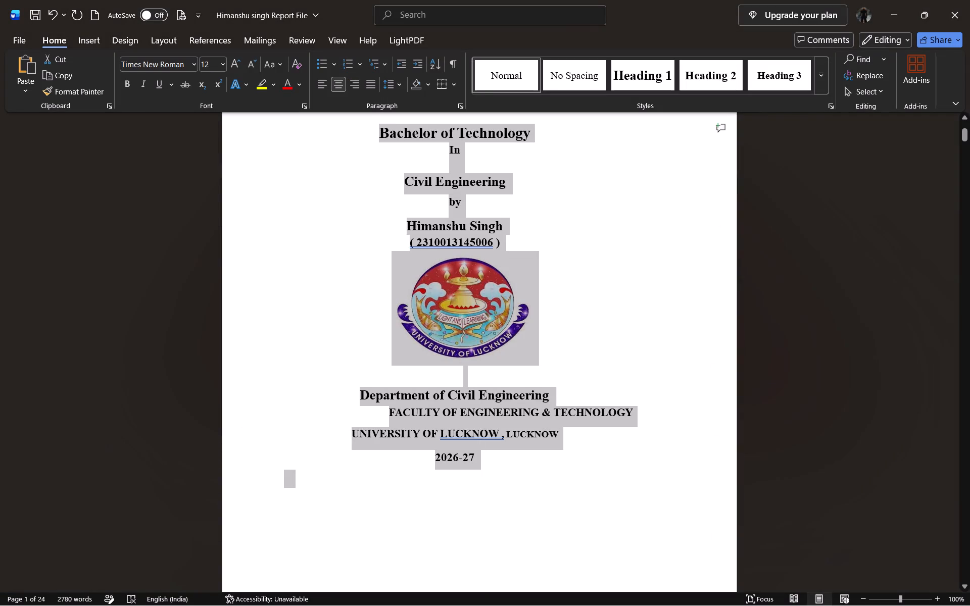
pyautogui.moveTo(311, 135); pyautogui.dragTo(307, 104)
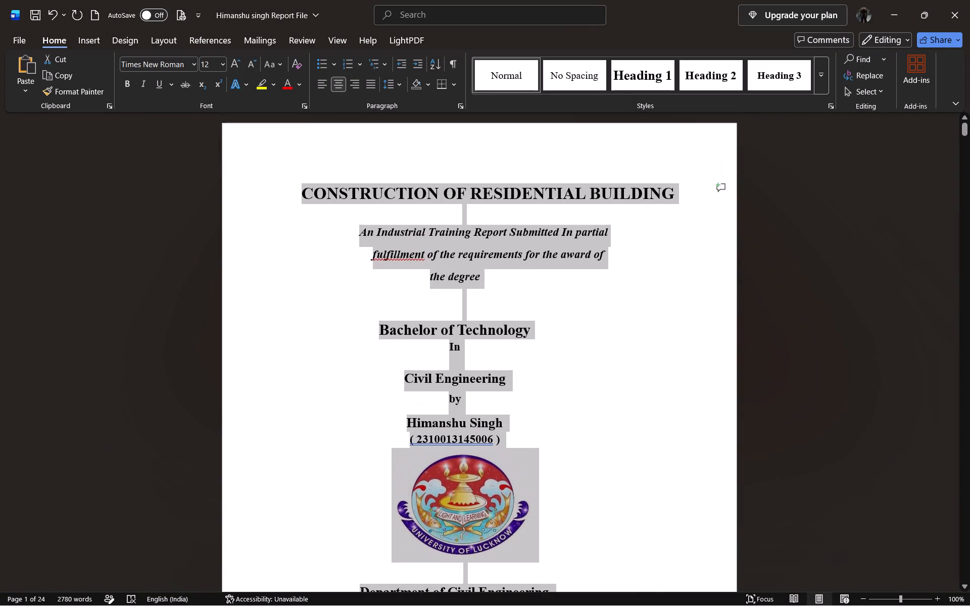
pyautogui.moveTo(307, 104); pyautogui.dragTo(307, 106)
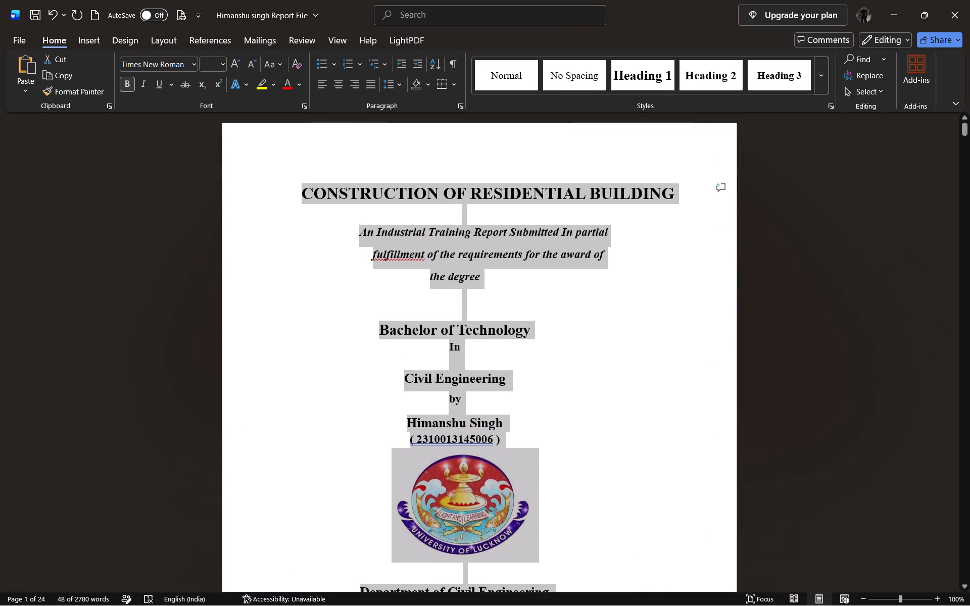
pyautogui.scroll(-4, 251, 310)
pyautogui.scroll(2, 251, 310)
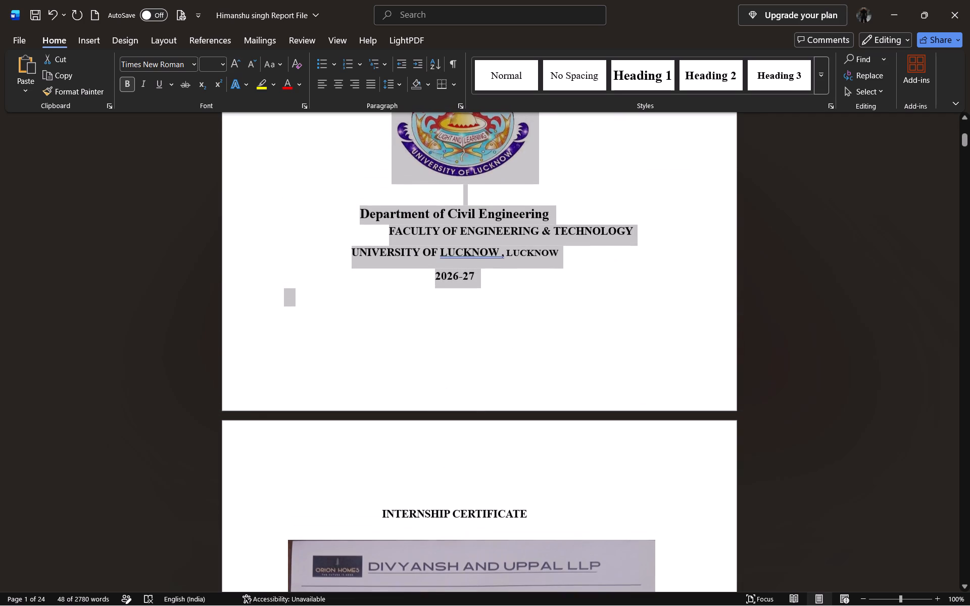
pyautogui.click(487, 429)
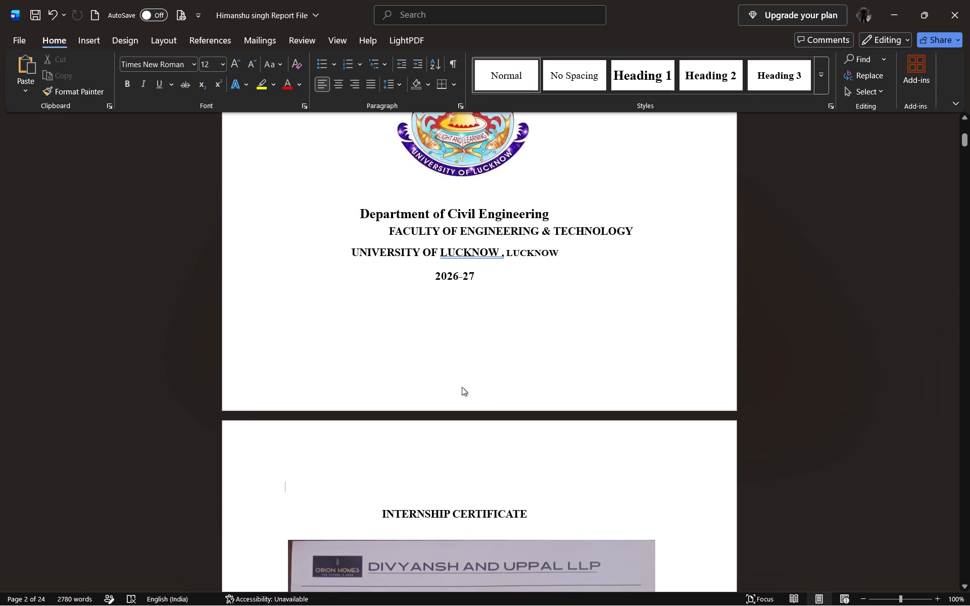
# Insert blank paragraphs after the cover page content on page 1 to make an empty page before "INTERNSHIP CERTIFICATE".
pyautogui.click(452, 389)
pyautogui.press('Return')
pyautogui.press('Return')
pyautogui.scroll(-1, 452, 389)
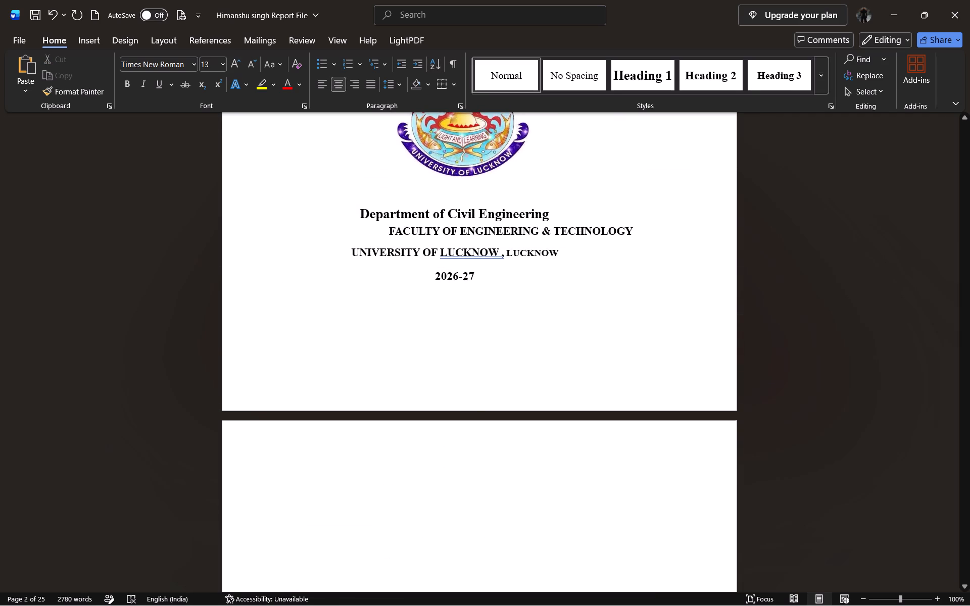
pyautogui.scroll(-1, 452, 389)
pyautogui.press('Return')
pyautogui.press('Return')
pyautogui.press('Return')
pyautogui.press('Return')
pyautogui.press('Return')
pyautogui.press('Return')
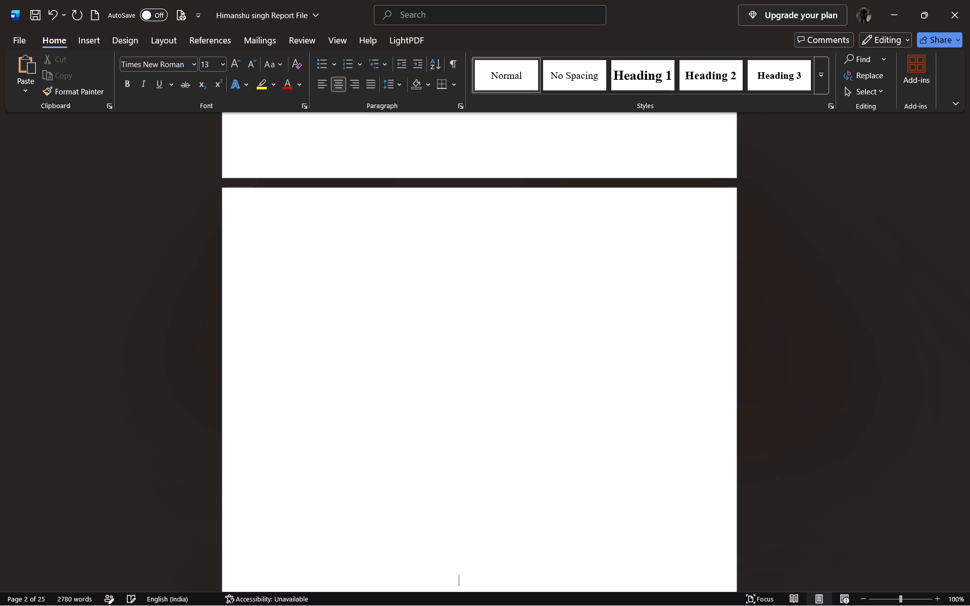
pyautogui.scroll(-2, 452, 389)
pyautogui.press('Return')
pyautogui.press('Return')
pyautogui.press('Return')
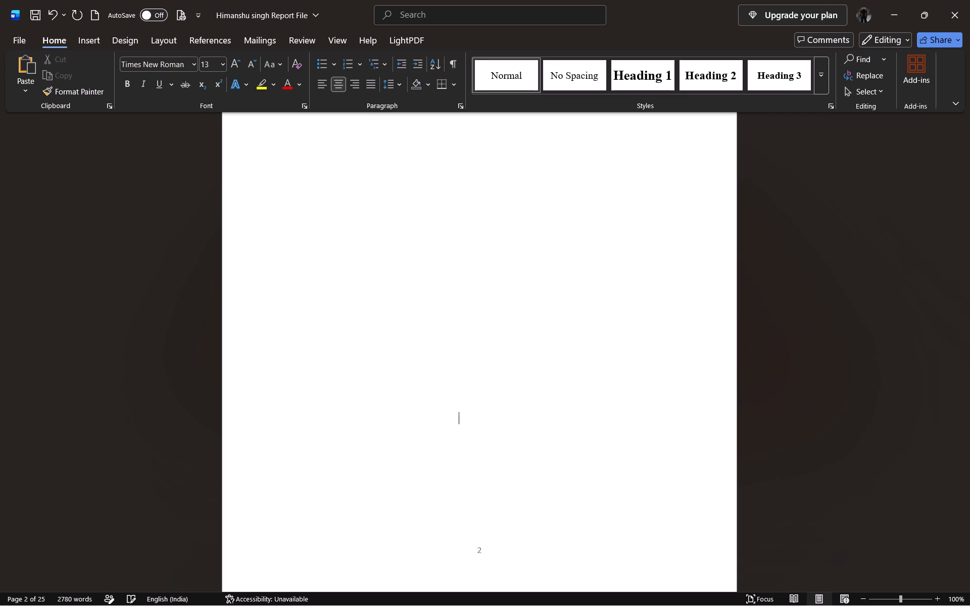
pyautogui.press('Return')
pyautogui.scroll(-2, 452, 389)
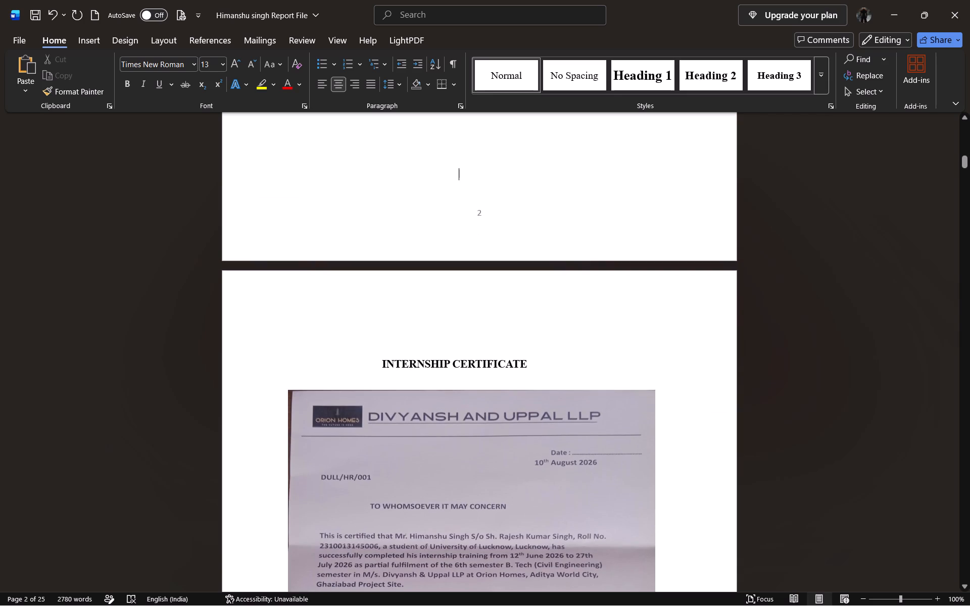
pyautogui.press('BackSpace')
# Replace the blank paragraphs on page 2 with the cover page content copied from the other report.
pyautogui.scroll(2, 452, 389)
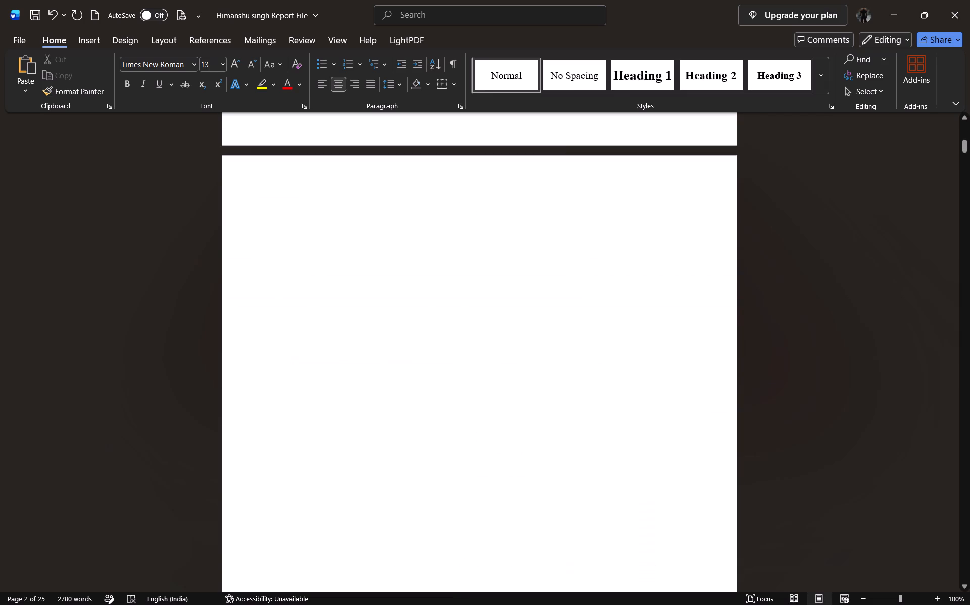
pyautogui.scroll(1, 452, 389)
pyautogui.click(424, 201)
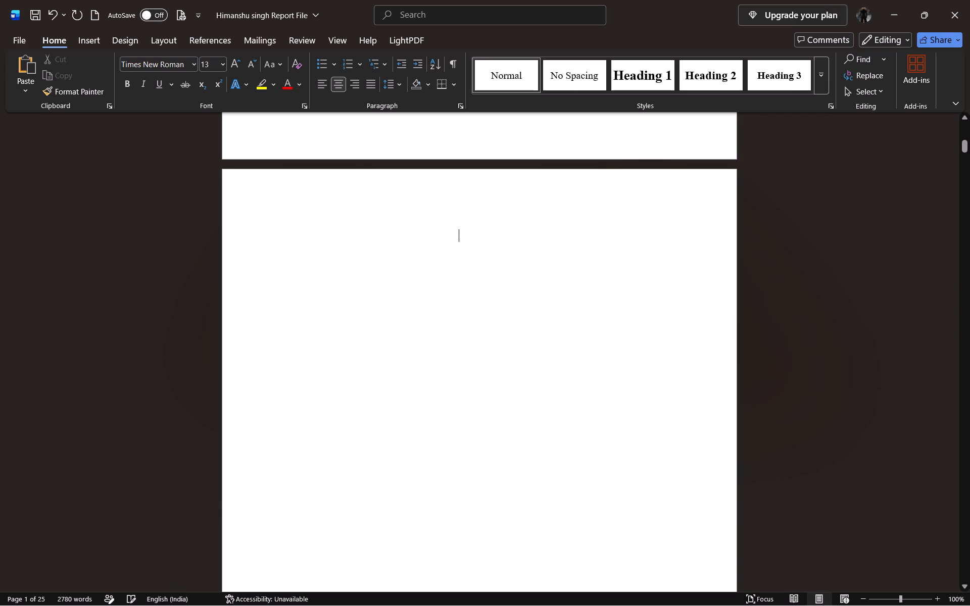
pyautogui.click(423, 198)
pyautogui.moveTo(423, 198); pyautogui.dragTo(438, 214)
pyautogui.moveTo(438, 214); pyautogui.dragTo(504, 512)
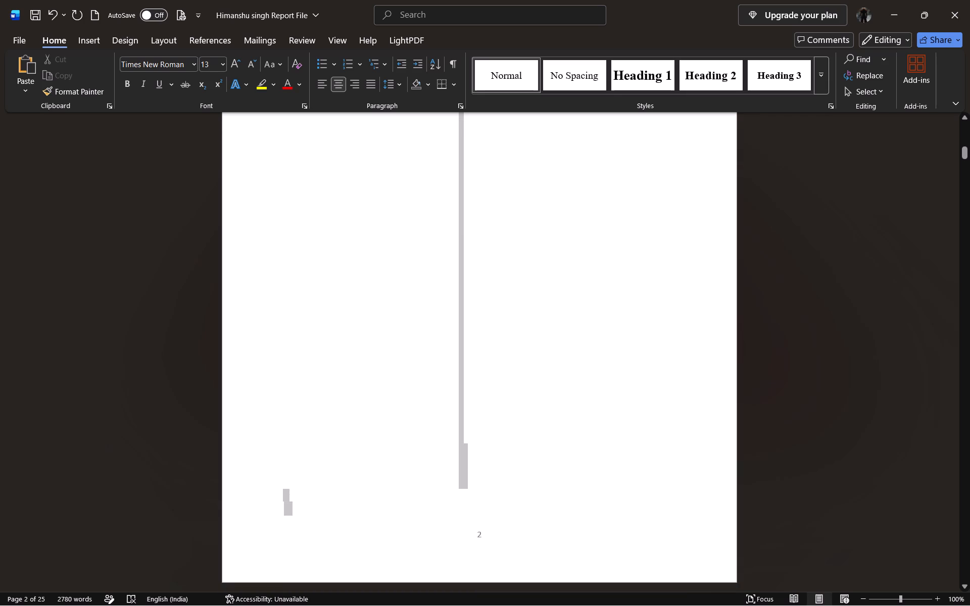
pyautogui.moveTo(504, 512); pyautogui.dragTo(504, 513)
pyautogui.hotkey('ctrl', 'v')
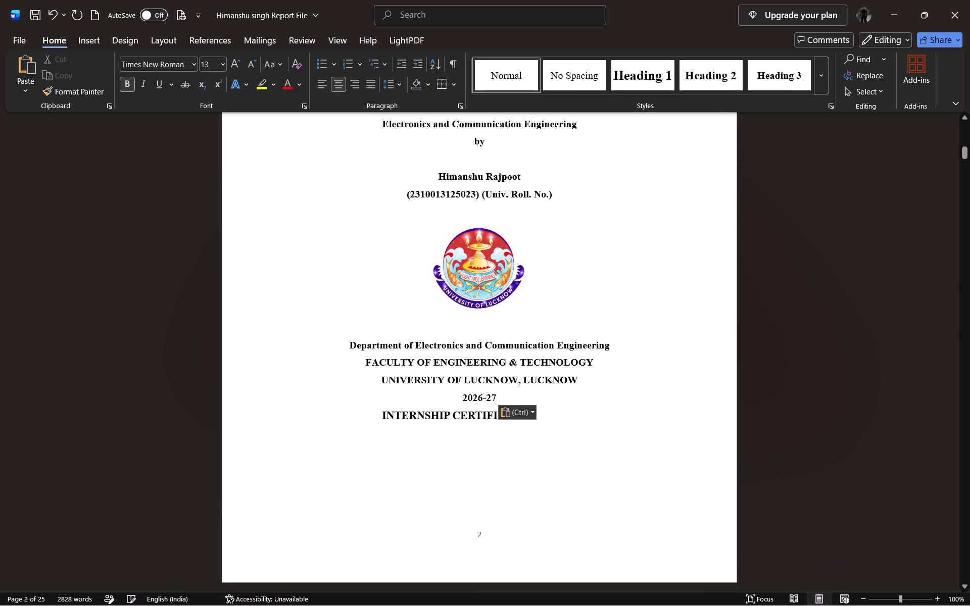
# Insert blank paragraphs after "2026-27" on page 2 to push the "INTERNSHIP CERTIFICATE" heading onto page 3.
pyautogui.press('Return')
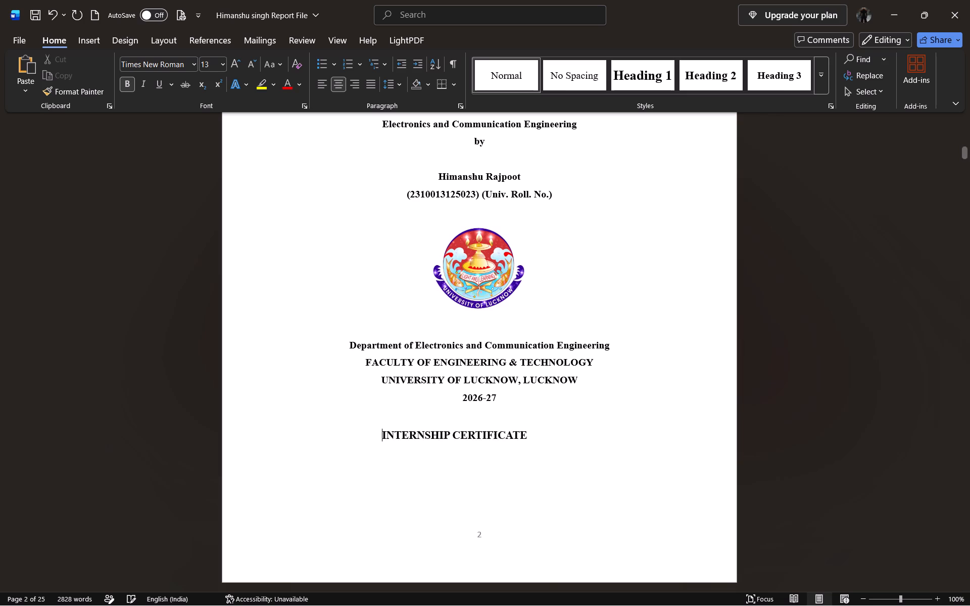
pyautogui.press('Return')
pyautogui.press('Return')
pyautogui.press('Return')
pyautogui.press('Return')
pyautogui.press('Return')
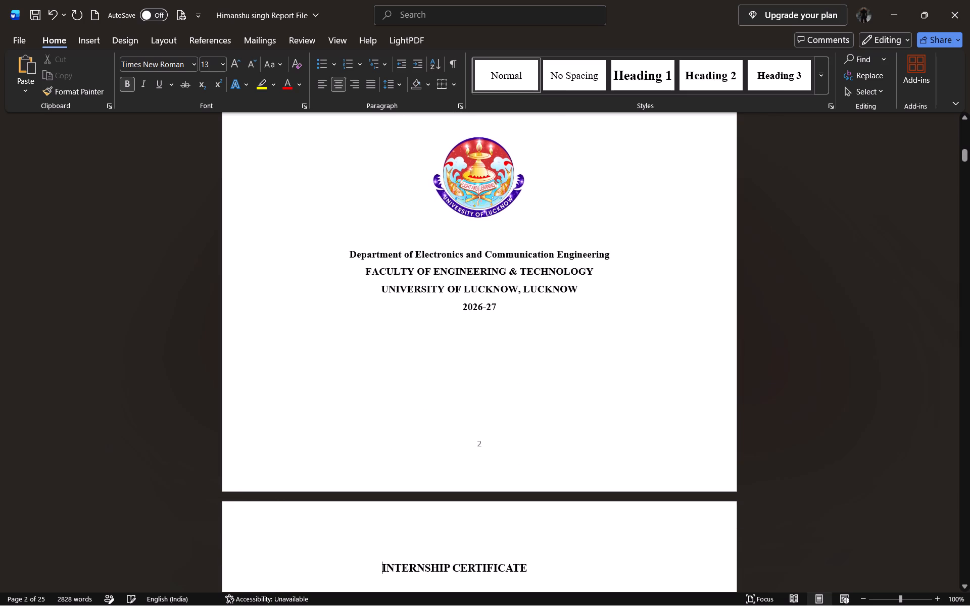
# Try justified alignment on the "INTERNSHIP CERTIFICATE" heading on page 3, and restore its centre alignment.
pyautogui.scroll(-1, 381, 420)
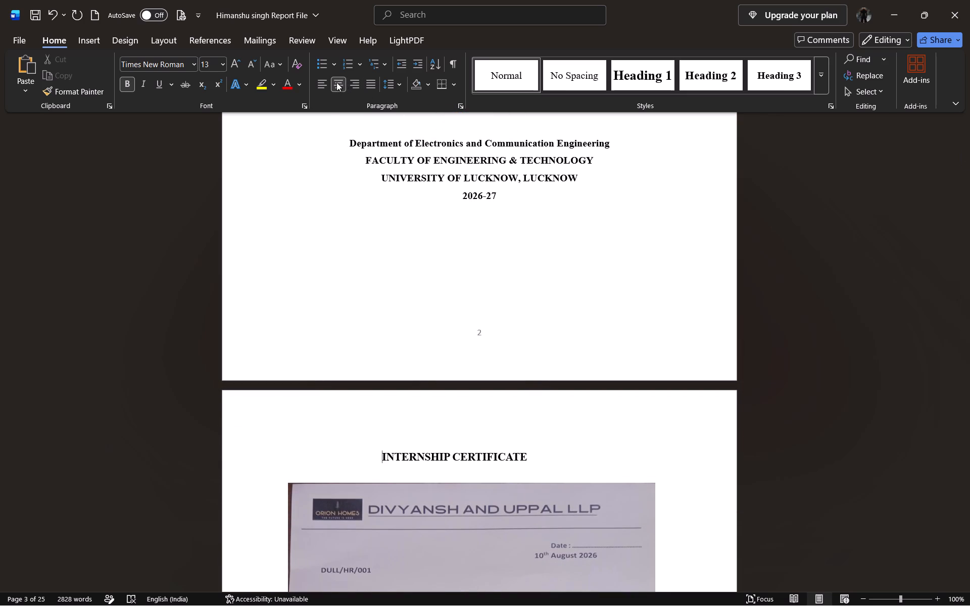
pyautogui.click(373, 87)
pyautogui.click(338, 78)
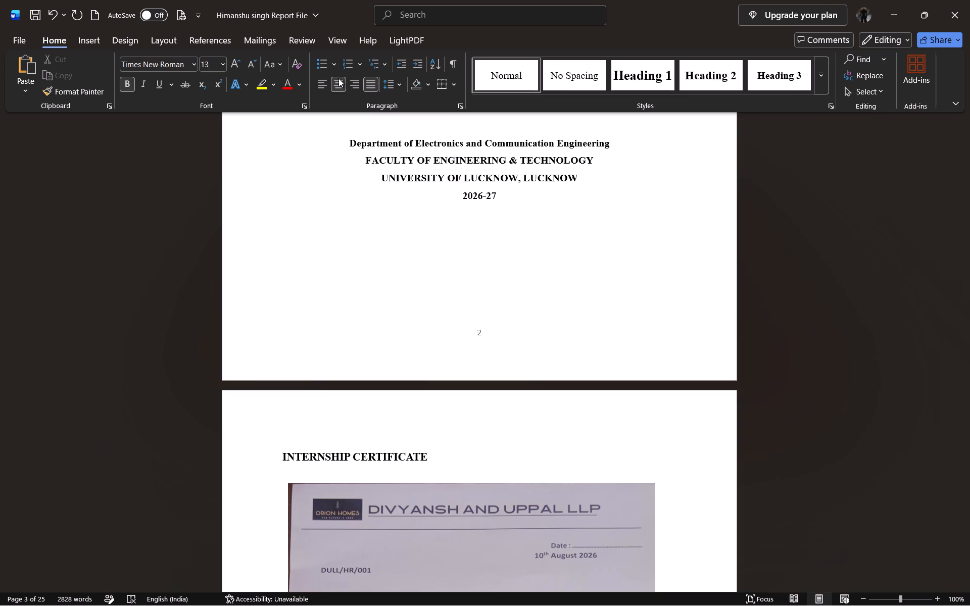
# Copy the title "CONSTRUCTION OF RESIDENTIAL BUILDING" from page 1 and paste it above "An Industrial Training Report submitted" on page 2.
pyautogui.scroll(3, 413, 324)
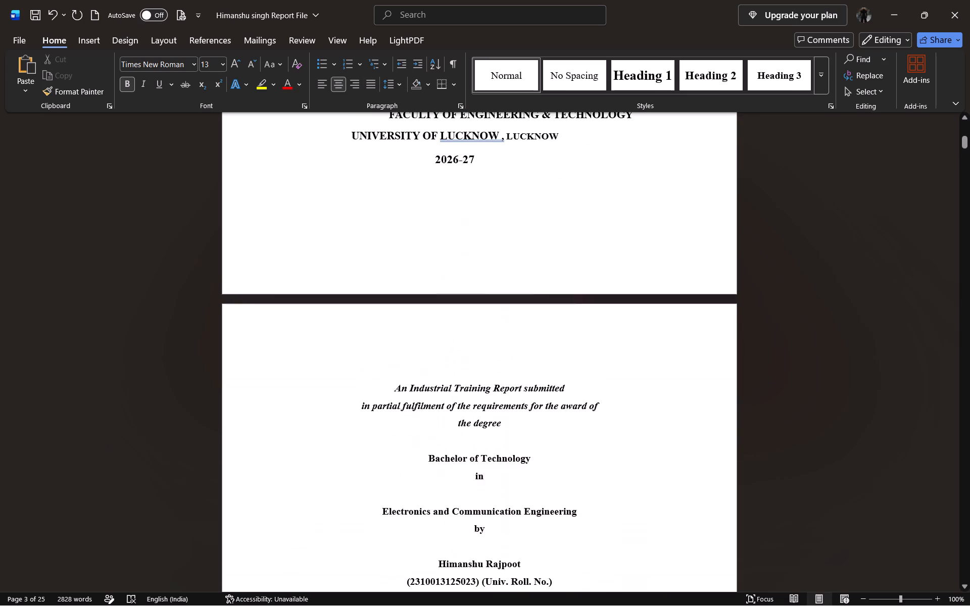
pyautogui.scroll(6, 413, 324)
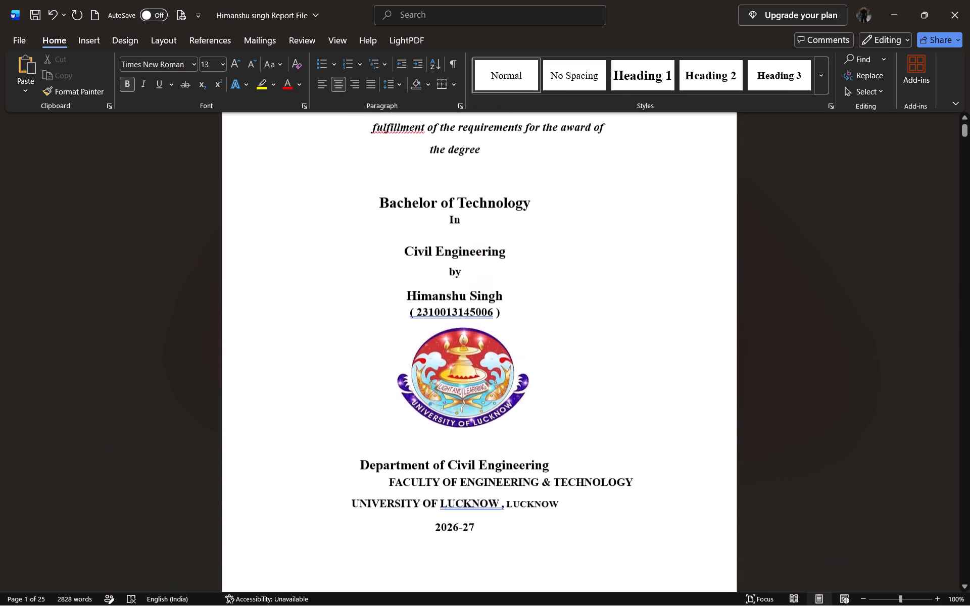
pyautogui.scroll(1, 413, 324)
pyautogui.scroll(-3, 413, 324)
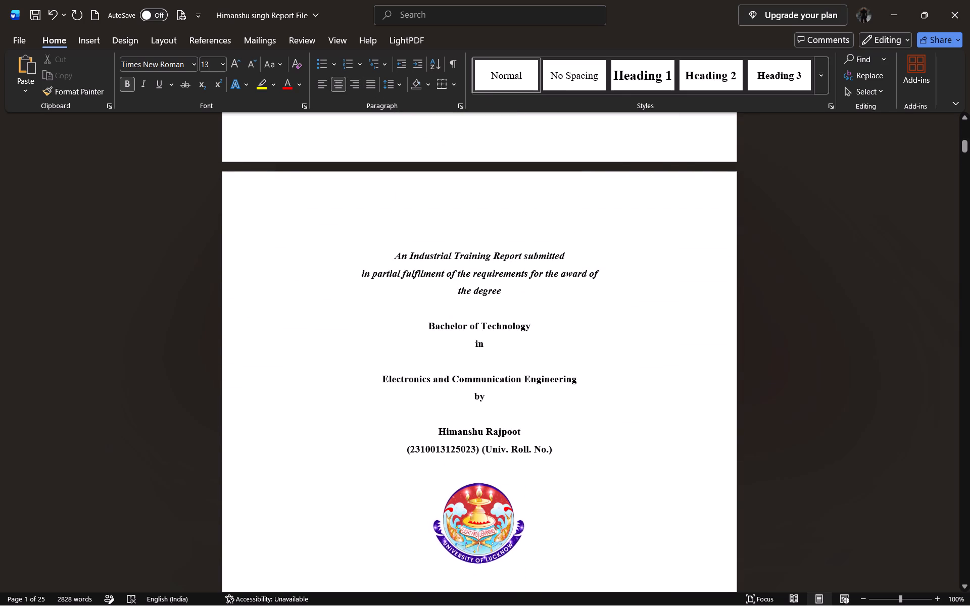
pyautogui.scroll(8, 415, 319)
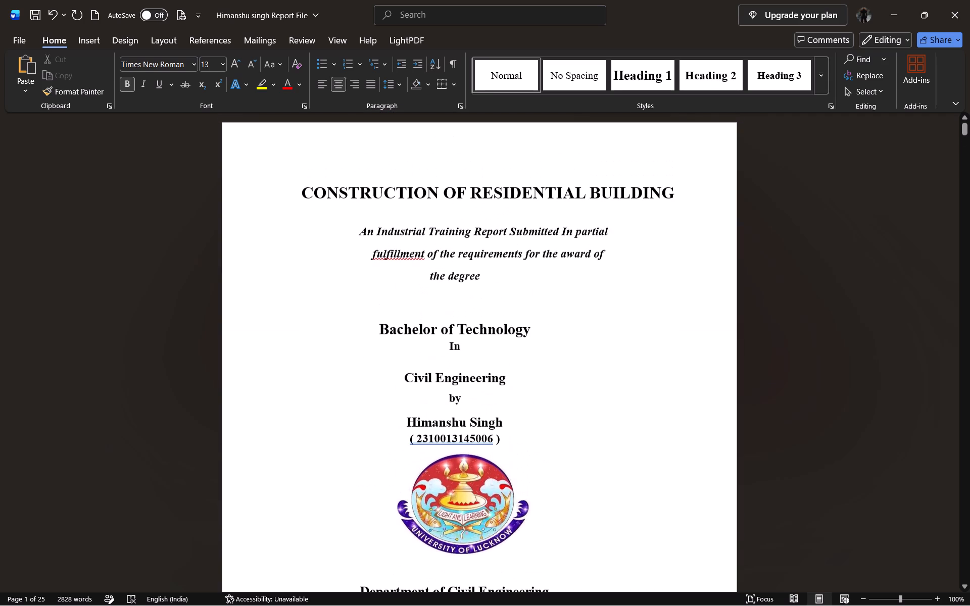
pyautogui.moveTo(298, 195); pyautogui.dragTo(680, 198)
pyautogui.hotkey('ctrl', 'c')
pyautogui.scroll(-4, 680, 198)
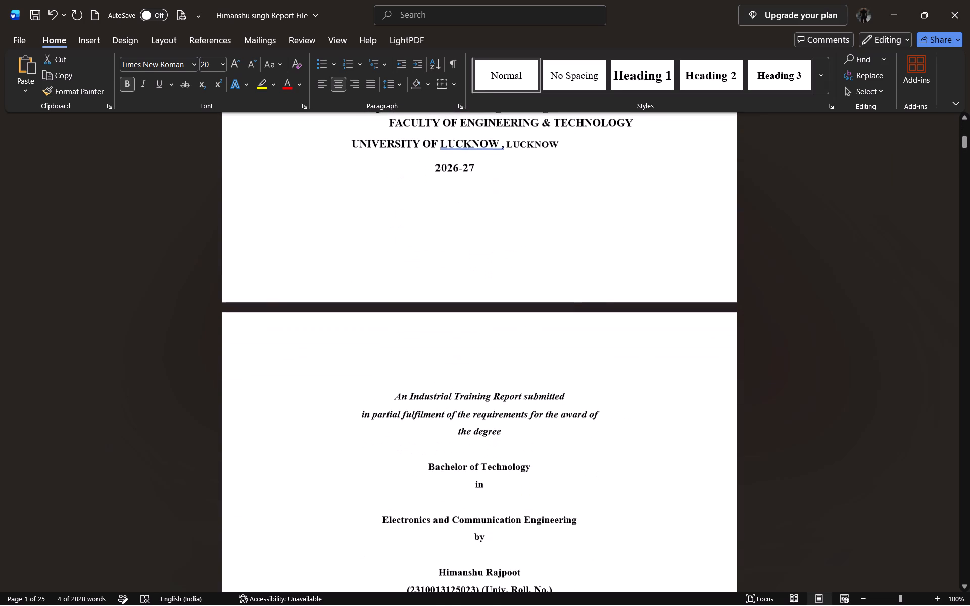
pyautogui.click(473, 367)
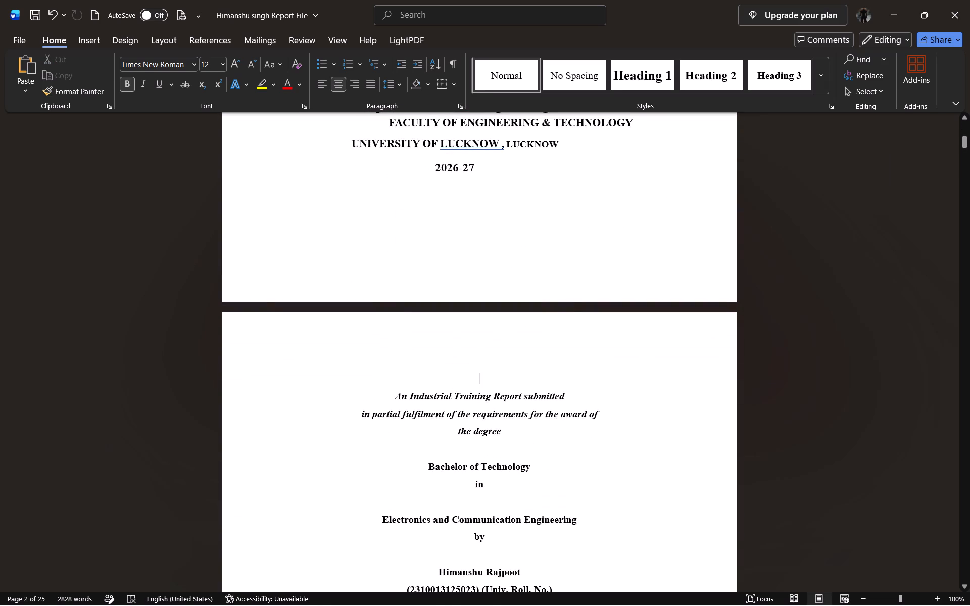
pyautogui.hotkey('ctrl', 'v')
# Replace "Electronics and Communication Engineering" above "by" on page 2 with "Civil Engineering" copied from page 1, merging its formatting.
pyautogui.scroll(-2, 473, 367)
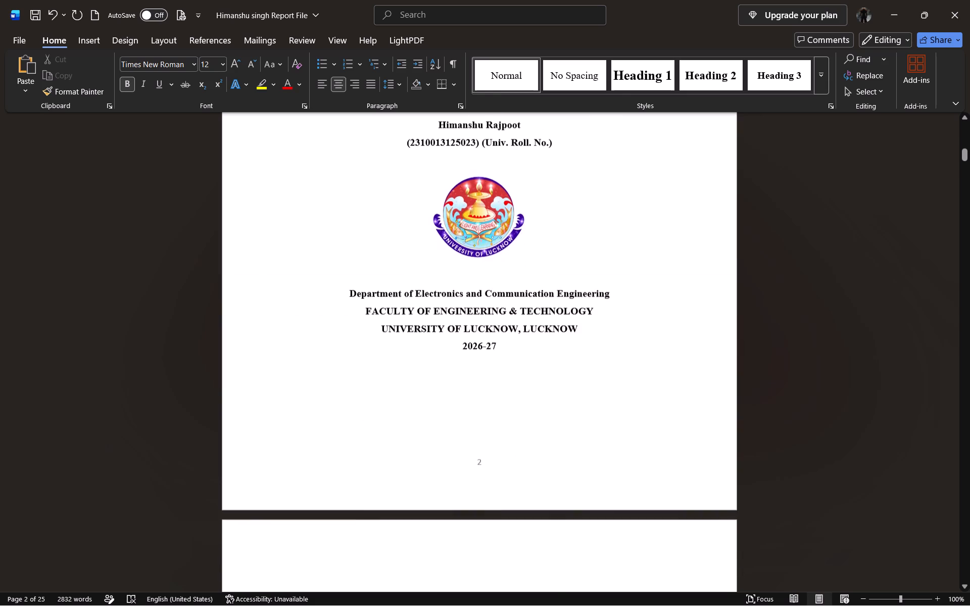
pyautogui.scroll(2, 473, 367)
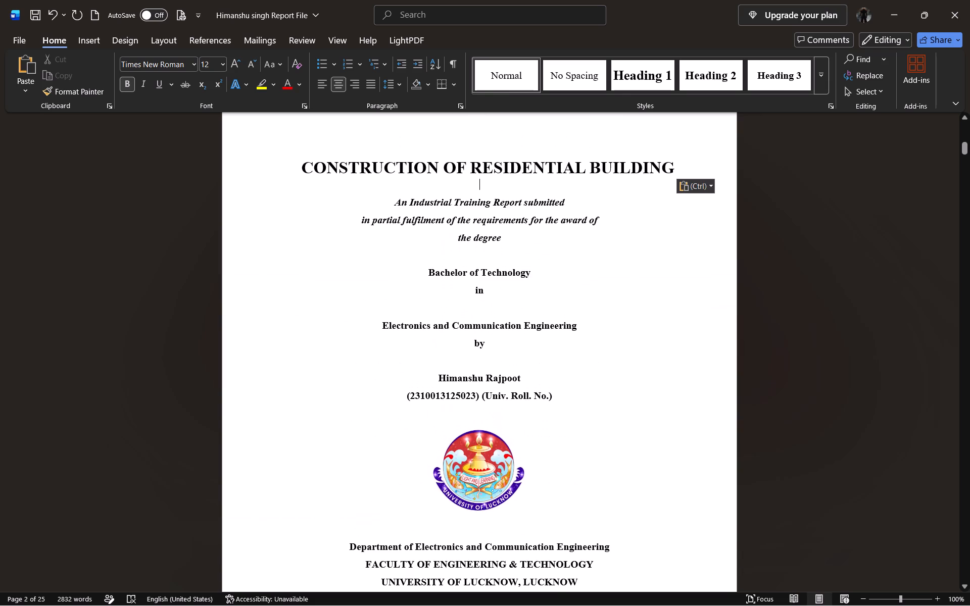
pyautogui.scroll(2, 473, 367)
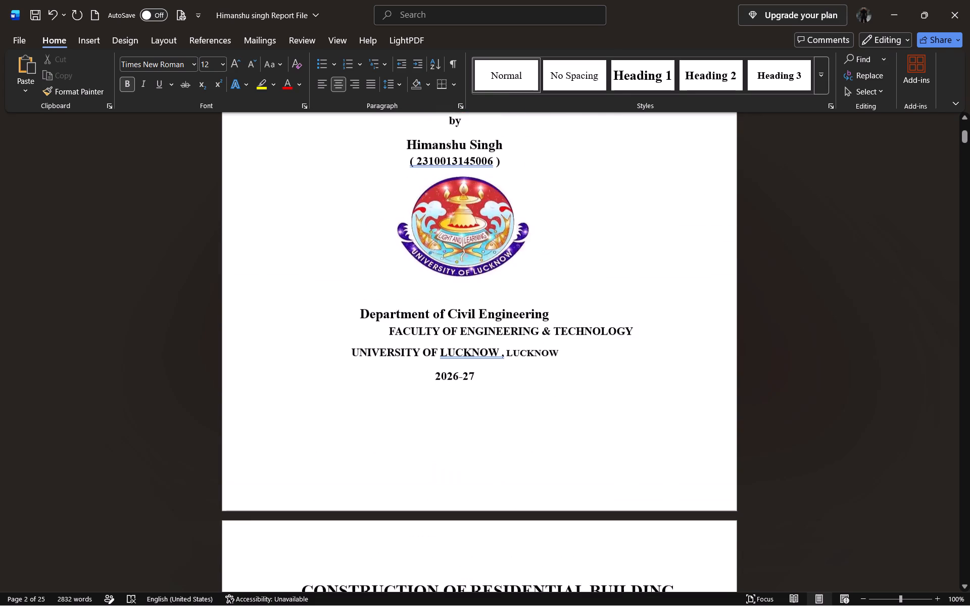
pyautogui.scroll(3, 473, 367)
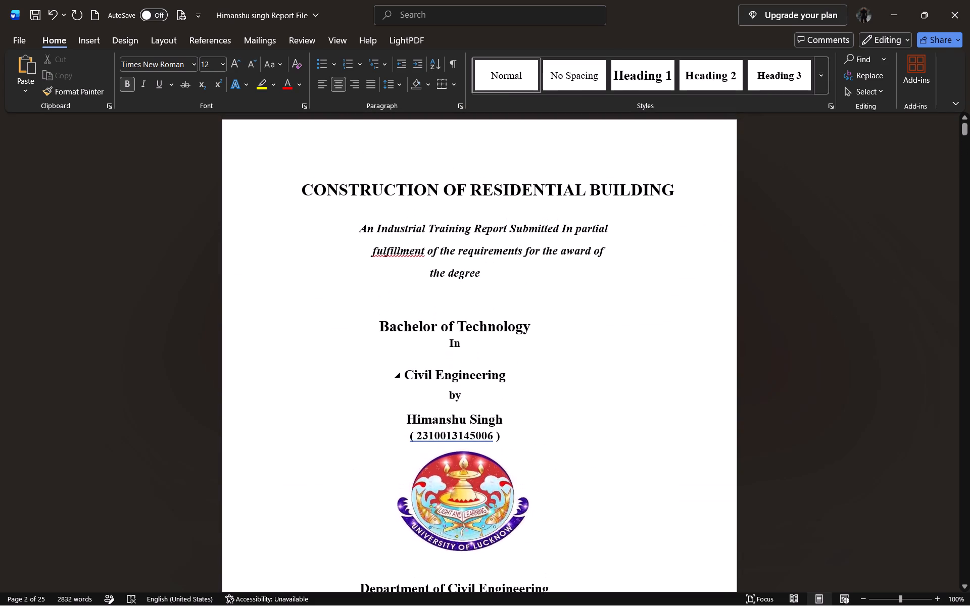
pyautogui.click(508, 375)
pyautogui.moveTo(508, 375); pyautogui.dragTo(463, 375)
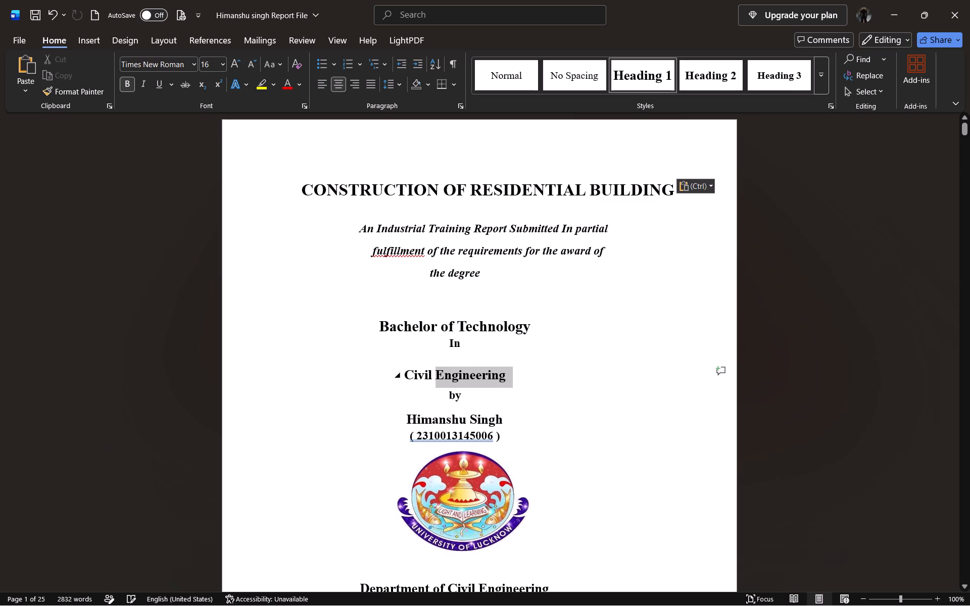
pyautogui.moveTo(463, 375); pyautogui.dragTo(427, 374)
pyautogui.hotkey('ctrl', 'c')
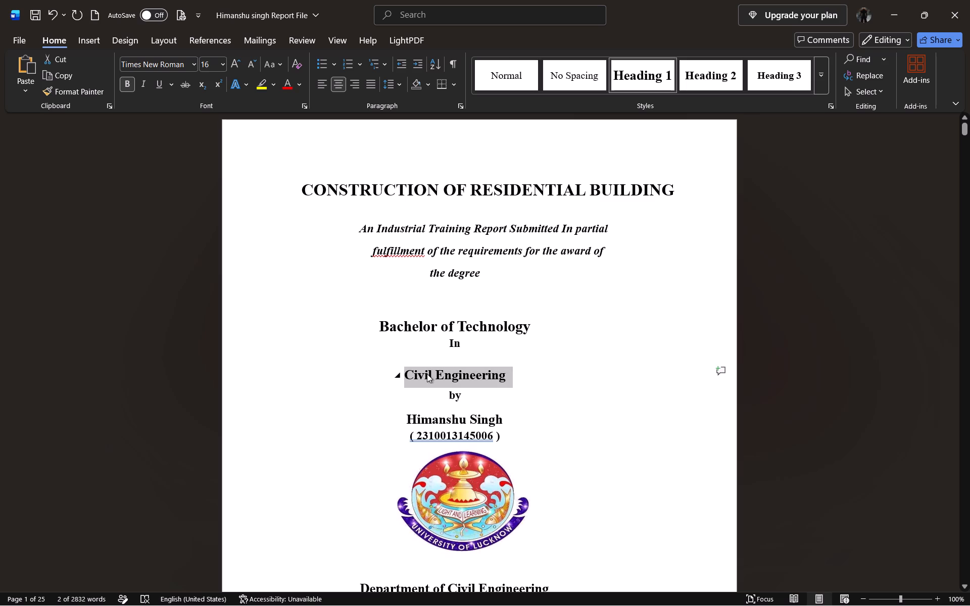
pyautogui.scroll(-4, 427, 374)
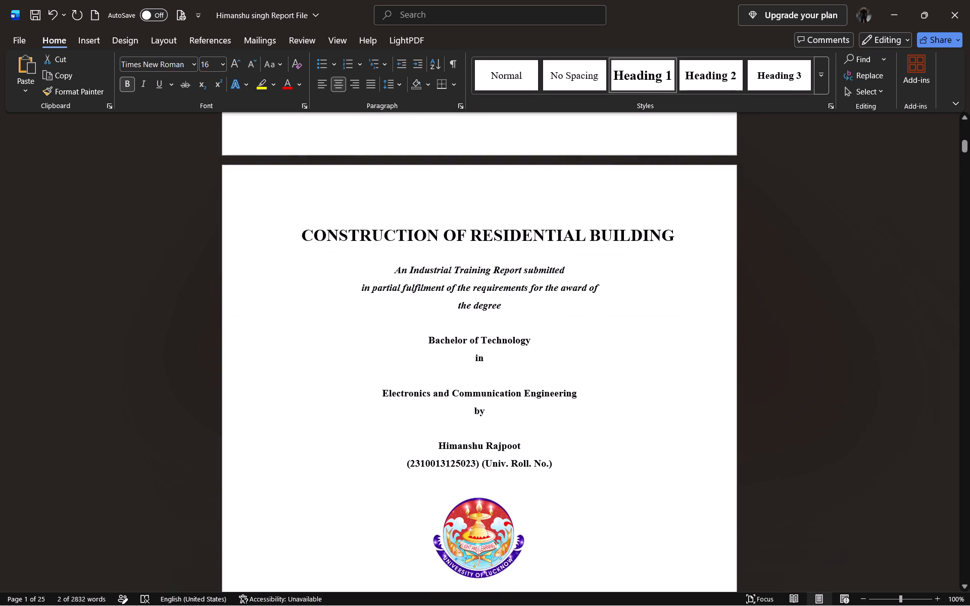
pyautogui.click(378, 394)
pyautogui.moveTo(378, 394); pyautogui.dragTo(558, 391)
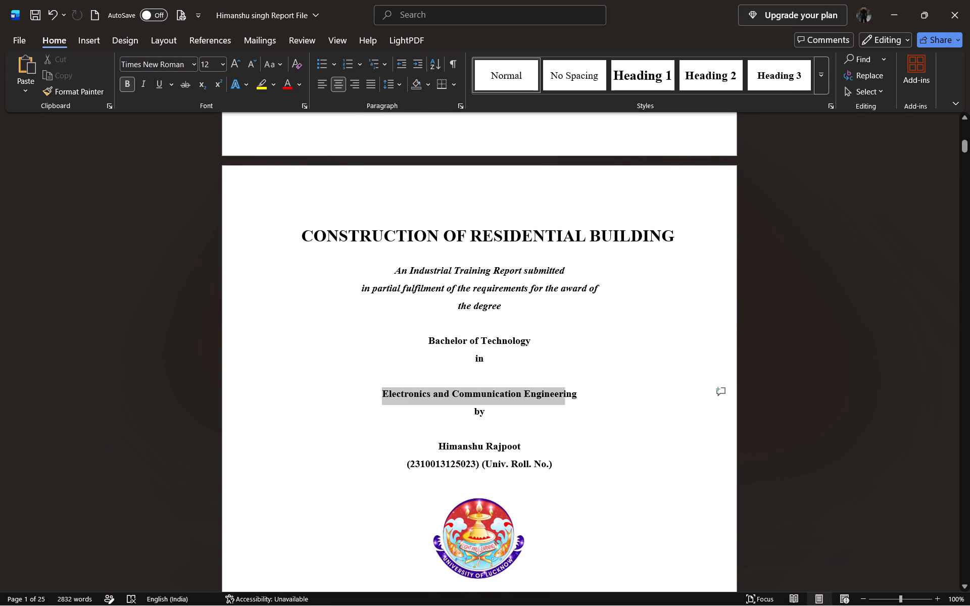
pyautogui.moveTo(558, 391); pyautogui.dragTo(567, 393)
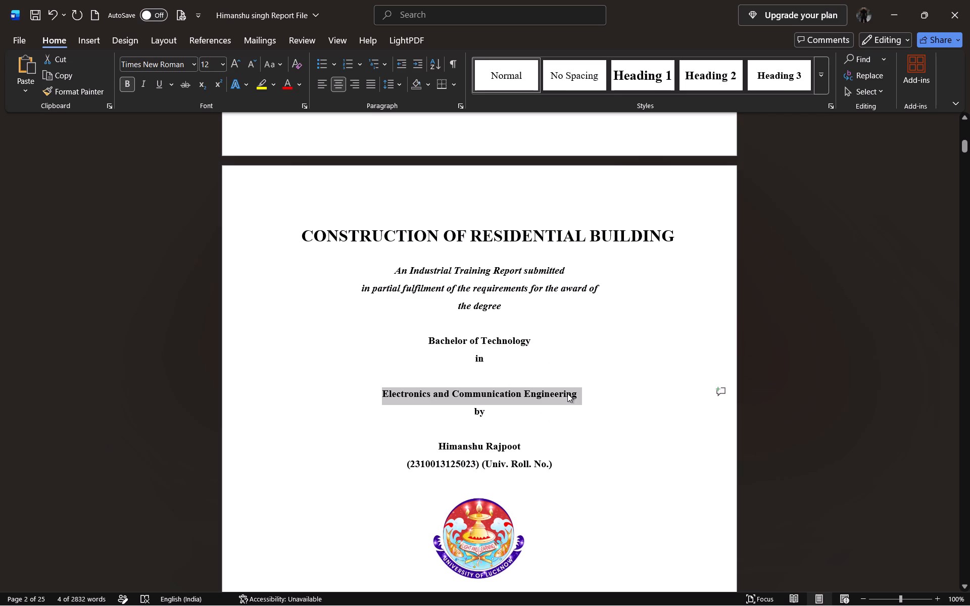
pyautogui.hotkey('ctrl', 'v')
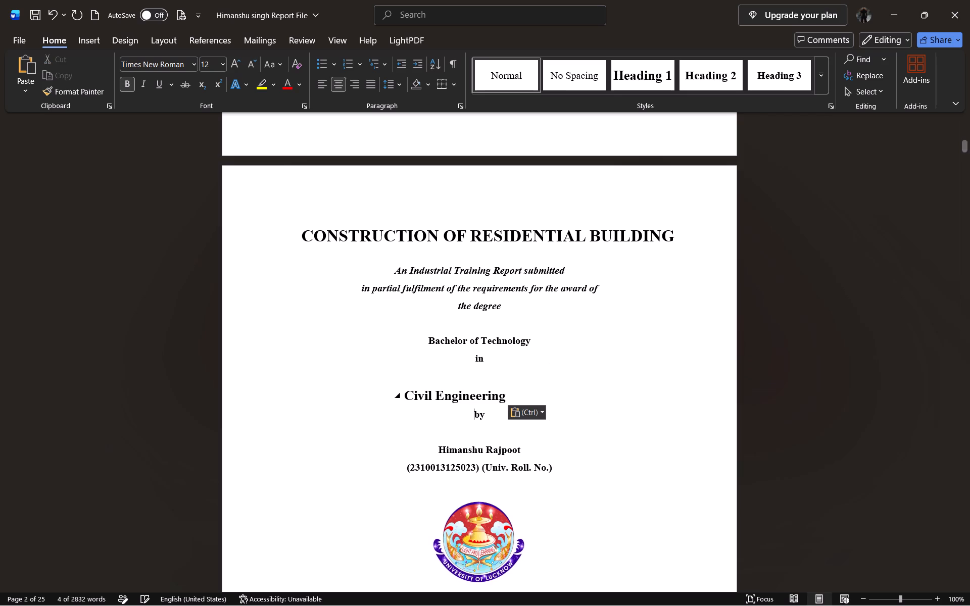
pyautogui.click(539, 411)
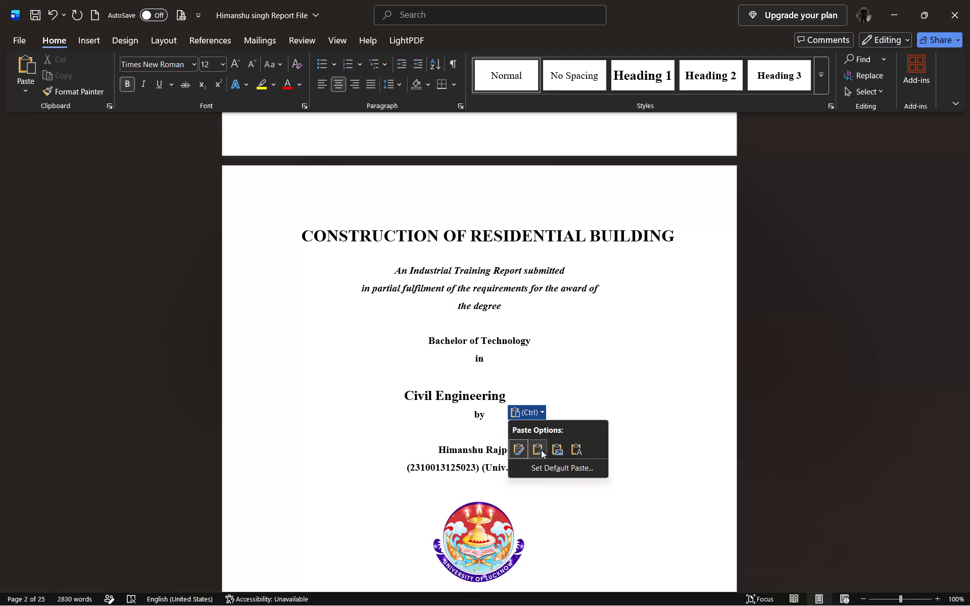
pyautogui.click(542, 450)
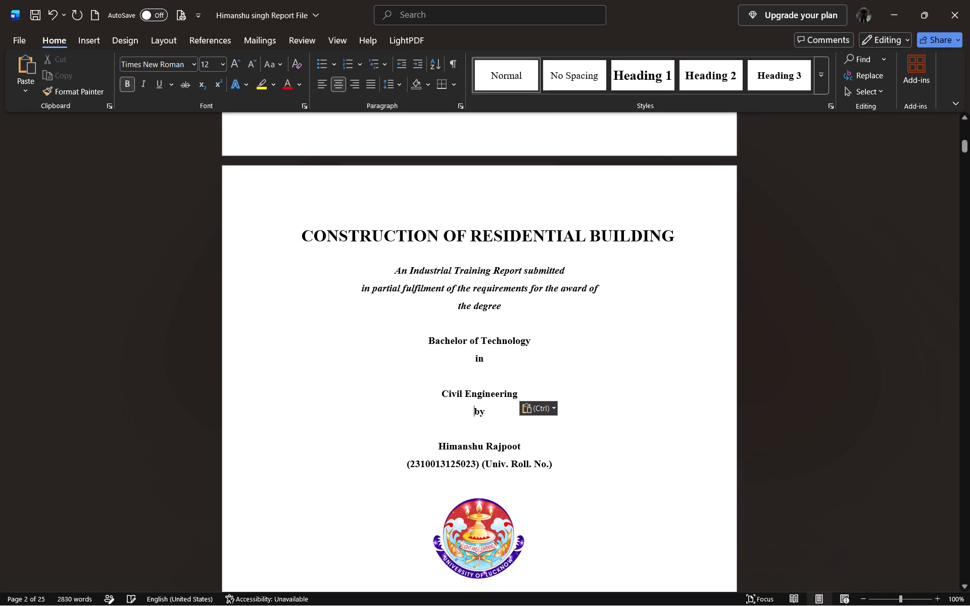
pyautogui.click(519, 392)
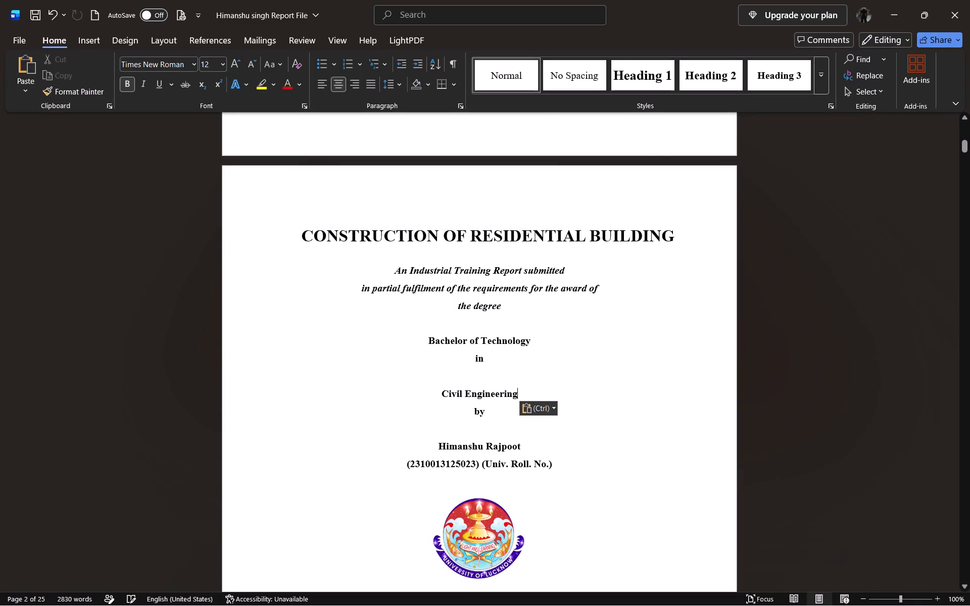
pyautogui.doubleClick(519, 392)
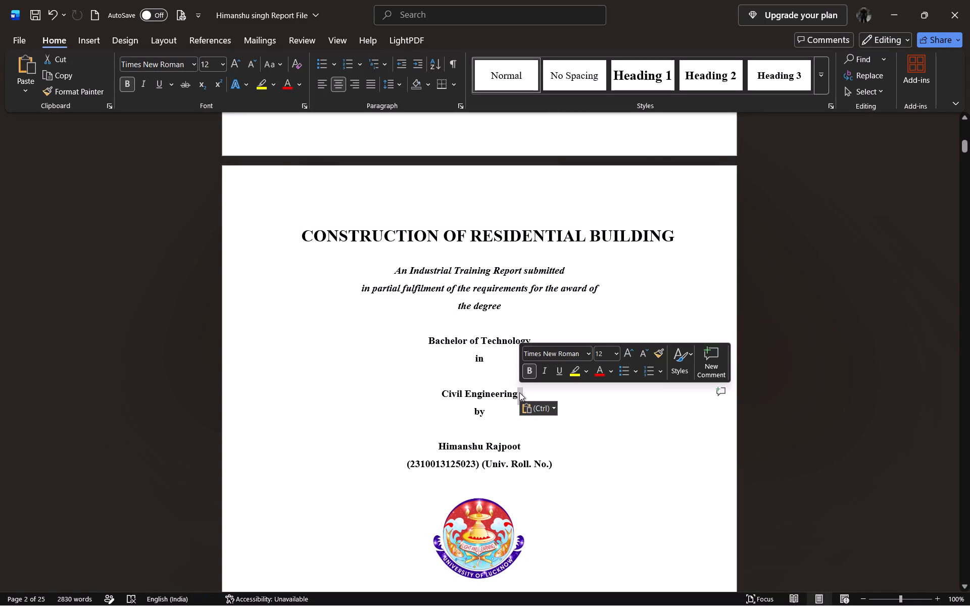
# Replace the surname in the student name below "by" on page 2 with the surname shown on the page 1 cover.
pyautogui.scroll(1, 509, 427)
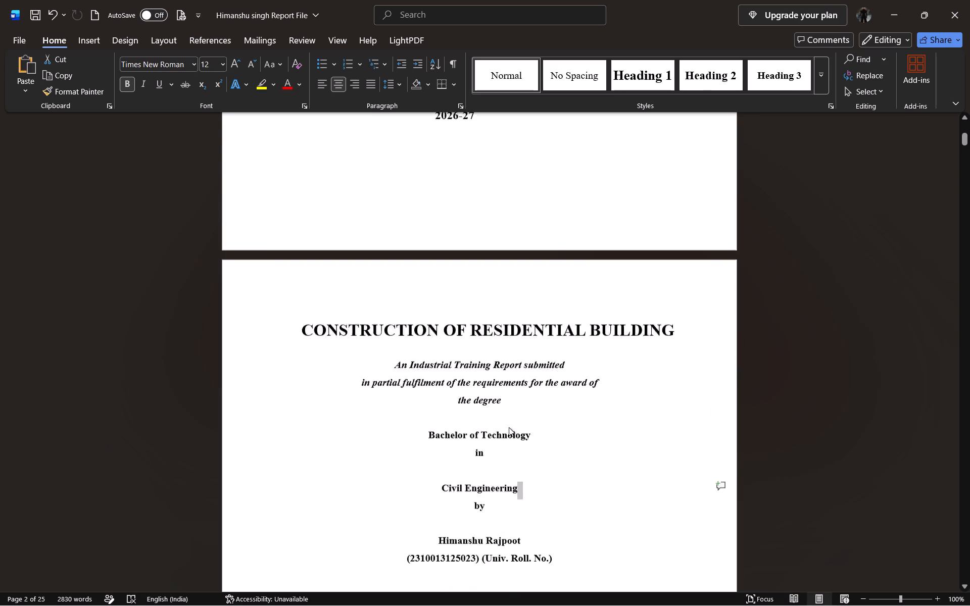
pyautogui.scroll(2, 509, 427)
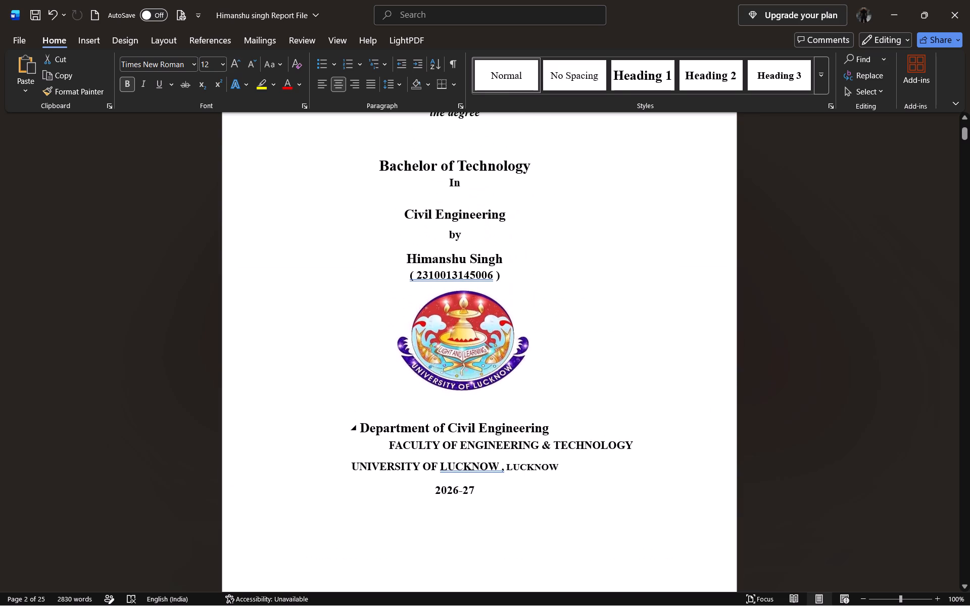
pyautogui.scroll(-3, 415, 371)
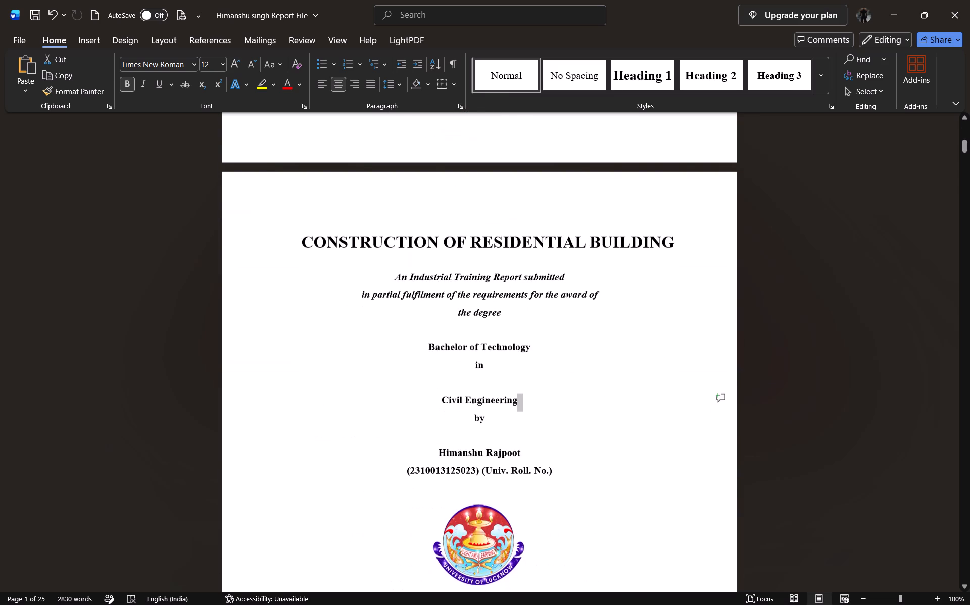
pyautogui.click(525, 451)
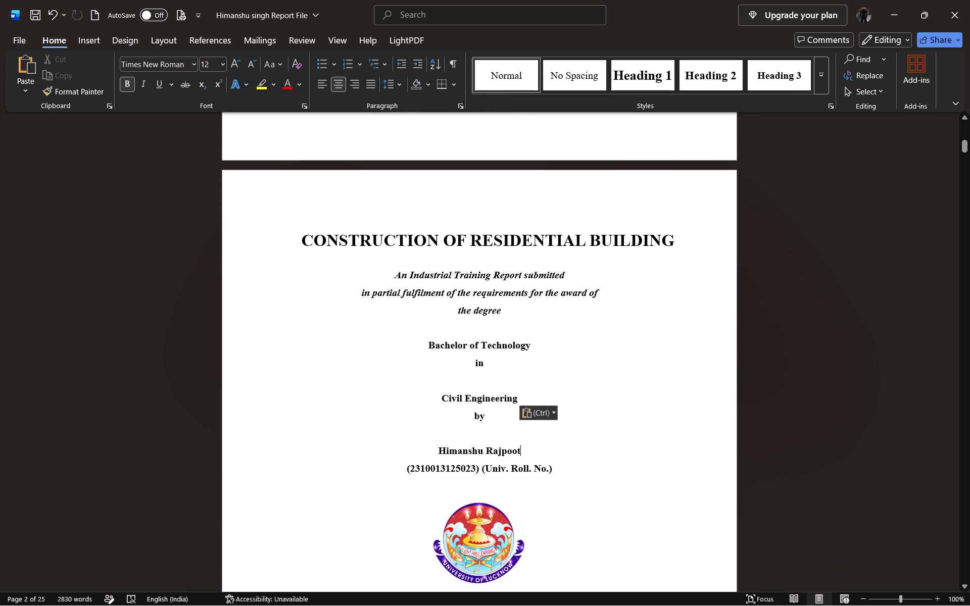
pyautogui.press('BackSpace')
pyautogui.press('BackSpace')
pyautogui.press('BackSpace')
pyautogui.press('BackSpace')
pyautogui.press('BackSpace')
pyautogui.press('BackSpace')
pyautogui.press('BackSpace')
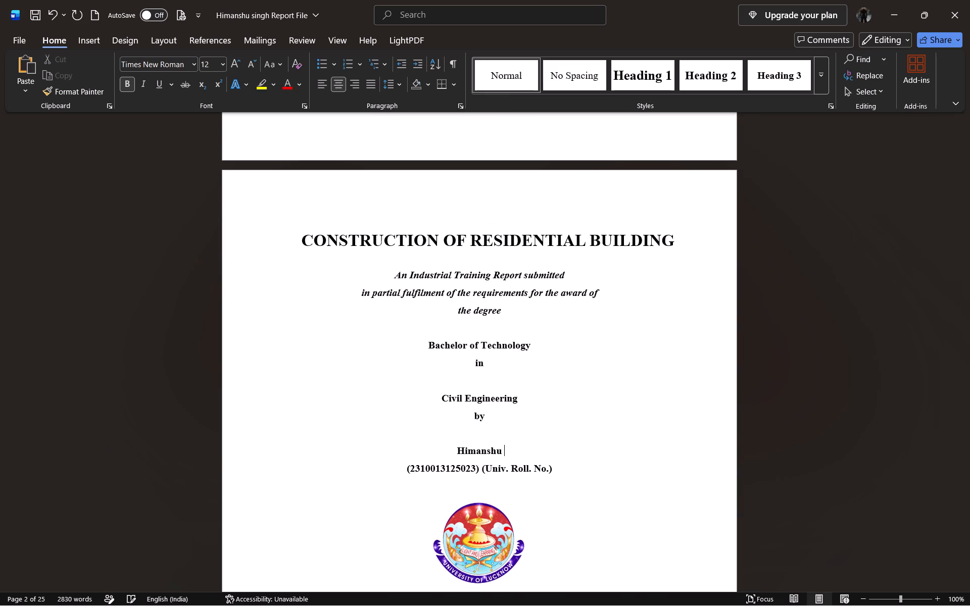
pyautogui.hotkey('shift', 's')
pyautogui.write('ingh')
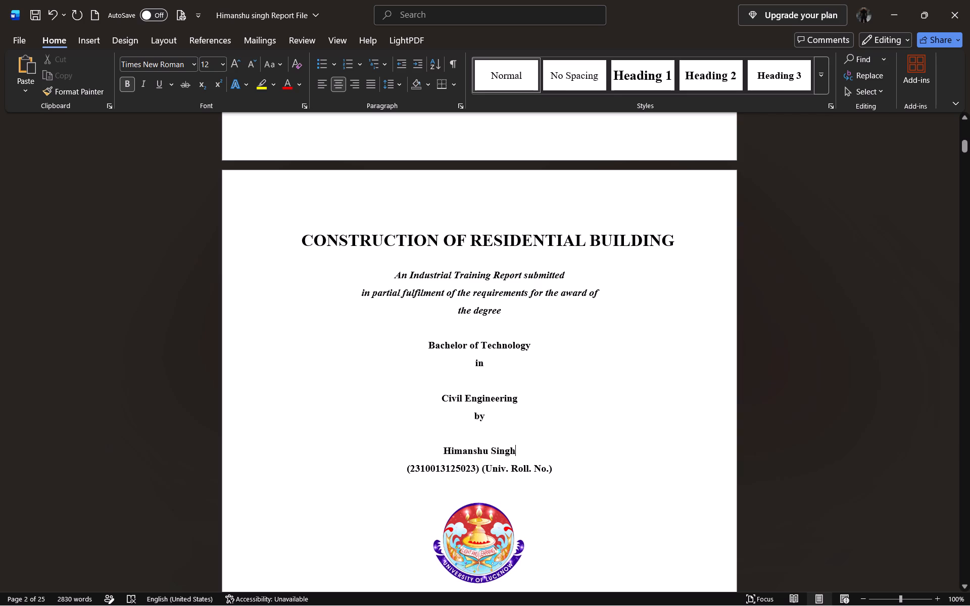
# Delete "(Univ. Roll. No.)" after the roll number on page 2.
pyautogui.moveTo(559, 468); pyautogui.dragTo(488, 468)
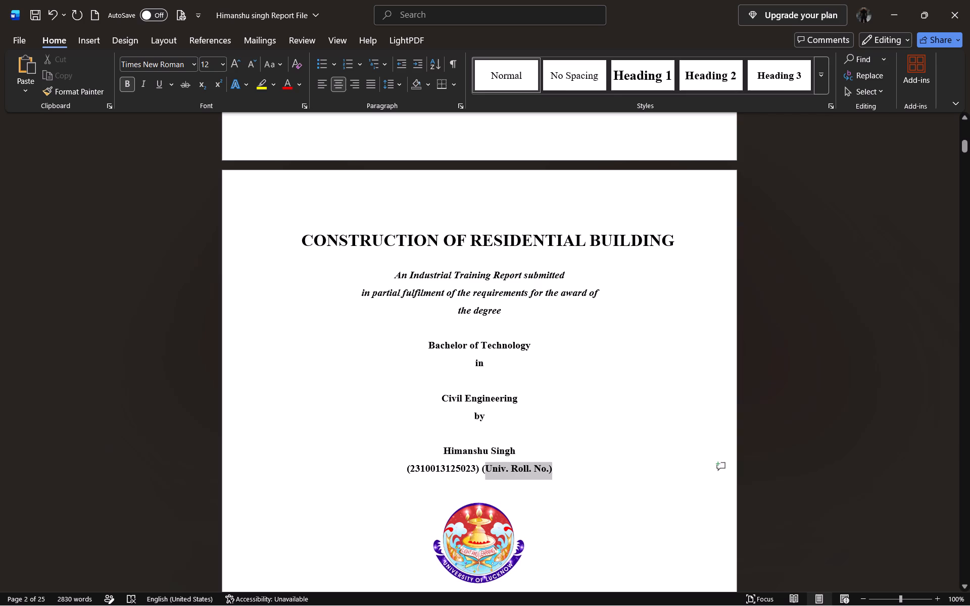
pyautogui.moveTo(488, 468); pyautogui.dragTo(482, 472)
pyautogui.press('BackSpace')
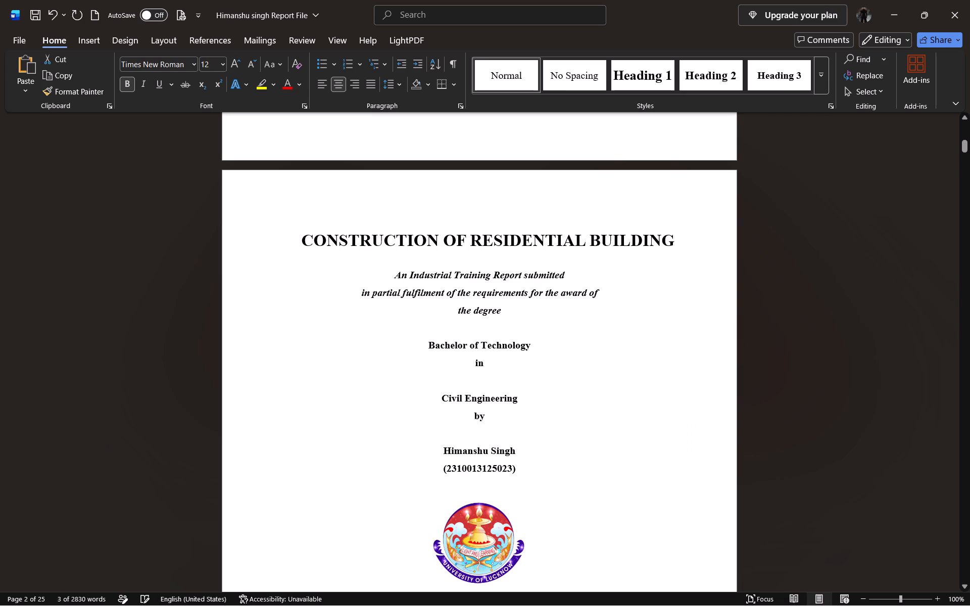
# Replace the last six digits of the roll number on page 2 with those of the roll number on page 1.
pyautogui.press('Left')
pyautogui.press('Left')
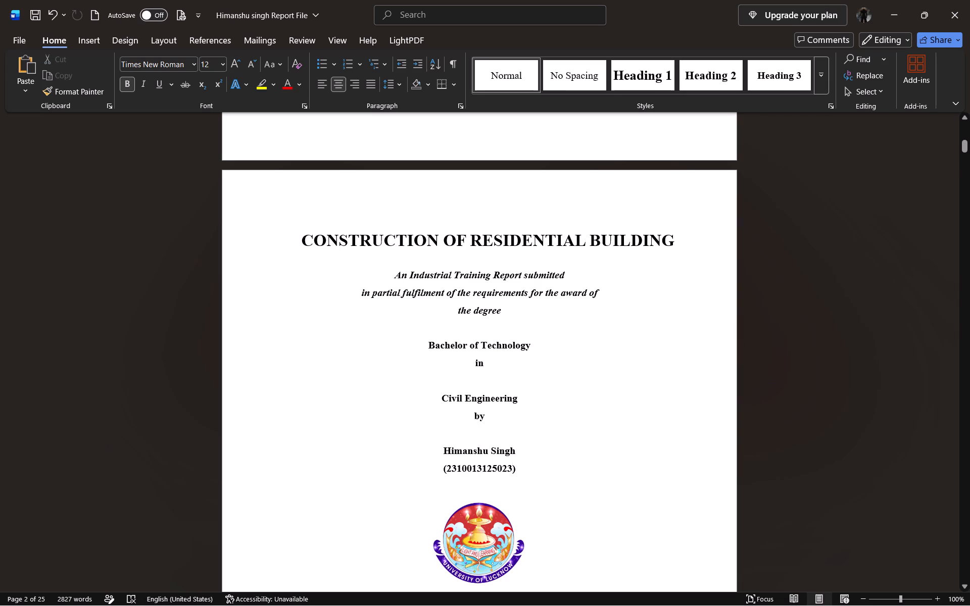
pyautogui.press('BackSpace')
pyautogui.press('BackSpace')
pyautogui.press('BackSpace')
pyautogui.press('BackSpace')
pyautogui.press('BackSpace')
pyautogui.press('BackSpace')
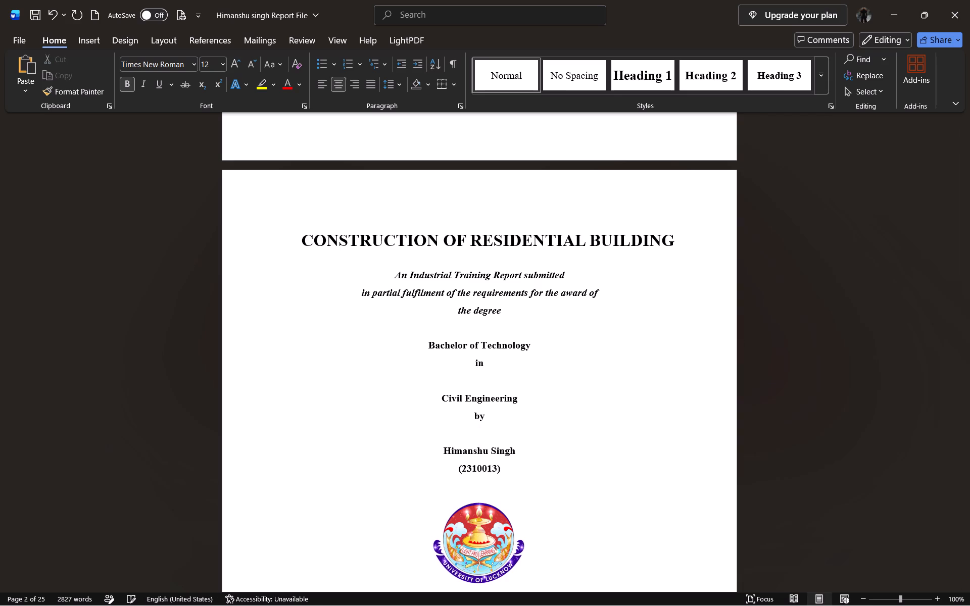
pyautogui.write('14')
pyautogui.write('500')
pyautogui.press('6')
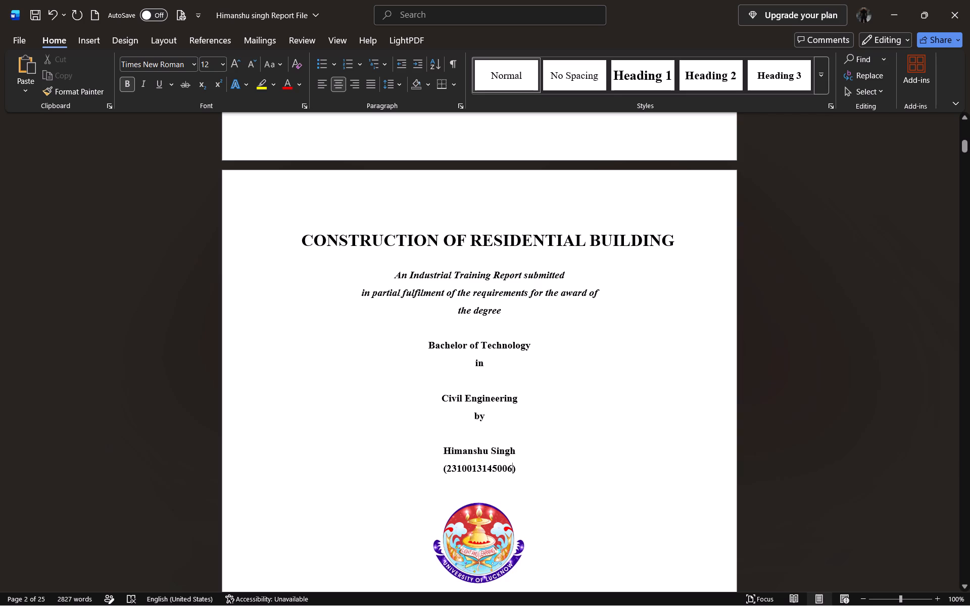
pyautogui.click(787, 450)
# Replace "Electronics and Communication" with "Civil" in the department line below the university logo on page 2.
pyautogui.scroll(-2, 787, 450)
pyautogui.scroll(1, 787, 450)
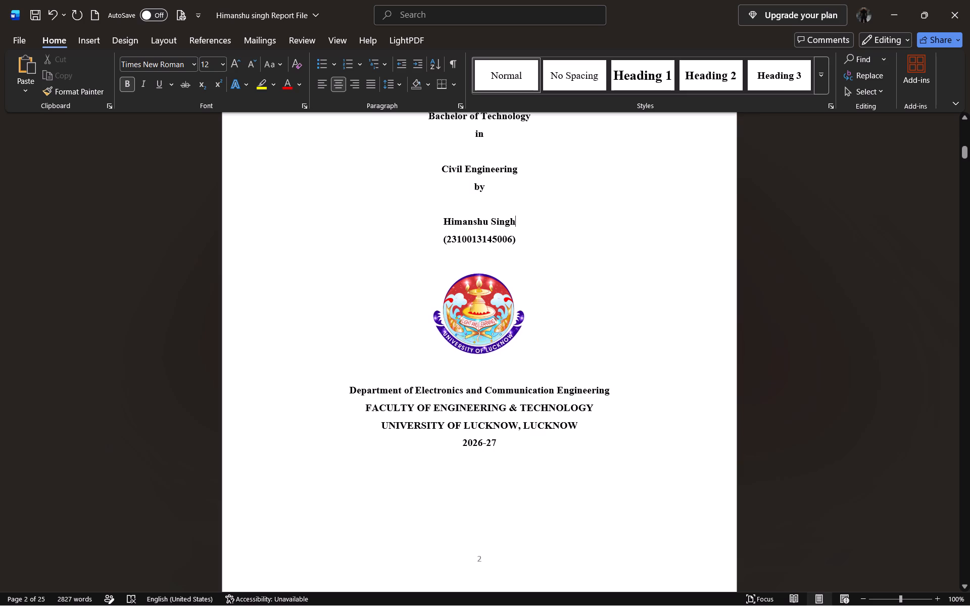
pyautogui.click(553, 394)
pyautogui.press('BackSpace')
pyautogui.press('BackSpace')
pyautogui.press('BackSpace')
pyautogui.press('BackSpace')
pyautogui.press('BackSpace')
pyautogui.press('BackSpace')
pyautogui.press('BackSpace')
pyautogui.press('BackSpace')
pyautogui.press('BackSpace')
pyautogui.press('BackSpace')
pyautogui.press('BackSpace')
pyautogui.press('BackSpace')
pyautogui.press('BackSpace')
pyautogui.press('BackSpace')
pyautogui.press('BackSpace')
pyautogui.press('BackSpace')
pyautogui.press('BackSpace')
pyautogui.press('BackSpace')
pyautogui.press('BackSpace')
pyautogui.press('BackSpace')
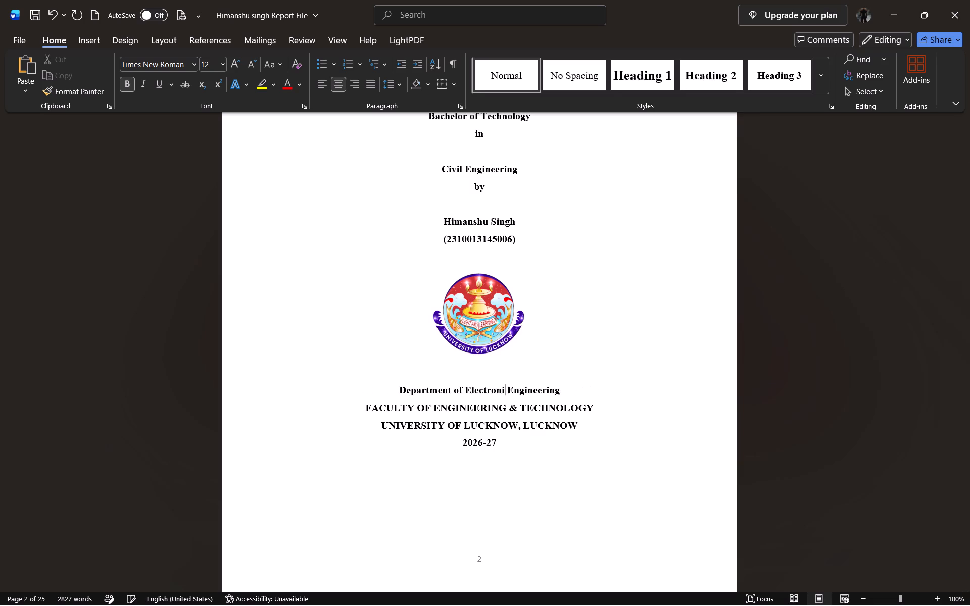
pyautogui.press('BackSpace')
pyautogui.press('BackSpace')
pyautogui.press('BackSpace')
pyautogui.press('BackSpace')
pyautogui.press('BackSpace')
pyautogui.press('BackSpace')
pyautogui.press('BackSpace')
pyautogui.press('BackSpace')
pyautogui.press('BackSpace')
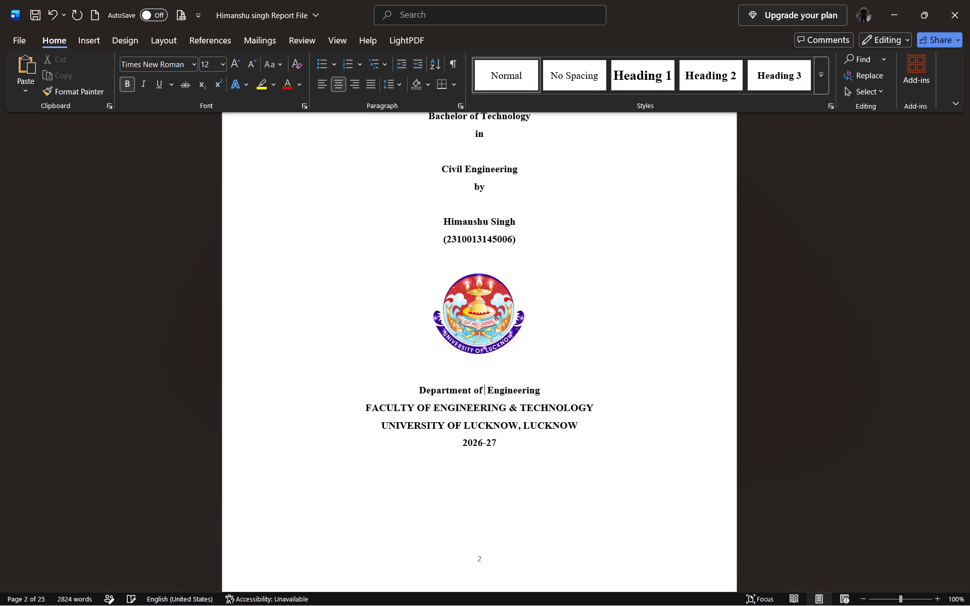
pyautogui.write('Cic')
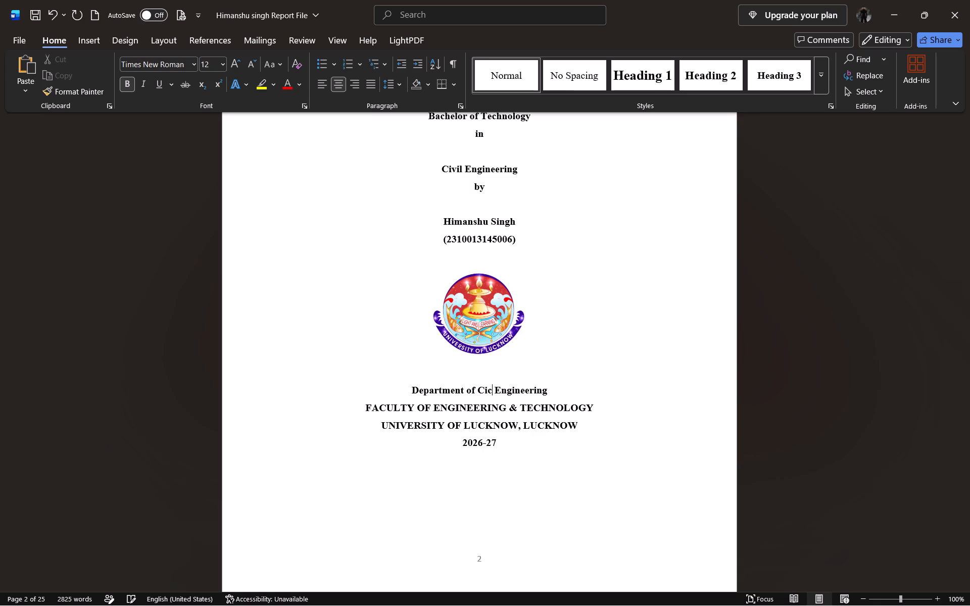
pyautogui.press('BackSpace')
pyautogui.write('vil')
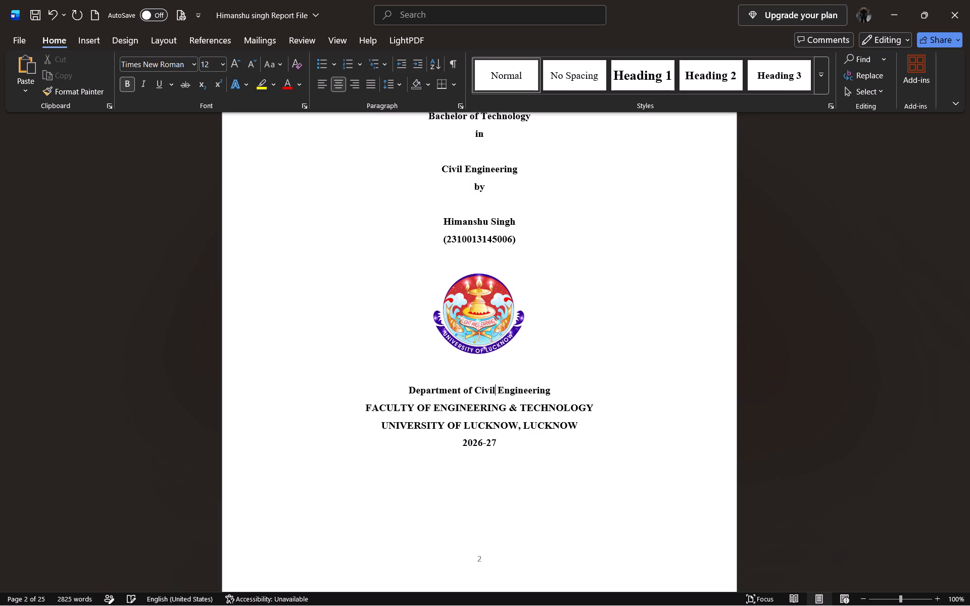
pyautogui.click(780, 458)
# Delete the entire old cover on page 1, from its "CONSTRUCTION OF RESIDENTIAL BUILDING" title through "2026-27" and the logo.
pyautogui.scroll(1, 780, 458)
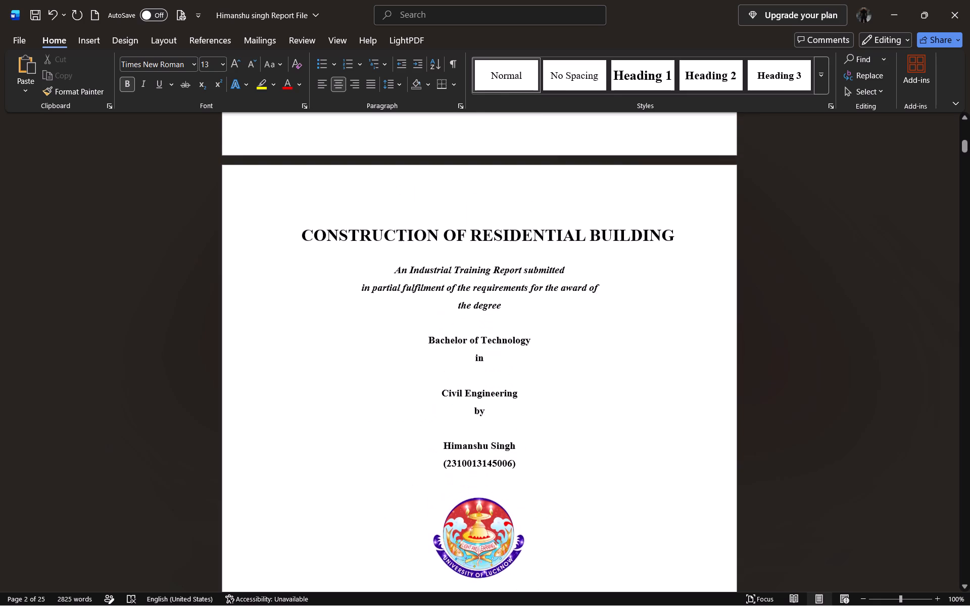
pyautogui.keyDown('ctrl'); pyautogui.scroll(-3, 780, 458); pyautogui.keyUp('ctrl')
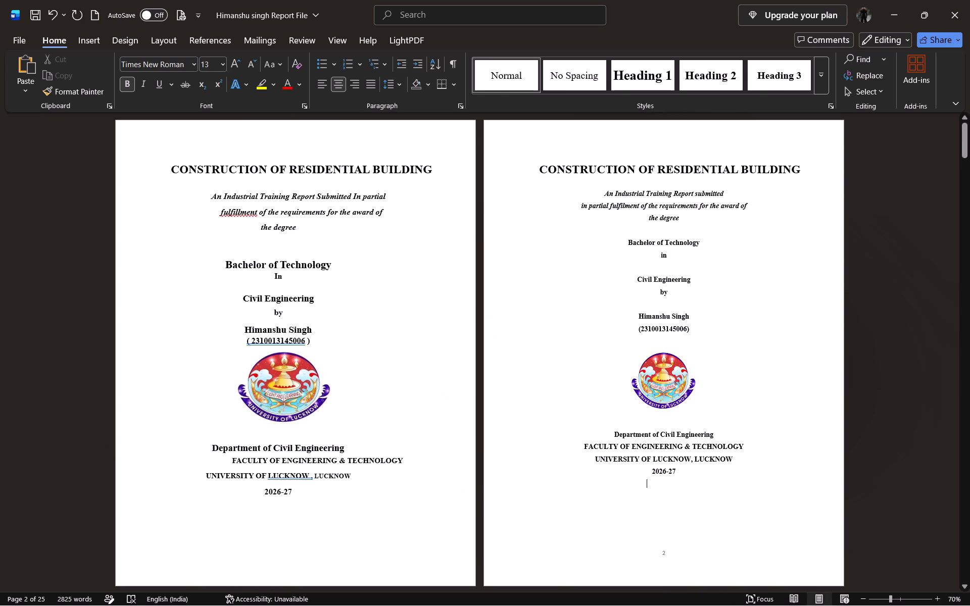
pyautogui.moveTo(396, 546); pyautogui.dragTo(152, 117)
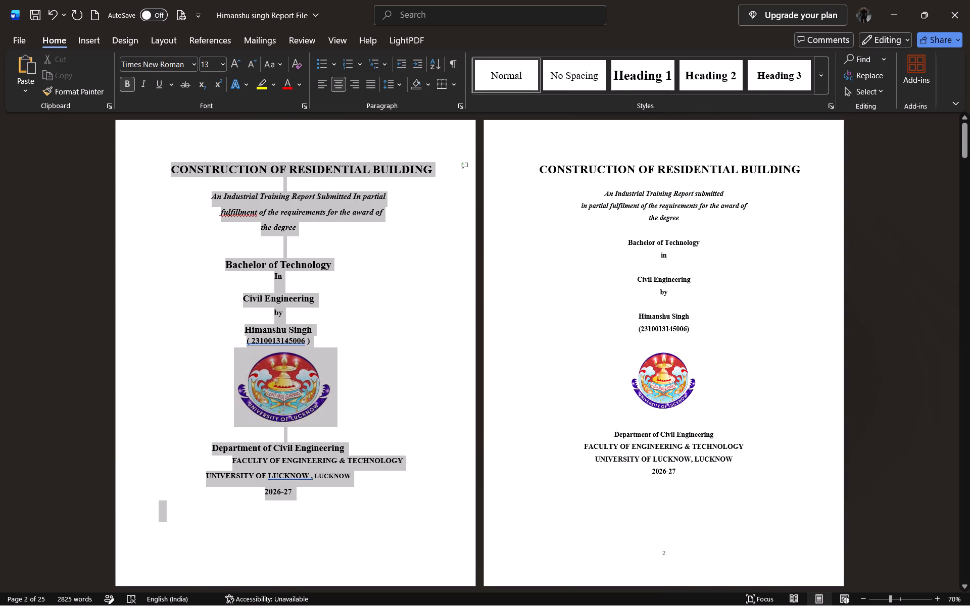
pyautogui.moveTo(152, 117); pyautogui.dragTo(149, 119)
pyautogui.press('BackSpace')
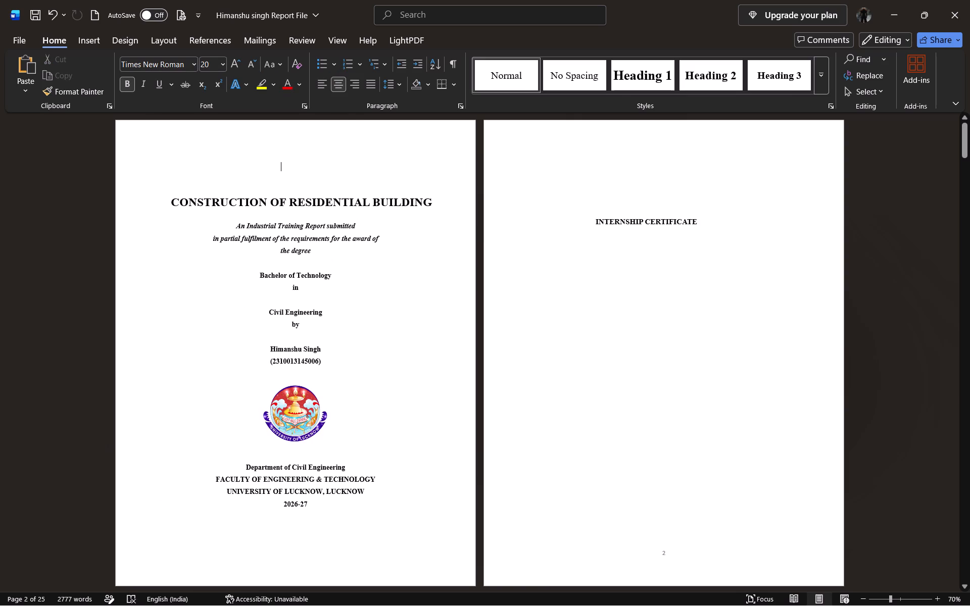
# Remove the leftover blank paragraph above "CONSTRUCTION OF RESIDENTIAL BUILDING" on page 1 and centre the title.
pyautogui.press('BackSpace')
pyautogui.press('BackSpace')
pyautogui.press('BackSpace')
pyautogui.press('Down')
pyautogui.press('BackSpace')
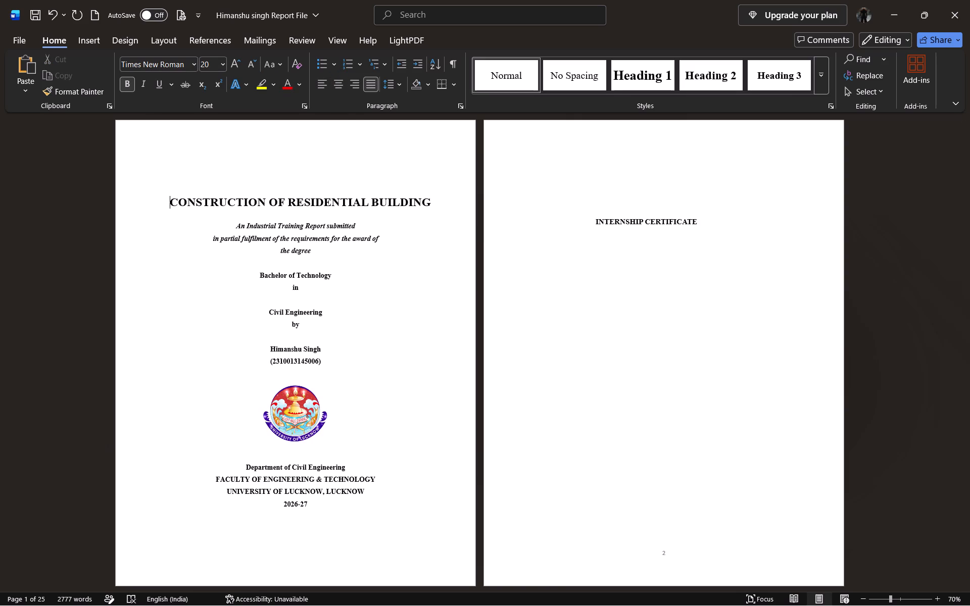
pyautogui.press('BackSpace')
pyautogui.press('BackSpace')
pyautogui.press('BackSpace')
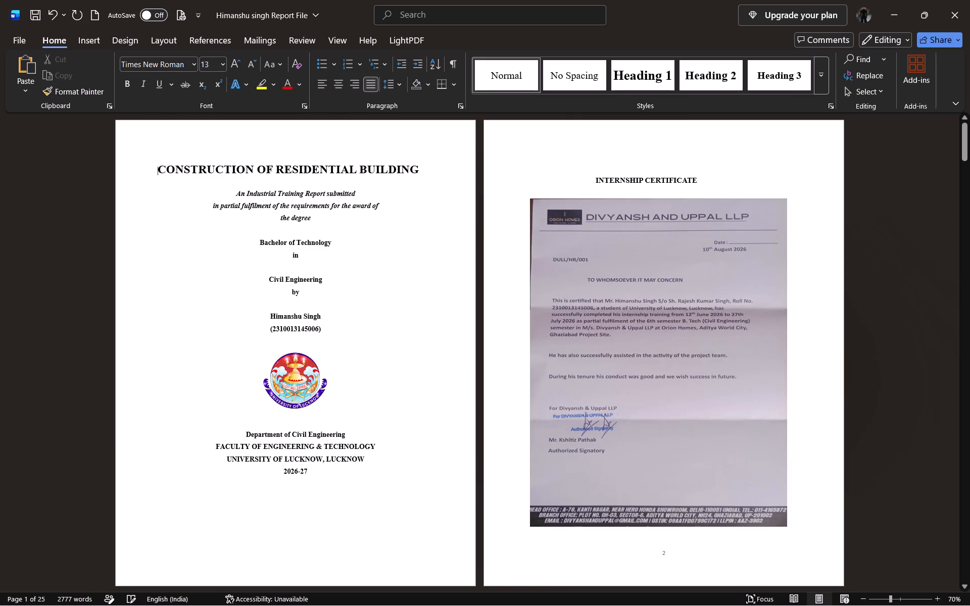
pyautogui.click(339, 83)
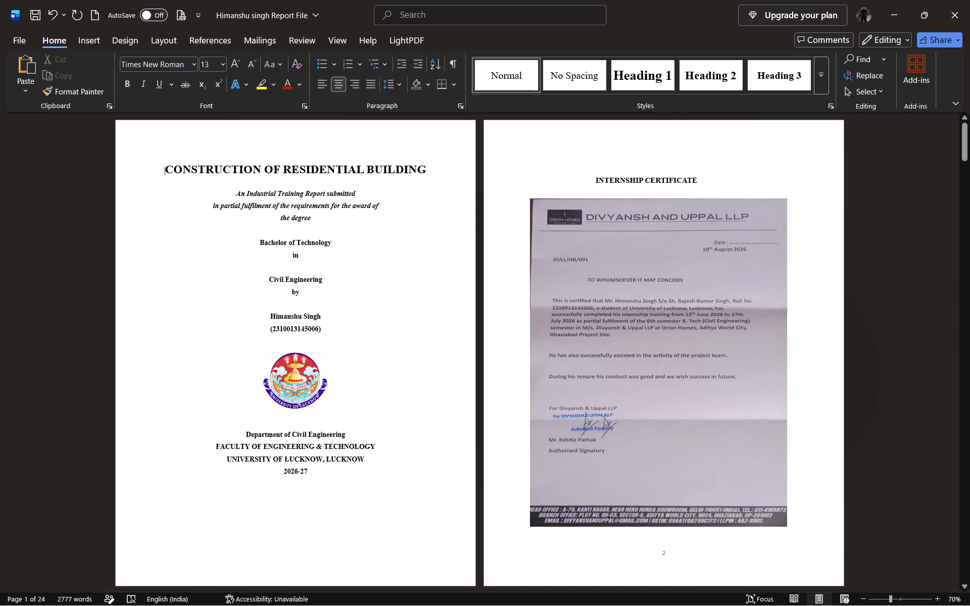
# Enlarge "Civil Engineering" on the cover page to 16 pt and the "by" beneath it to 14 pt.
pyautogui.moveTo(327, 280); pyautogui.dragTo(254, 280)
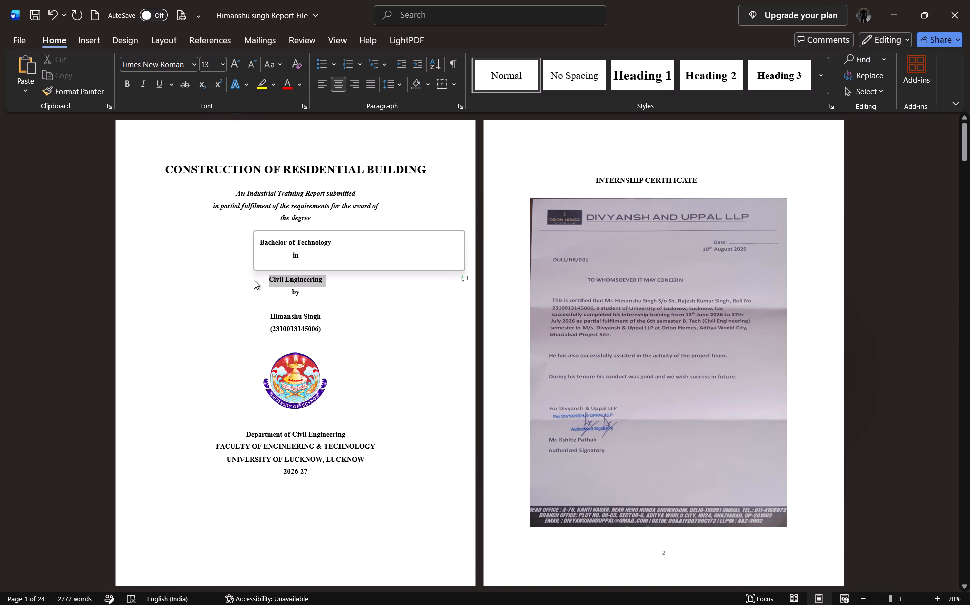
pyautogui.click(365, 241)
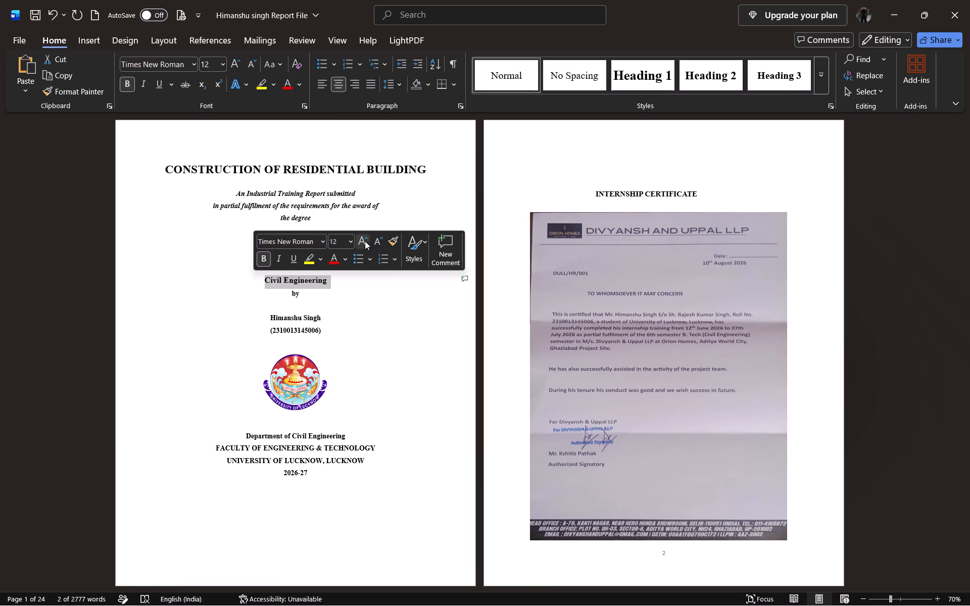
pyautogui.click(365, 241)
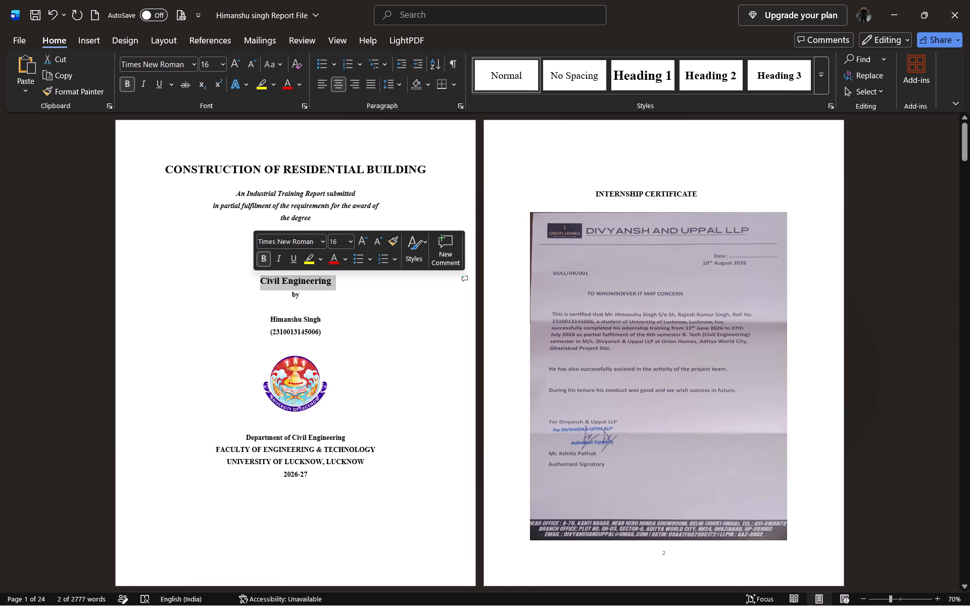
pyautogui.moveTo(303, 293); pyautogui.dragTo(285, 293)
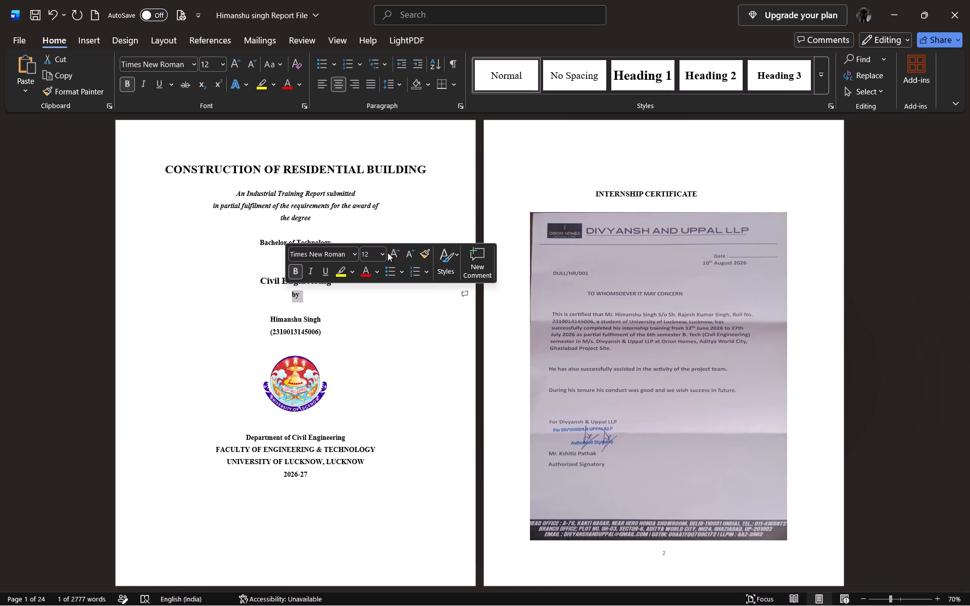
pyautogui.click(392, 253)
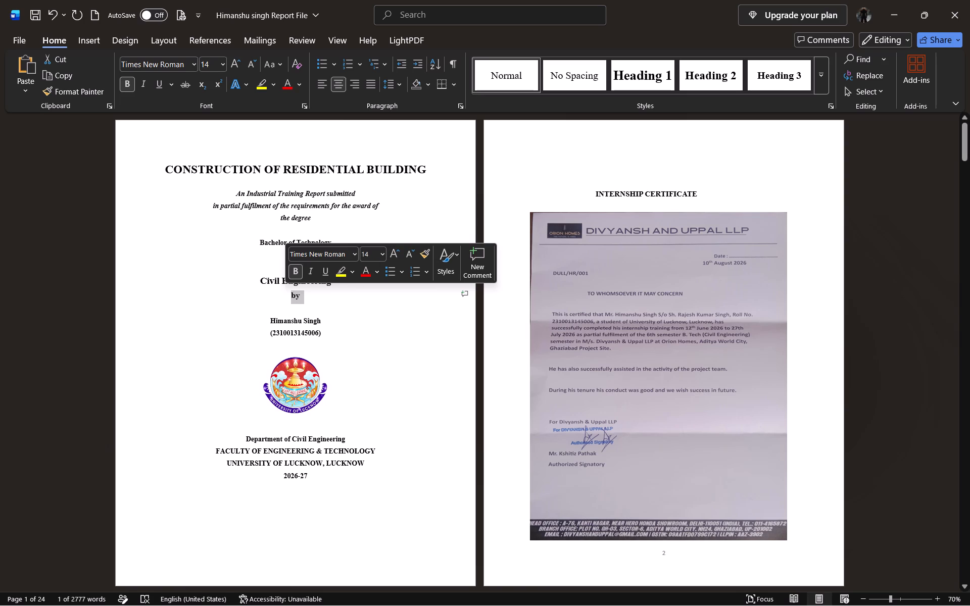
# Enlarge the italic "An Industrial Training Report submitted in partial fulfilment..." text beneath the cover title to 14 pt.
pyautogui.moveTo(445, 165); pyautogui.dragTo(170, 160)
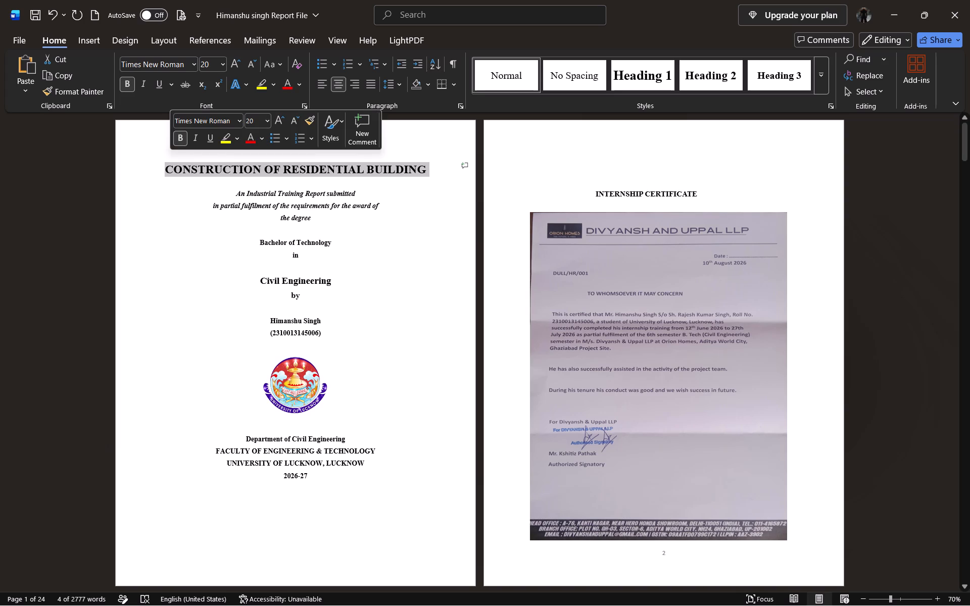
pyautogui.moveTo(330, 219); pyautogui.dragTo(243, 196)
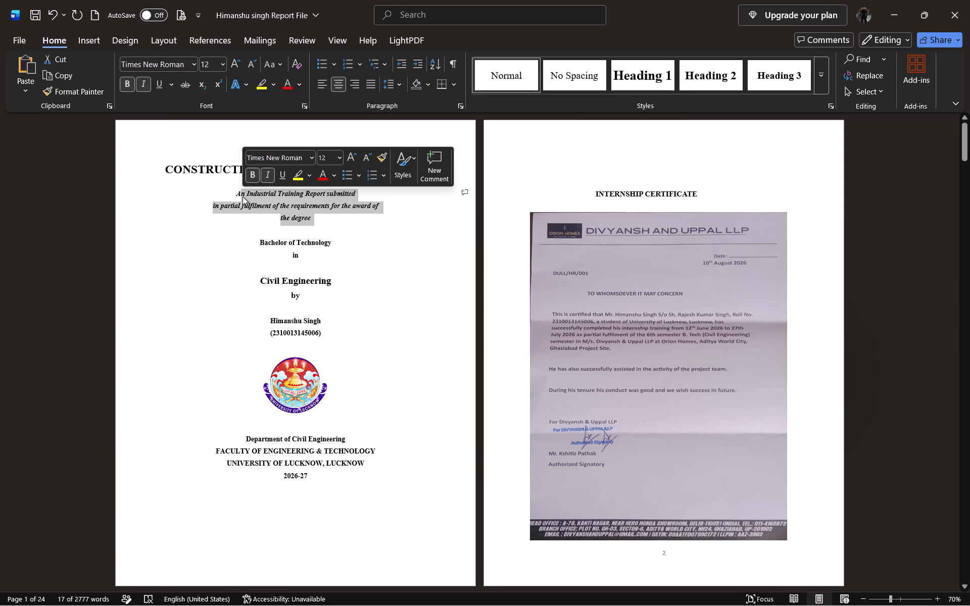
pyautogui.click(230, 192)
pyautogui.moveTo(230, 192); pyautogui.dragTo(317, 213)
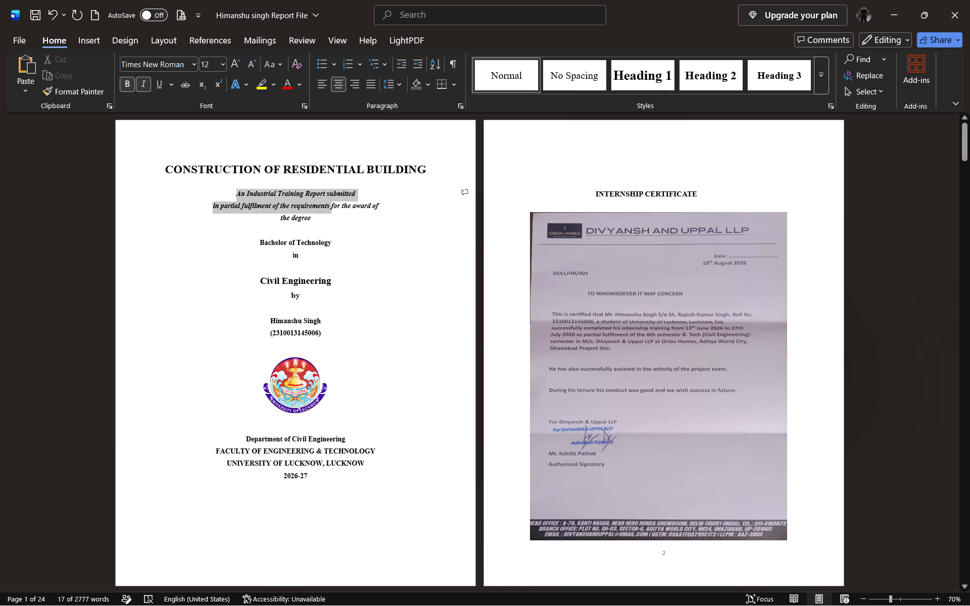
pyautogui.moveTo(317, 213); pyautogui.dragTo(314, 220)
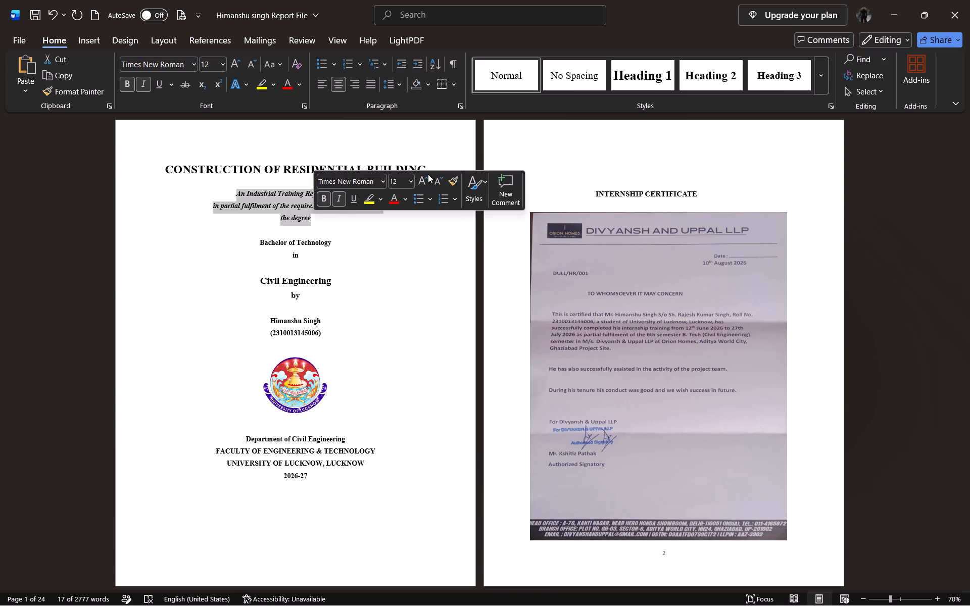
pyautogui.click(424, 180)
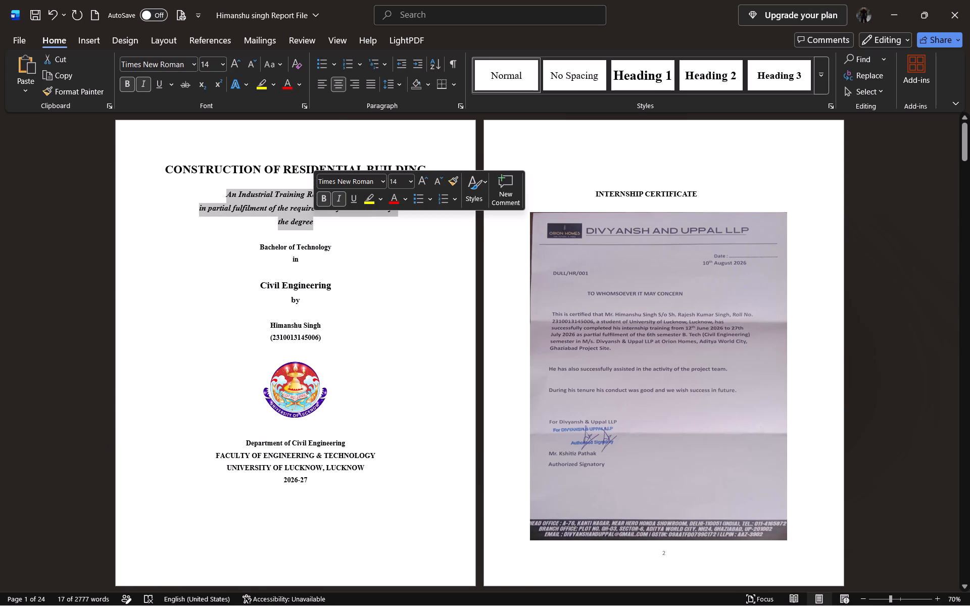
# Enlarge "Bachelor of Technology" on the cover page to 18 pt and the "in" beneath it to 14 pt.
pyautogui.moveTo(251, 248); pyautogui.dragTo(338, 249)
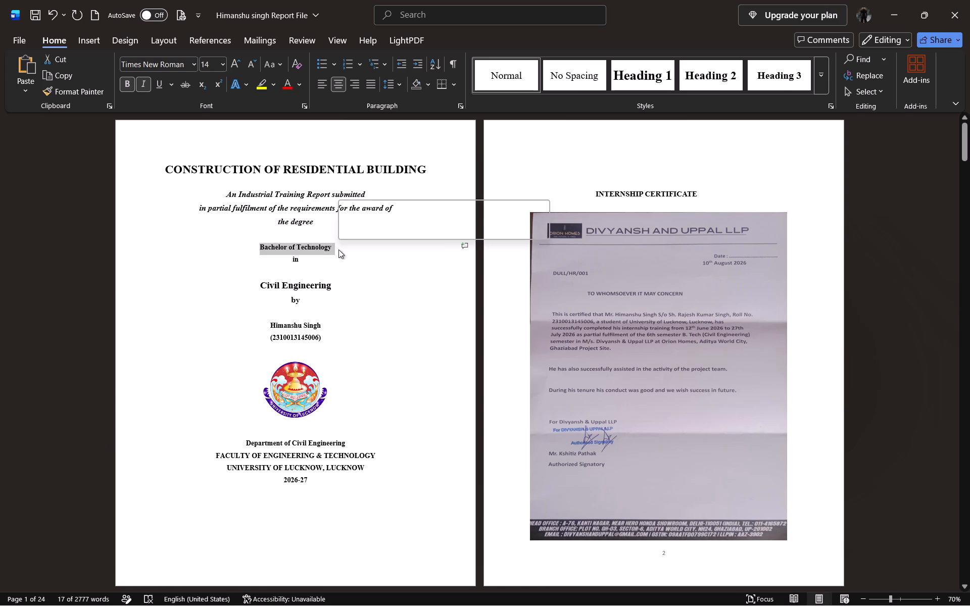
pyautogui.click(449, 210)
pyautogui.click(449, 210)
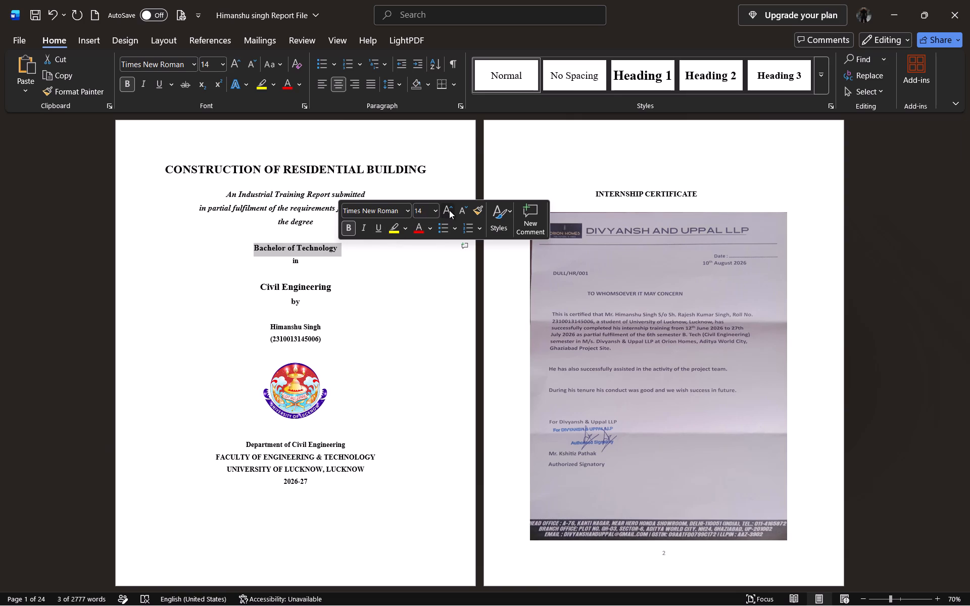
pyautogui.click(449, 210)
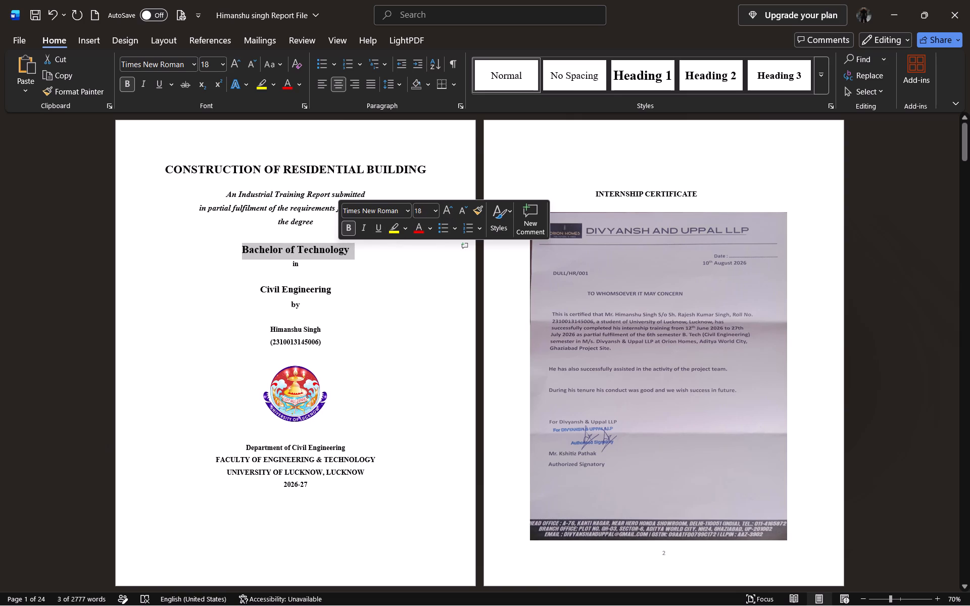
pyautogui.click(311, 270)
pyautogui.moveTo(311, 270); pyautogui.dragTo(282, 259)
pyautogui.click(282, 259)
pyautogui.moveTo(284, 263); pyautogui.dragTo(304, 263)
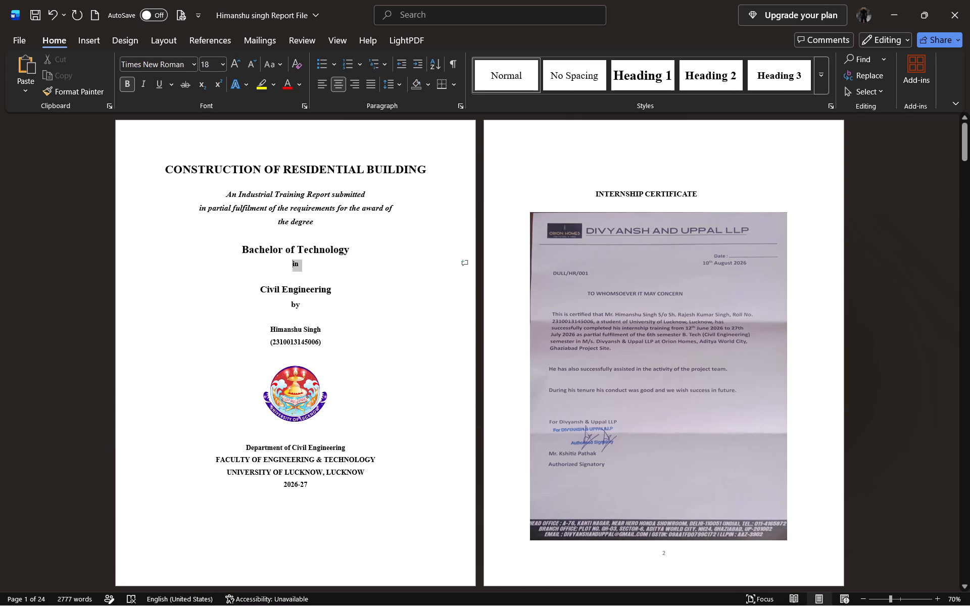
pyautogui.moveTo(304, 263); pyautogui.dragTo(305, 264)
pyautogui.click(412, 221)
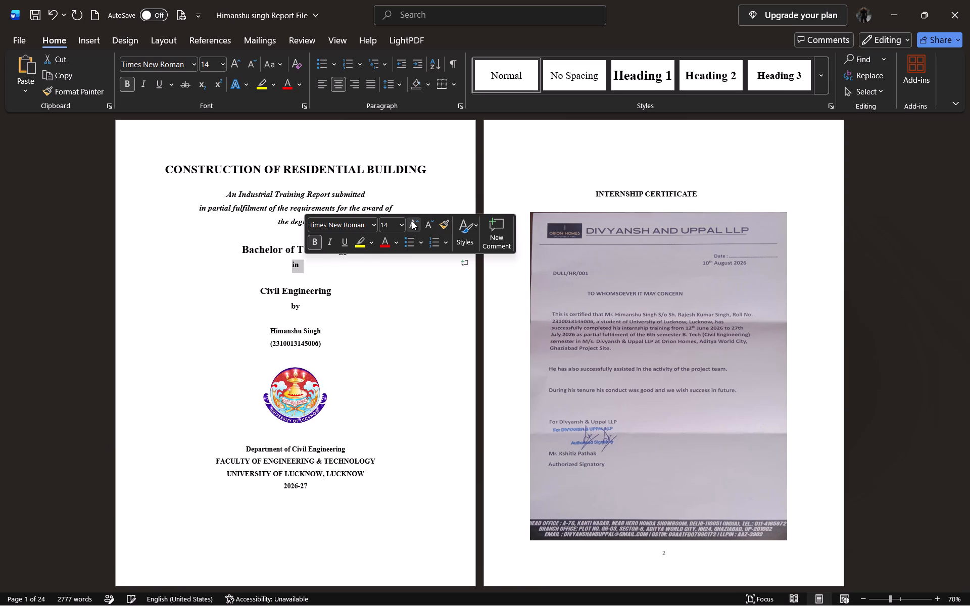
# Enlarge the student's name on the cover page to 16 pt and the roll number beneath it to 14 pt.
pyautogui.click(343, 292)
pyautogui.moveTo(343, 292); pyautogui.dragTo(261, 292)
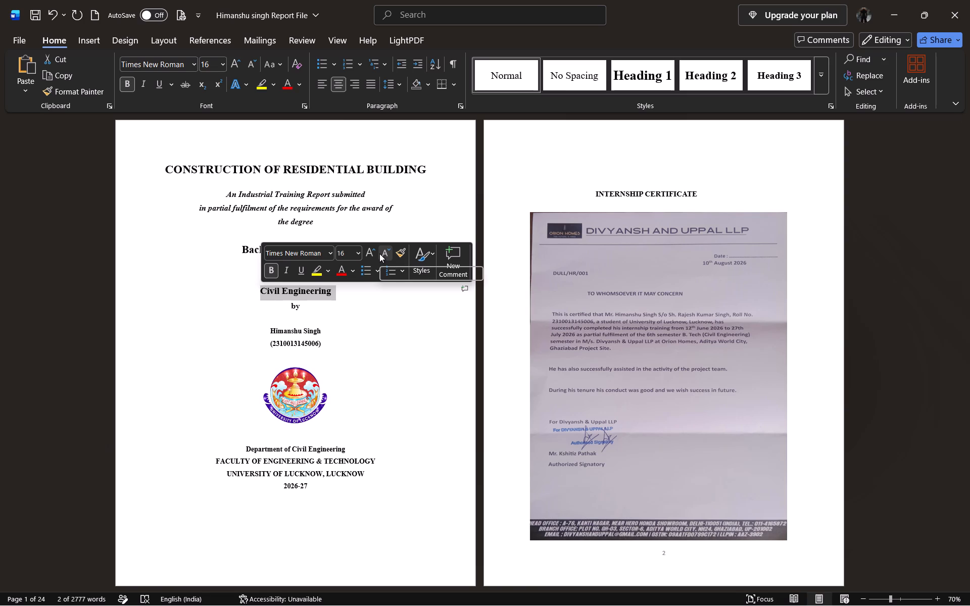
pyautogui.moveTo(304, 306); pyautogui.dragTo(279, 301)
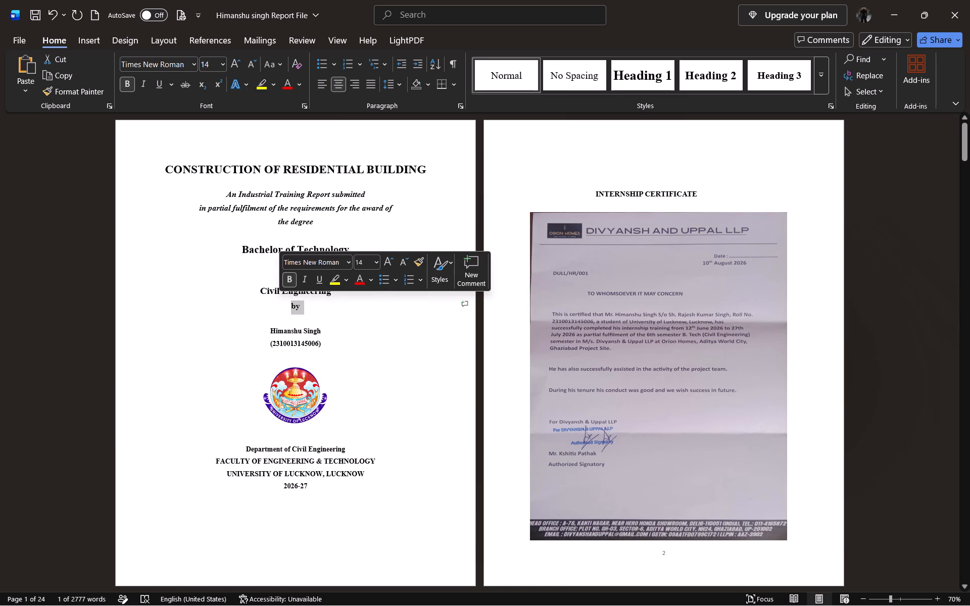
pyautogui.moveTo(331, 334); pyautogui.dragTo(273, 328)
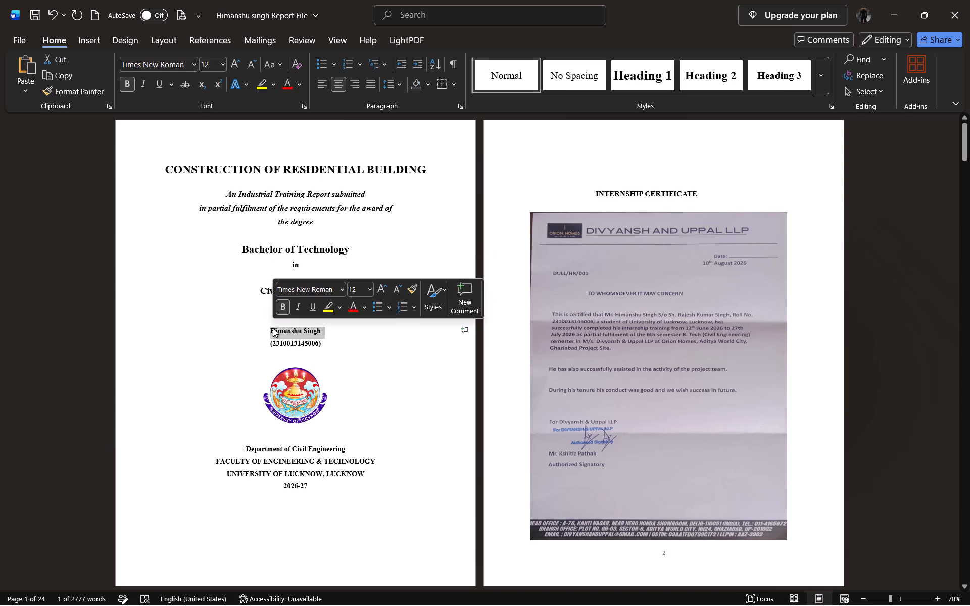
pyautogui.doubleClick(383, 292)
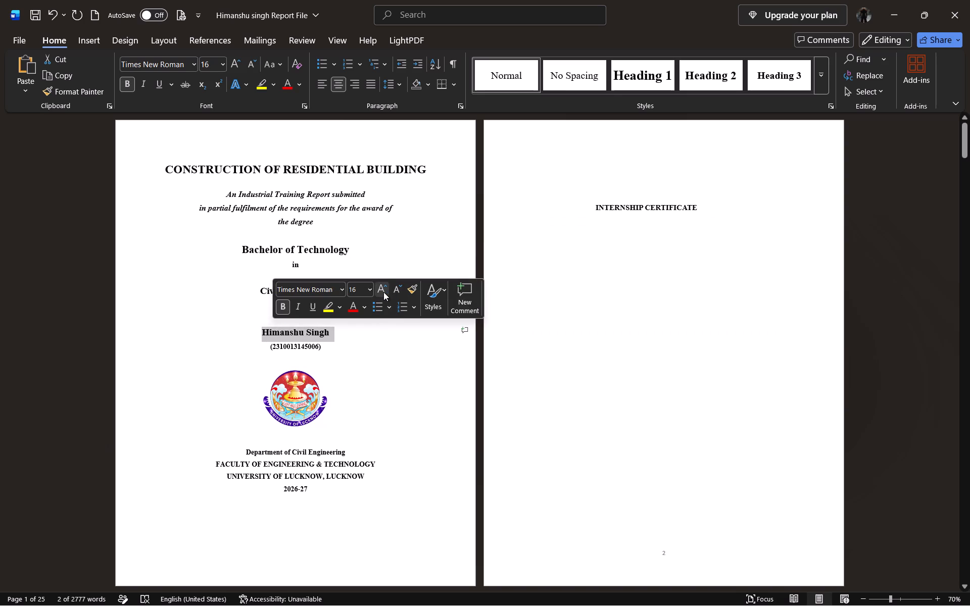
pyautogui.click(327, 351)
pyautogui.moveTo(327, 351); pyautogui.dragTo(269, 348)
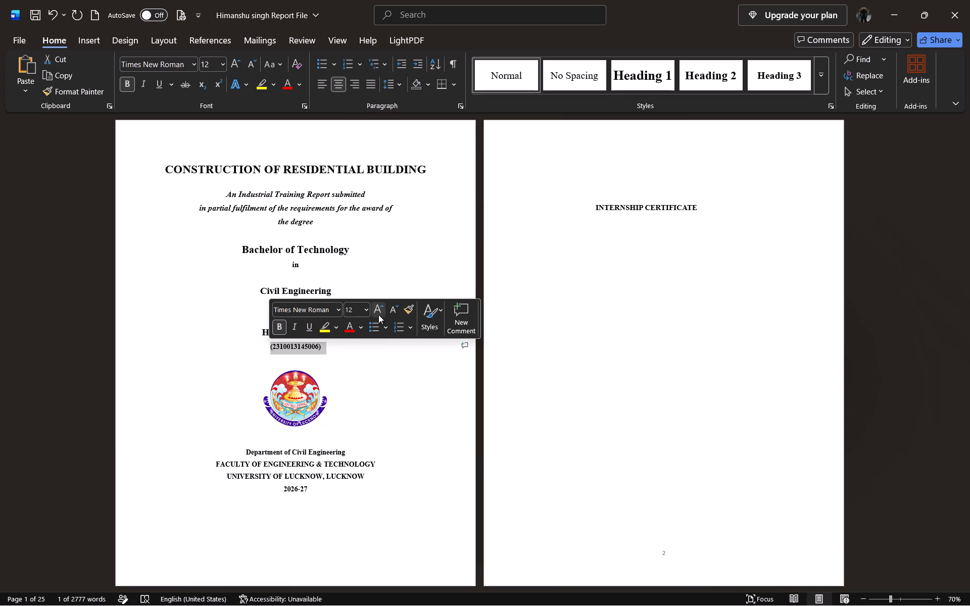
pyautogui.click(378, 313)
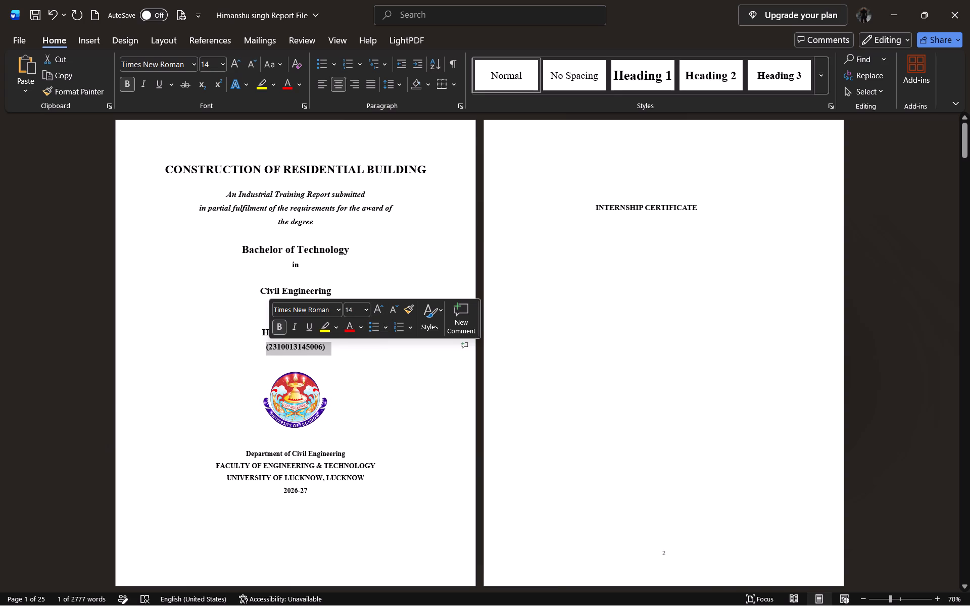
# Enlarge the university logo on the cover page proportionally, keeping the whole cover on one page.
pyautogui.click(292, 402)
pyautogui.moveTo(333, 431); pyautogui.dragTo(338, 434)
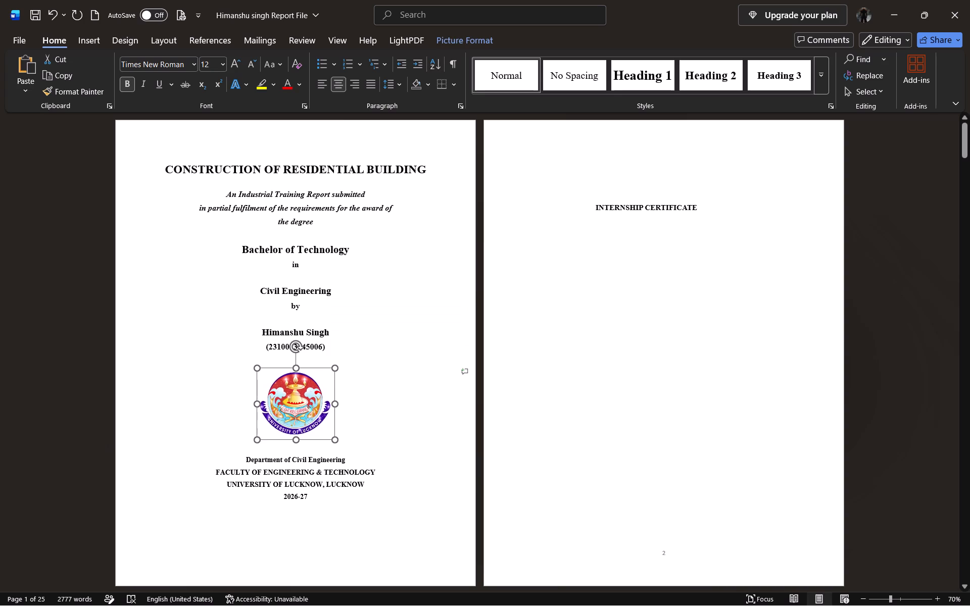
pyautogui.moveTo(338, 434); pyautogui.dragTo(352, 443)
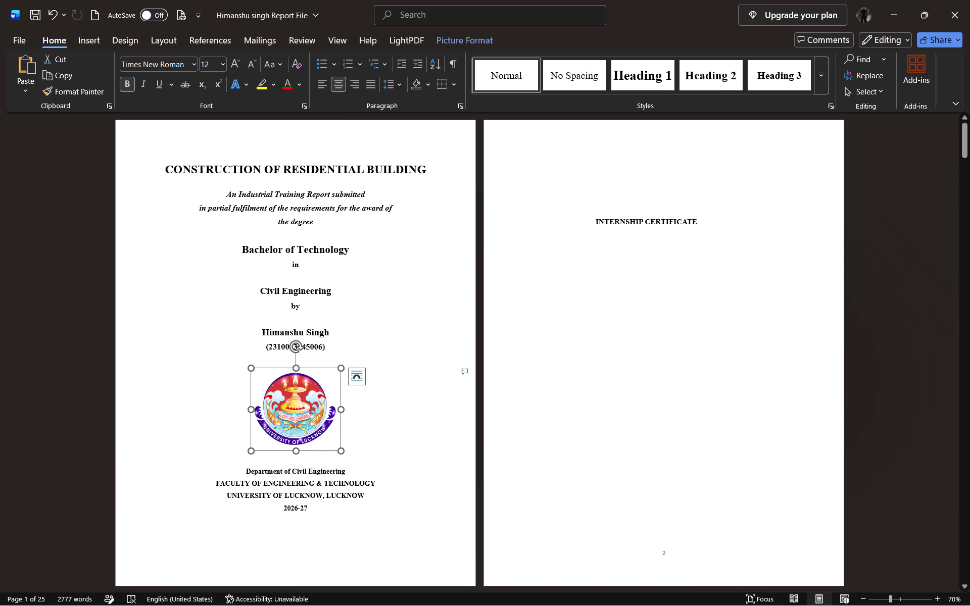
# Enlarge "Department of Civil Engineering" below the logo to 16 pt and the faculty, university and 2026-27 lines to 14 pt.
pyautogui.click(351, 470)
pyautogui.moveTo(351, 470); pyautogui.dragTo(265, 472)
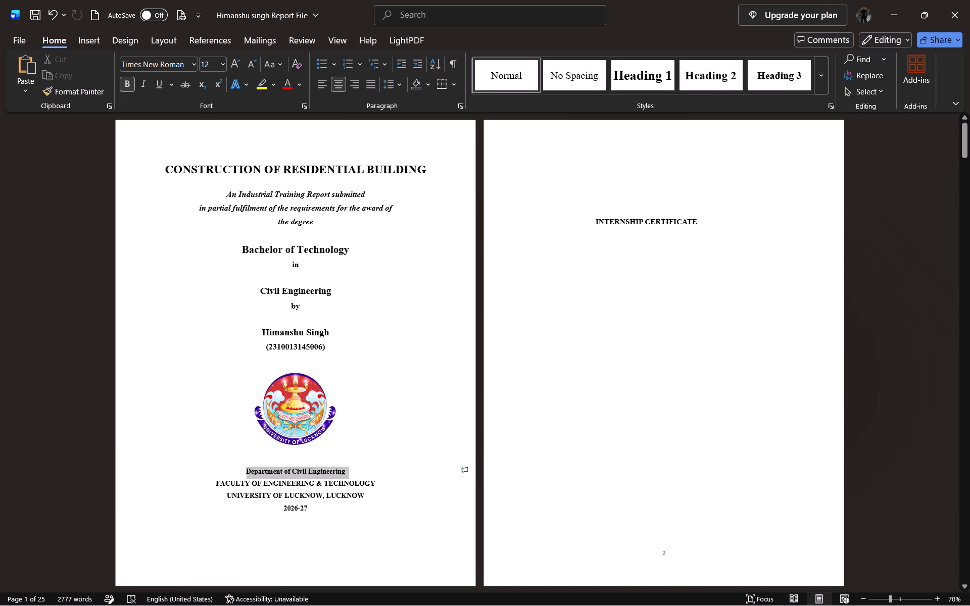
pyautogui.moveTo(265, 472); pyautogui.dragTo(246, 473)
pyautogui.doubleClick(360, 436)
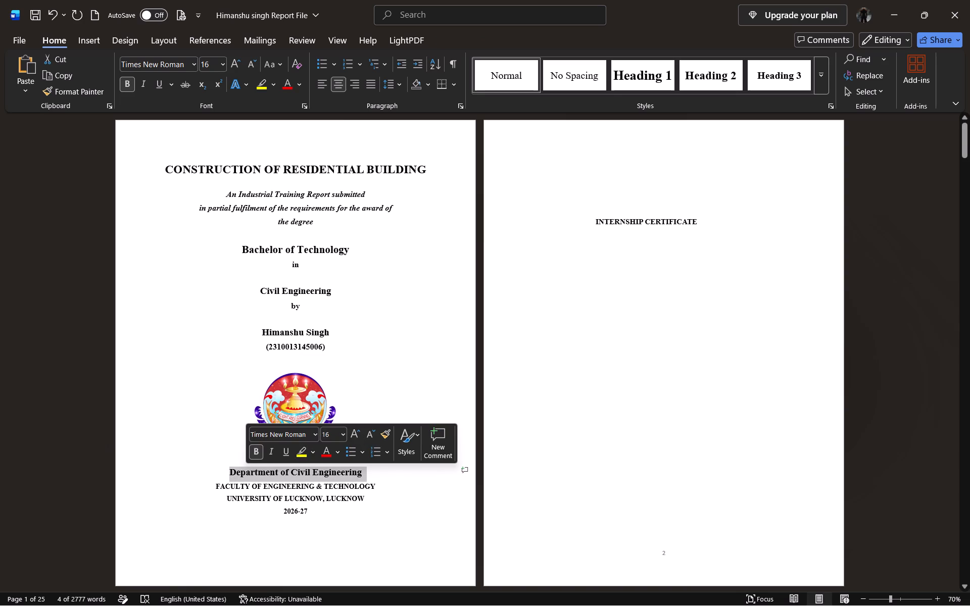
pyautogui.click(209, 486)
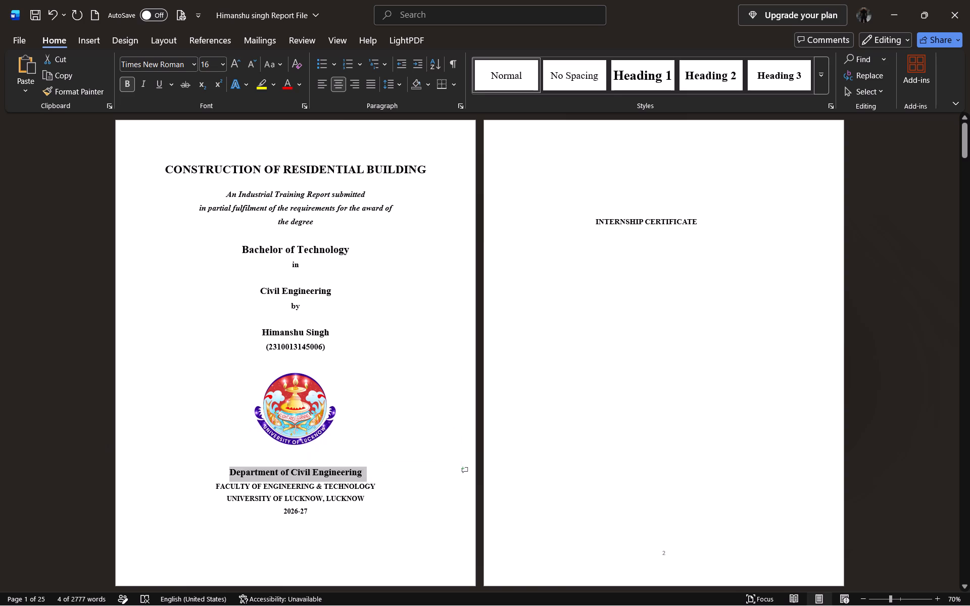
pyautogui.moveTo(209, 486); pyautogui.dragTo(355, 497)
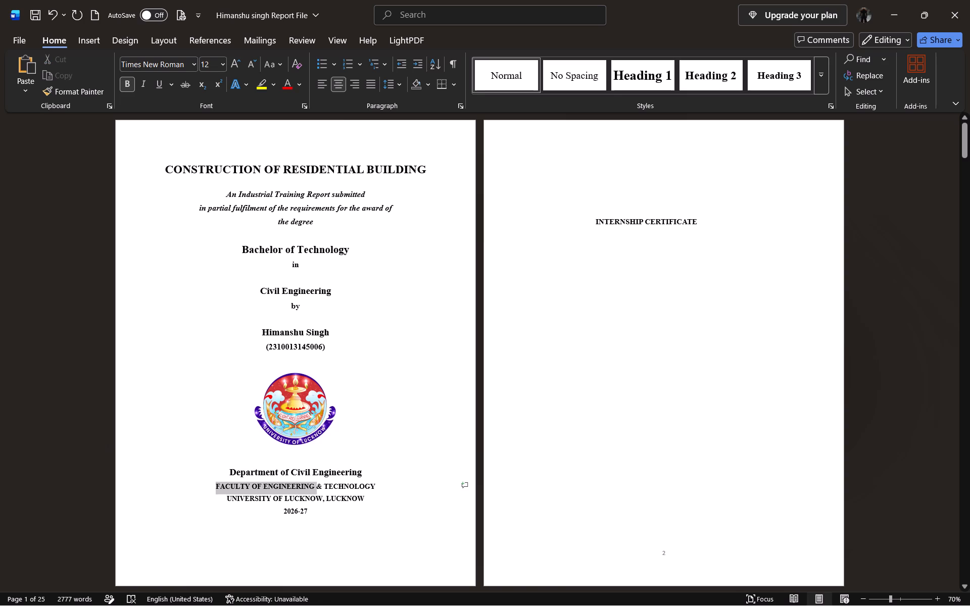
pyautogui.moveTo(355, 497); pyautogui.dragTo(364, 501)
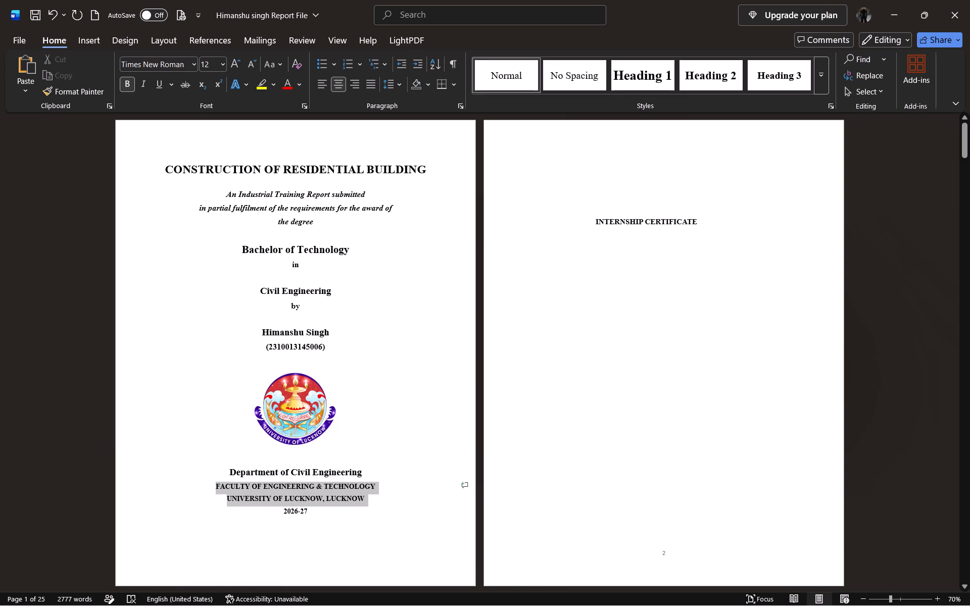
pyautogui.moveTo(364, 501); pyautogui.dragTo(342, 512)
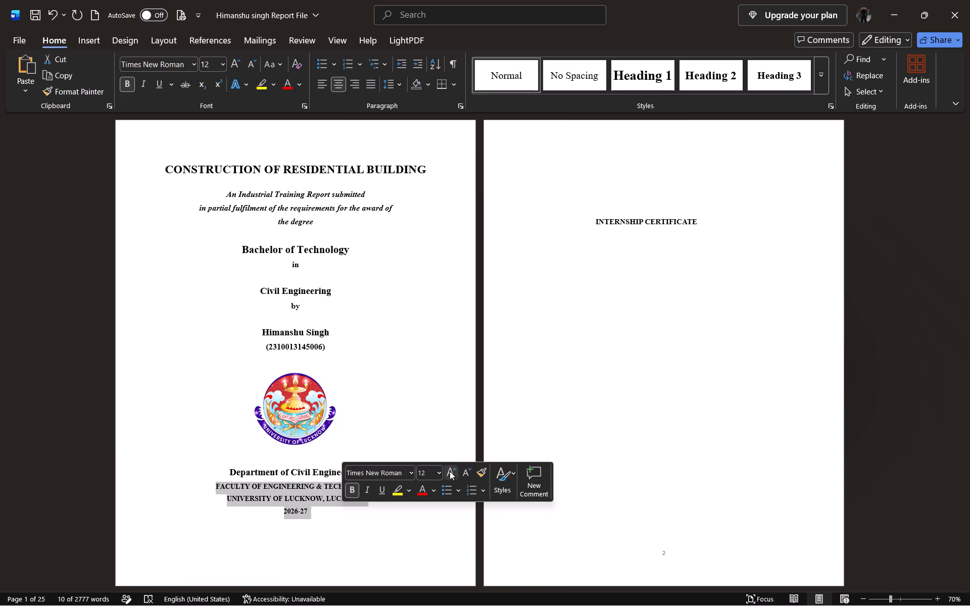
pyautogui.click(450, 471)
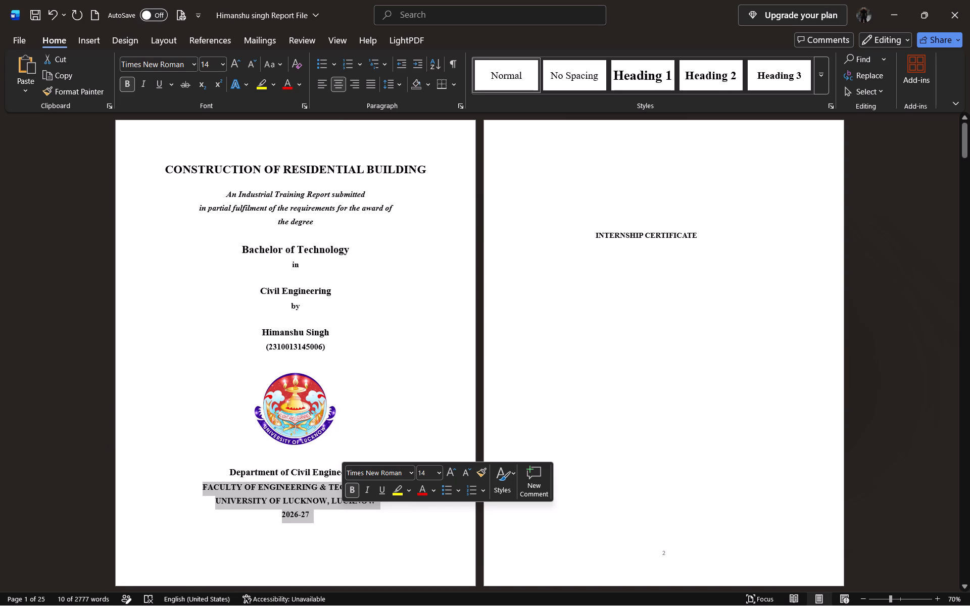
# Remove the blank paragraphs above "INTERNSHIP CERTIFICATE", keeping the heading at the top of page 2, and centre it.
pyautogui.click(590, 240)
pyautogui.press('BackSpace')
pyautogui.press('BackSpace')
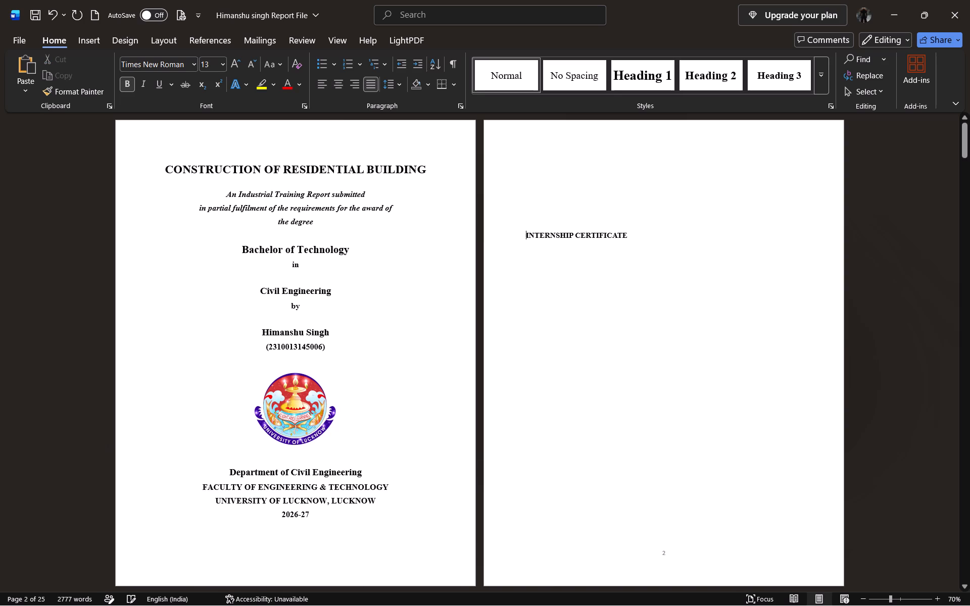
pyautogui.press('BackSpace')
pyautogui.press('BackSpace')
pyautogui.press('BackSpace')
pyautogui.press('BackSpace')
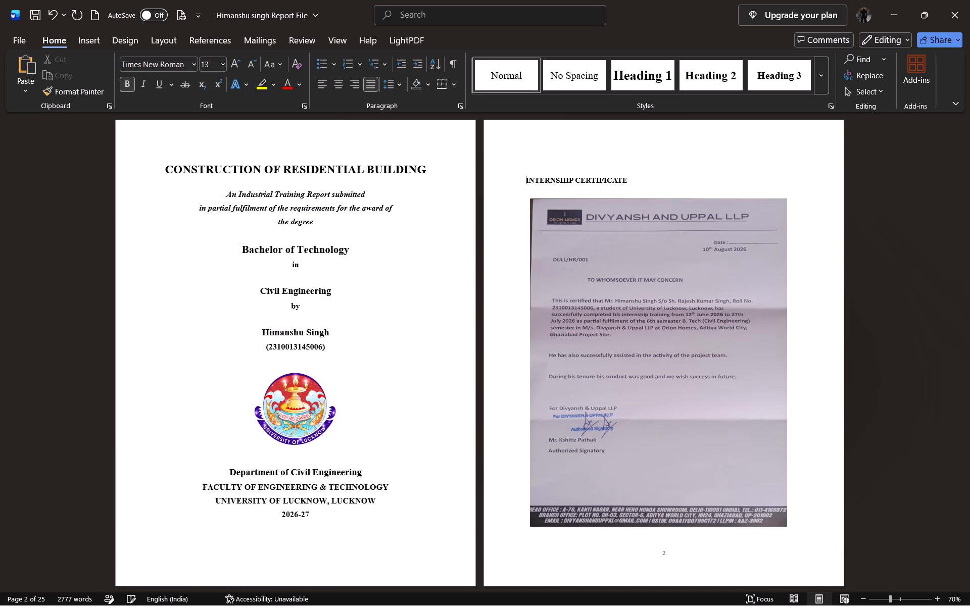
pyautogui.press('BackSpace')
pyautogui.press('BackSpace')
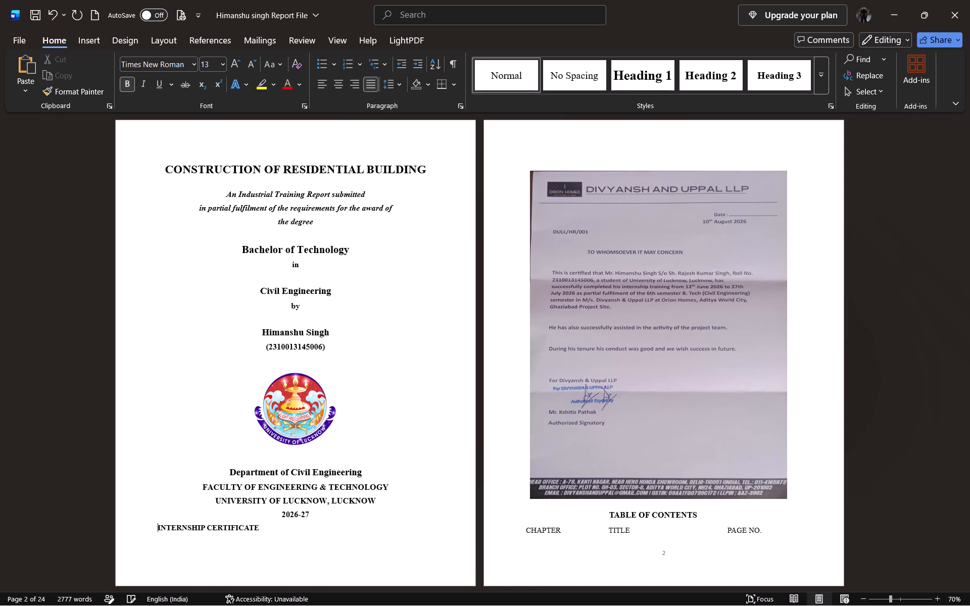
pyautogui.press('Return')
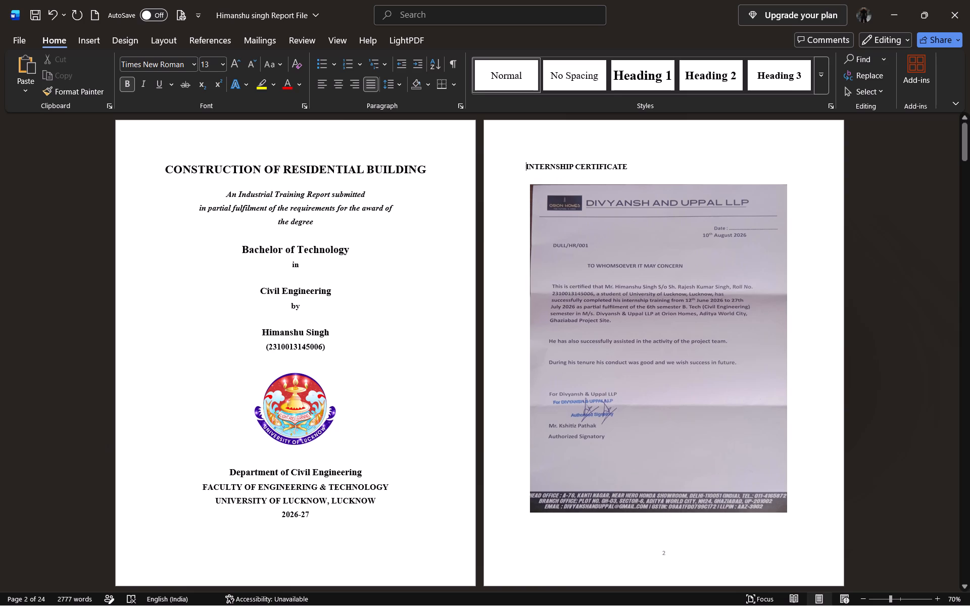
pyautogui.click(341, 85)
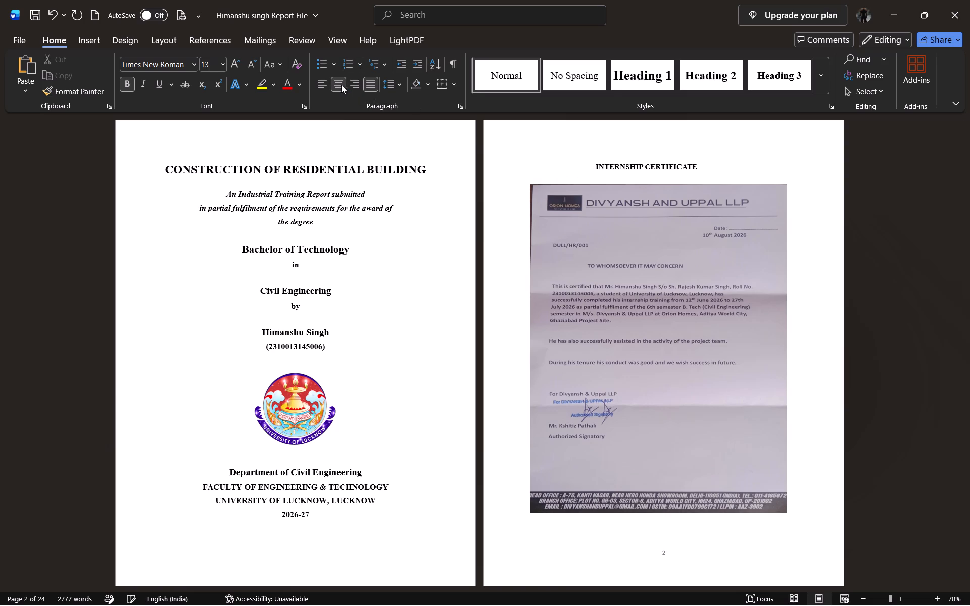
# Apply the Moderate margins preset (2.54 cm top and bottom, 1.91 cm sides) from the certificate page.
pyautogui.click(737, 358)
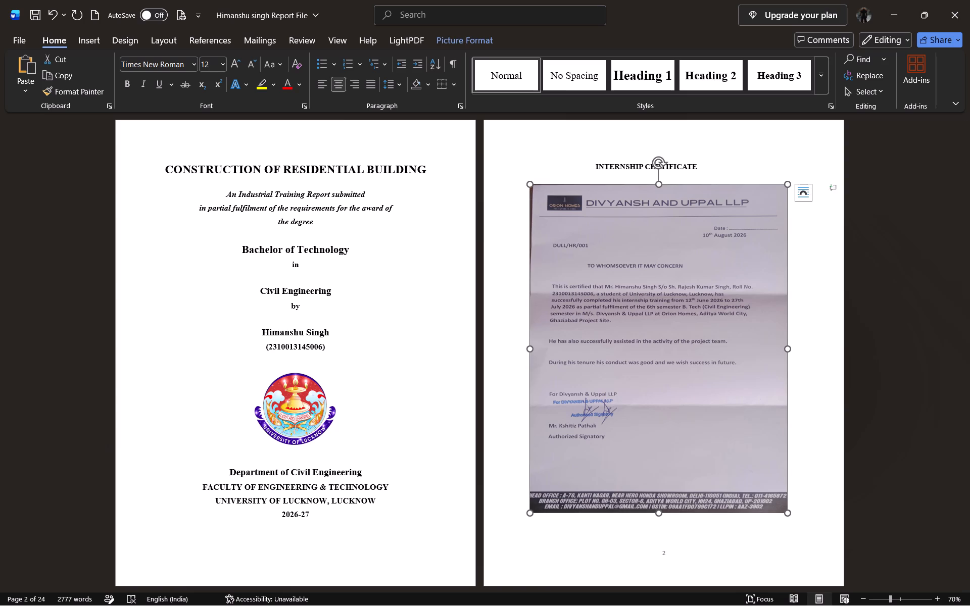
pyautogui.click(159, 33)
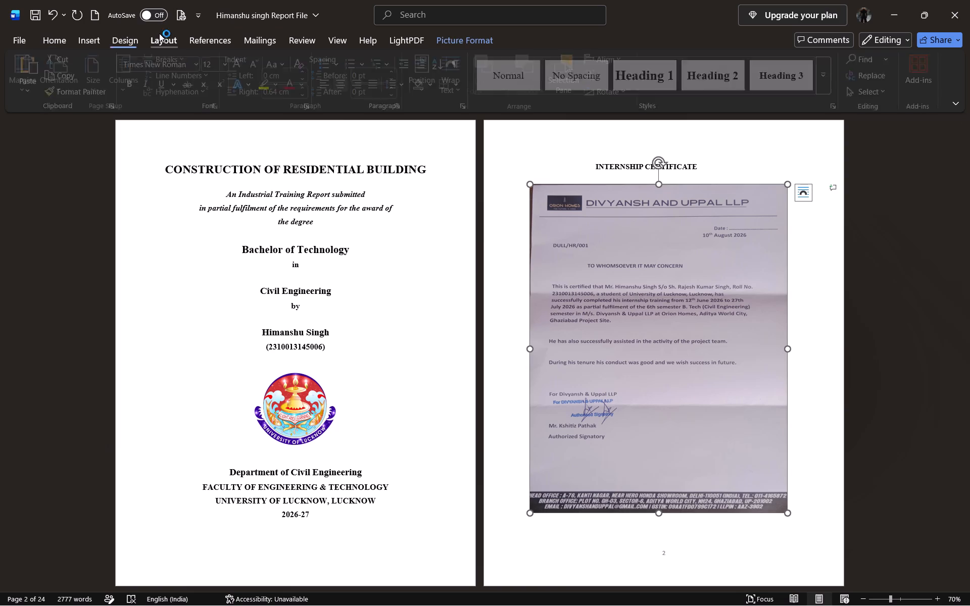
pyautogui.click(26, 82)
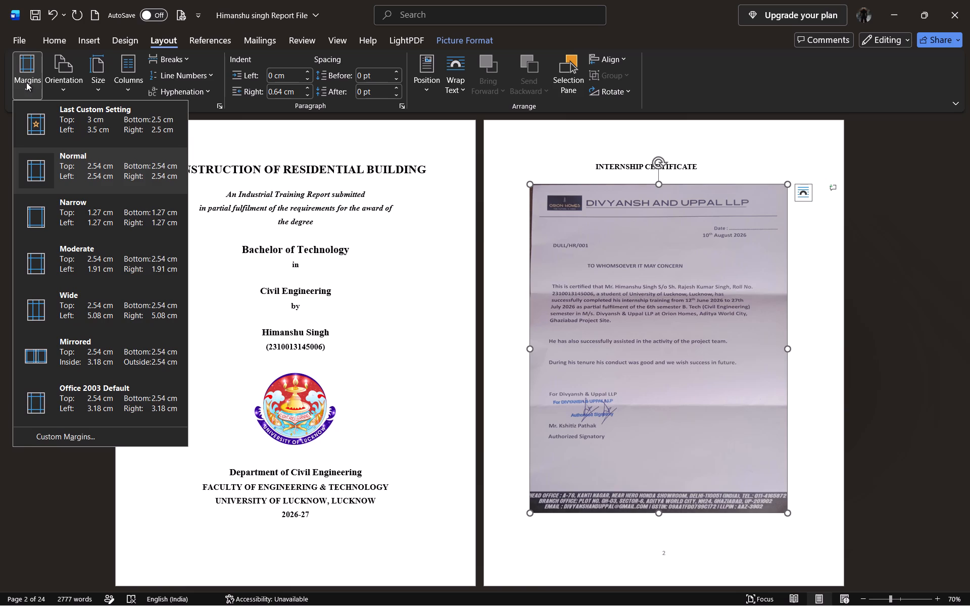
pyautogui.click(83, 252)
# Set the certificate page's section to A4 paper and apply the Normal margins preset.
pyautogui.click(100, 87)
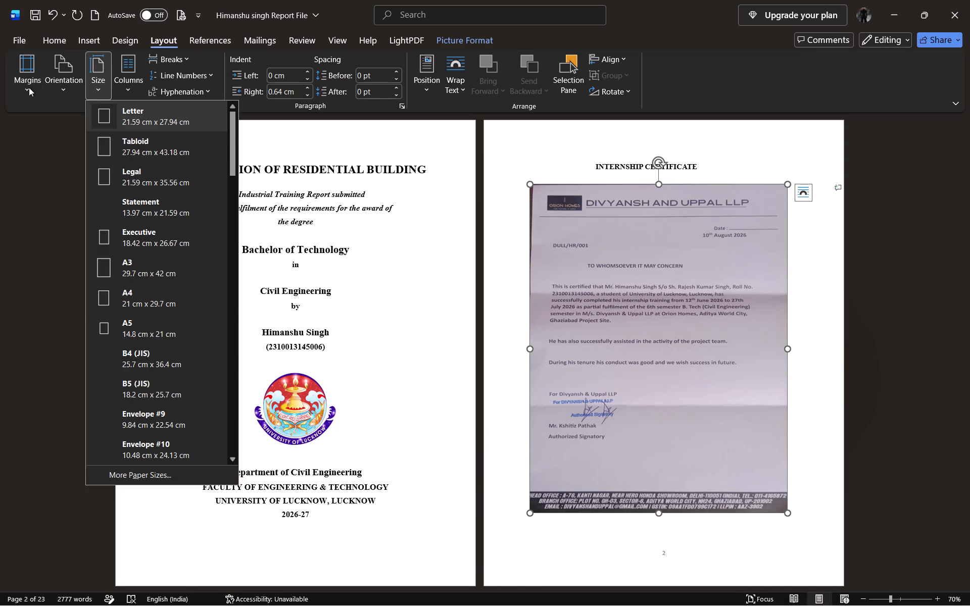
pyautogui.click(170, 302)
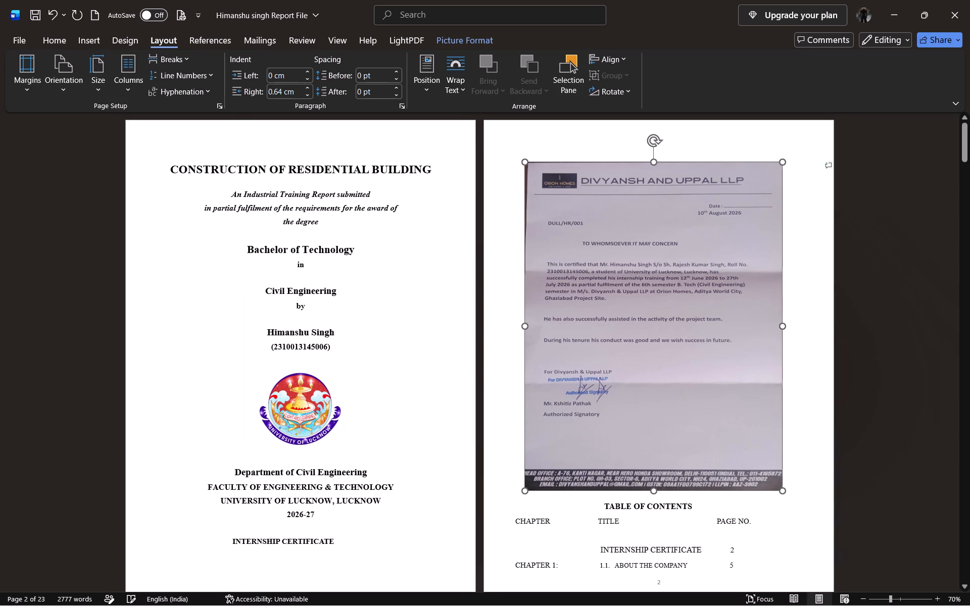
pyautogui.click(19, 61)
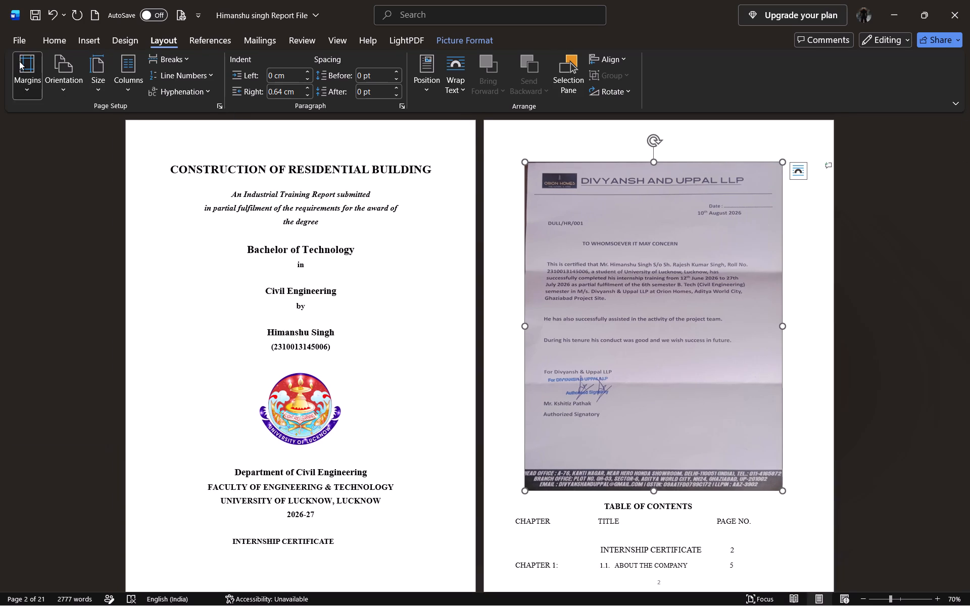
pyautogui.click(96, 170)
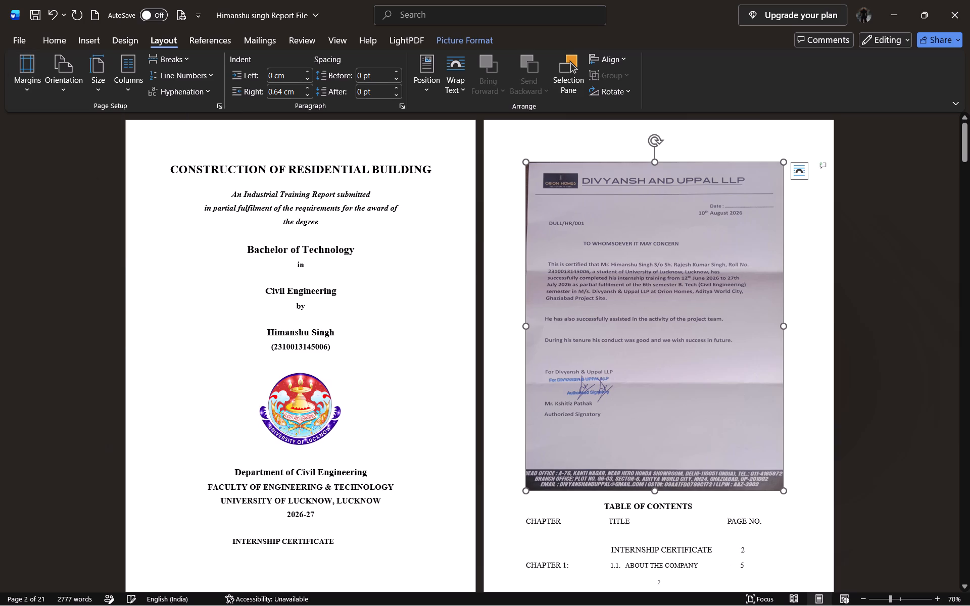
# Add blank paragraphs before "INTERNSHIP CERTIFICATE" to move the heading from the cover to the top of page 2.
pyautogui.click(225, 540)
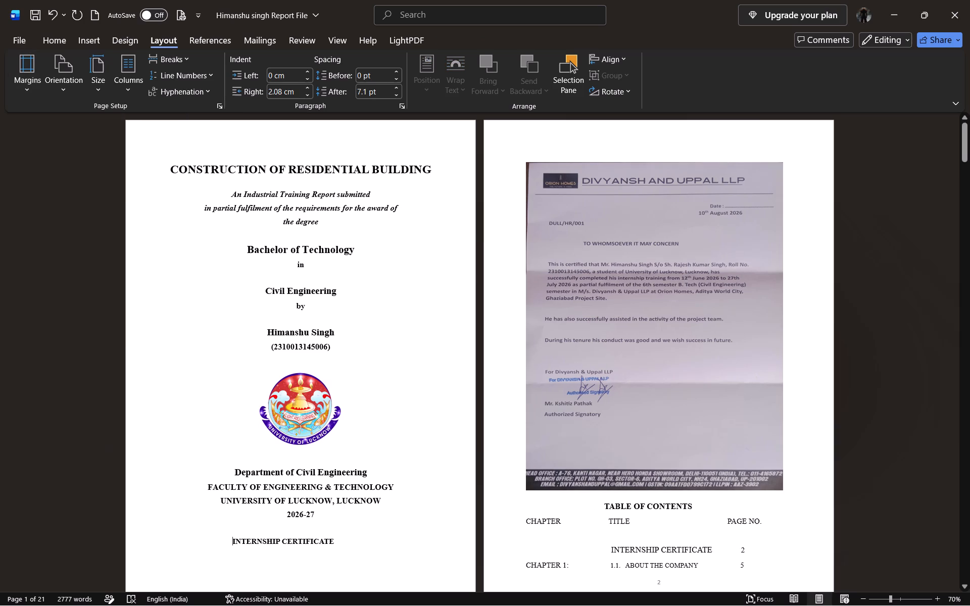
pyautogui.press('Return')
pyautogui.press('Return')
pyautogui.press('Return')
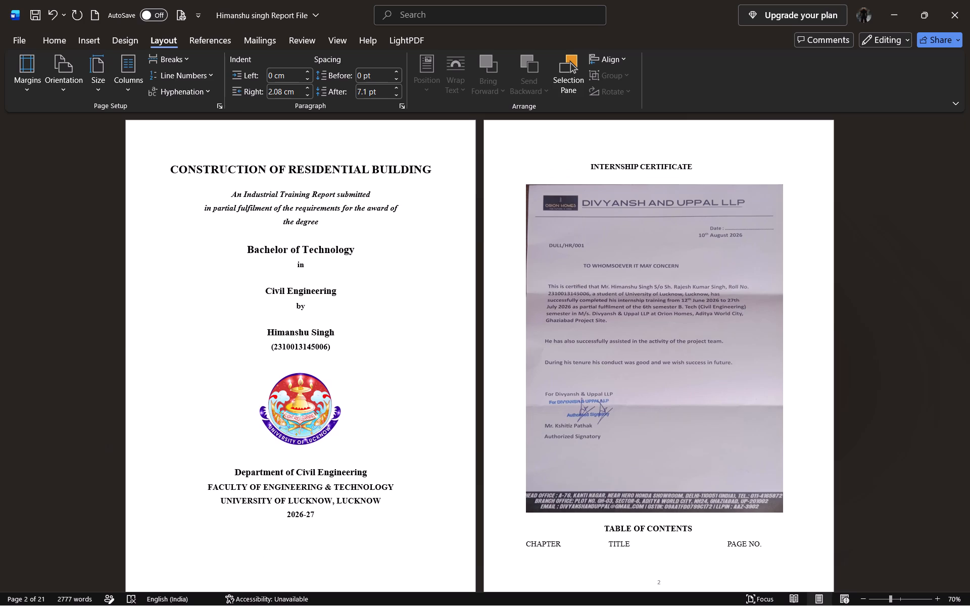
# Add three blank paragraphs below the certificate image to push "TABLE OF CONTENTS" onto page 3.
pyautogui.click(576, 518)
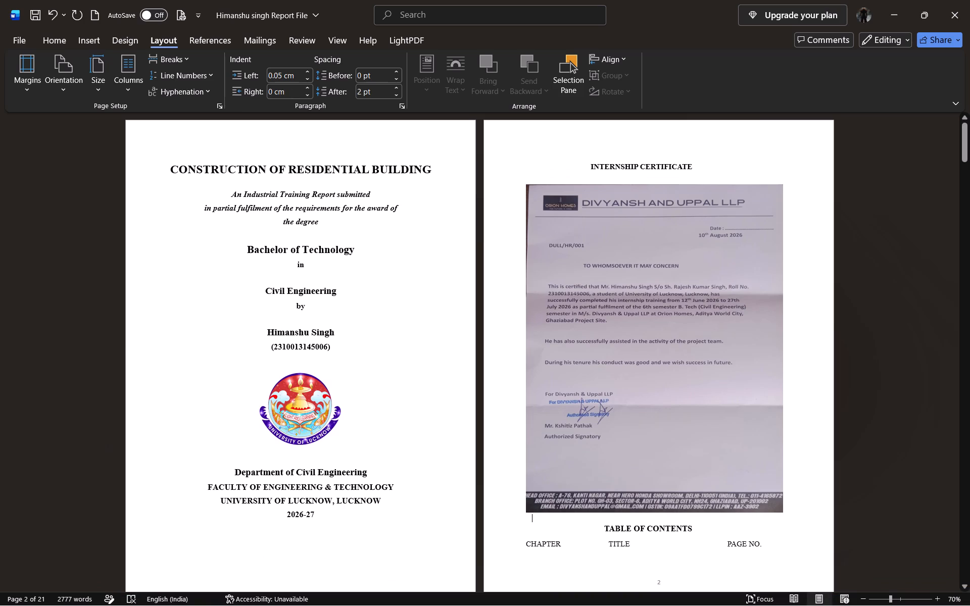
pyautogui.press('Return')
pyautogui.press('Return')
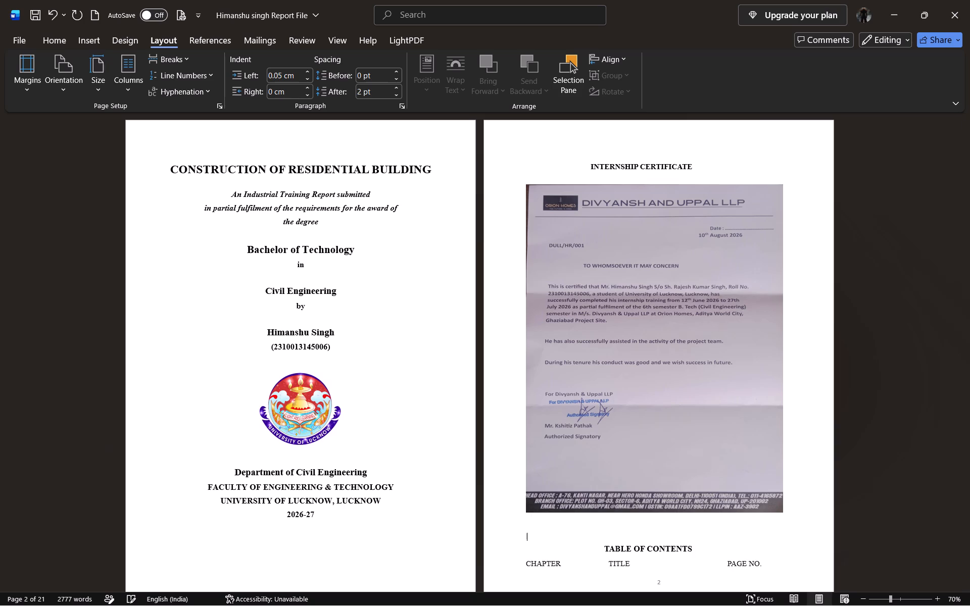
pyautogui.press('Return')
# Push the "TABLE OF FIGURES" heading from below the contents list onto page 4, above its figure entries.
pyautogui.scroll(-2, 576, 518)
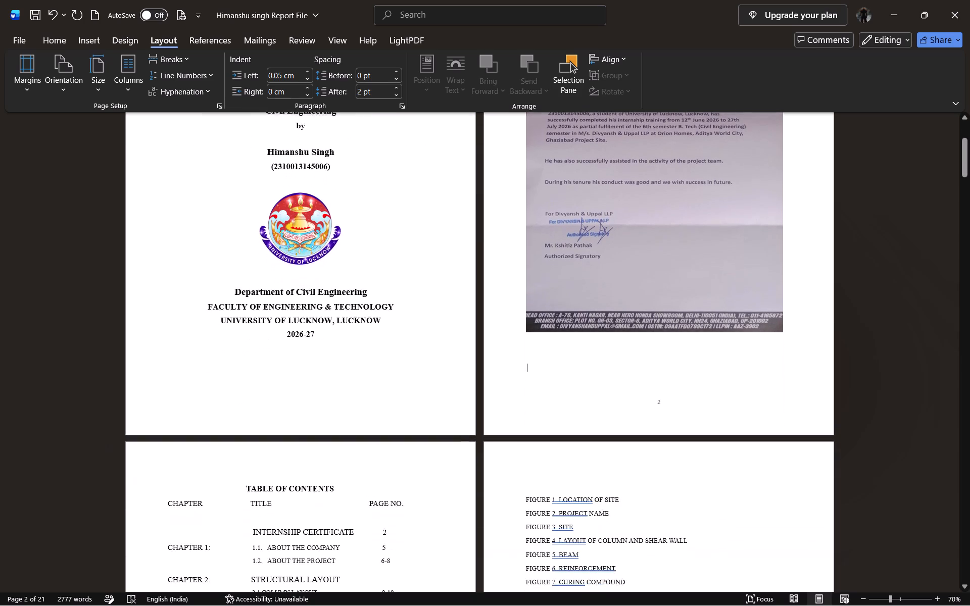
pyautogui.scroll(-4, 576, 518)
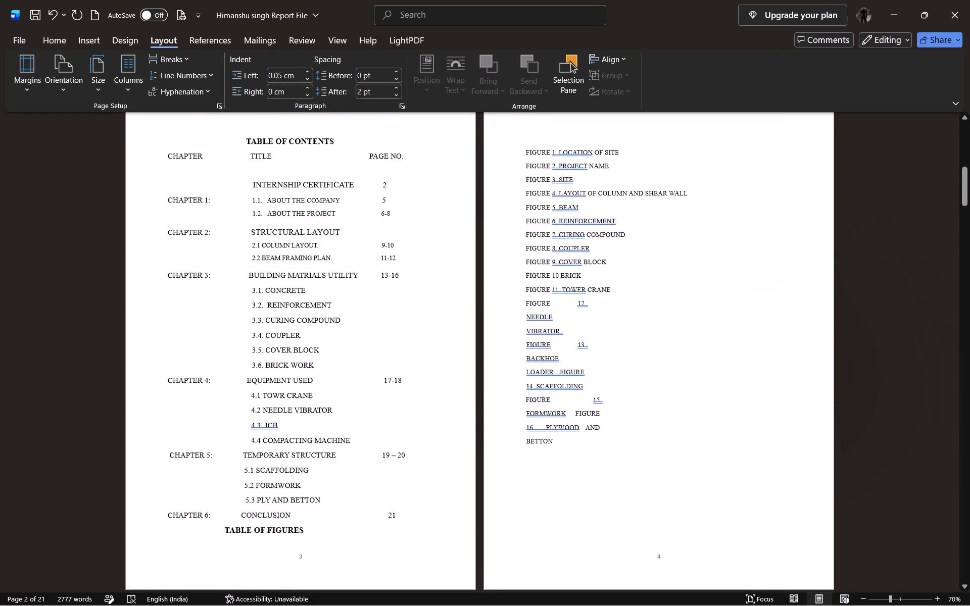
pyautogui.scroll(-2, 576, 518)
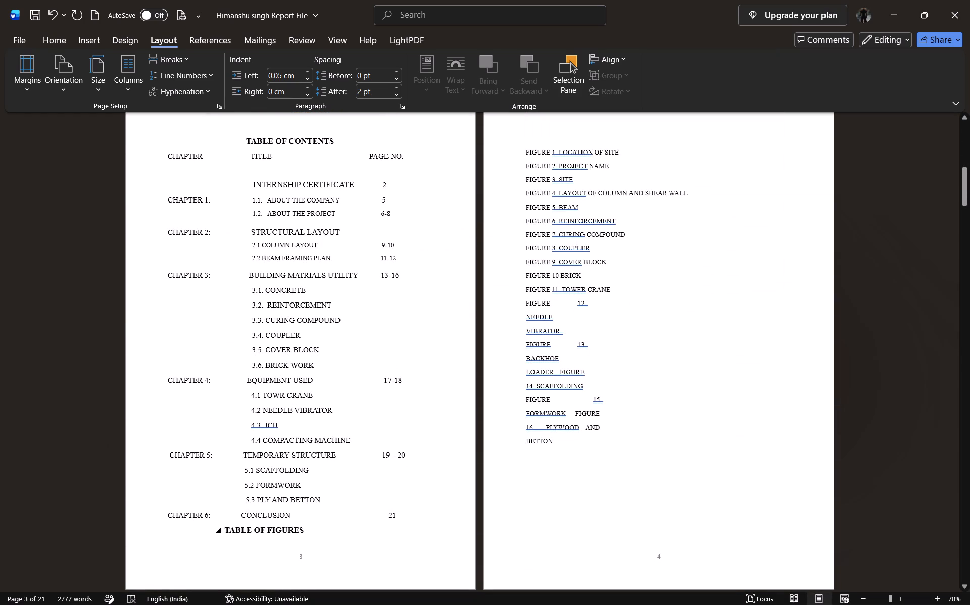
pyautogui.click(222, 534)
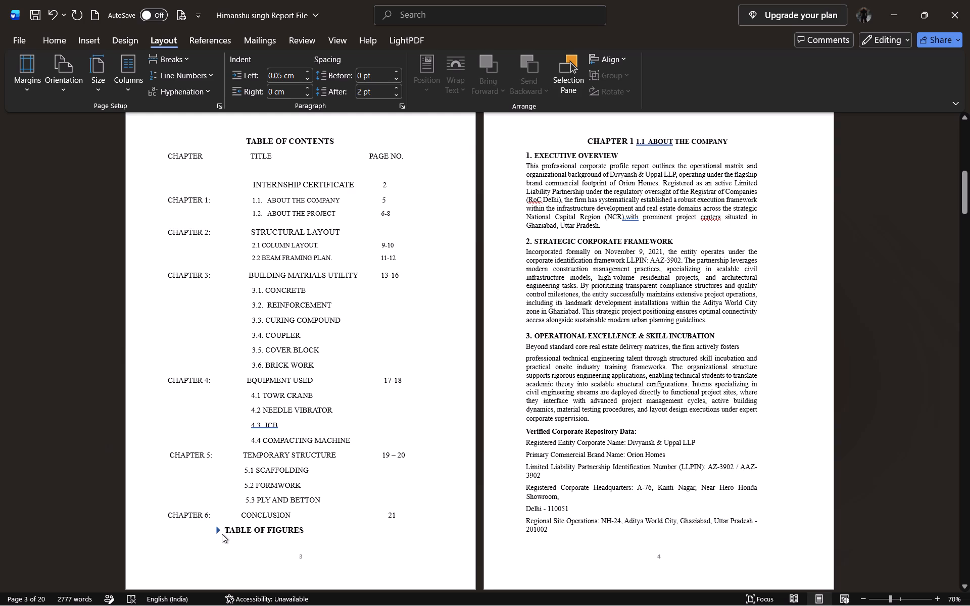
pyautogui.click(222, 534)
pyautogui.click(225, 530)
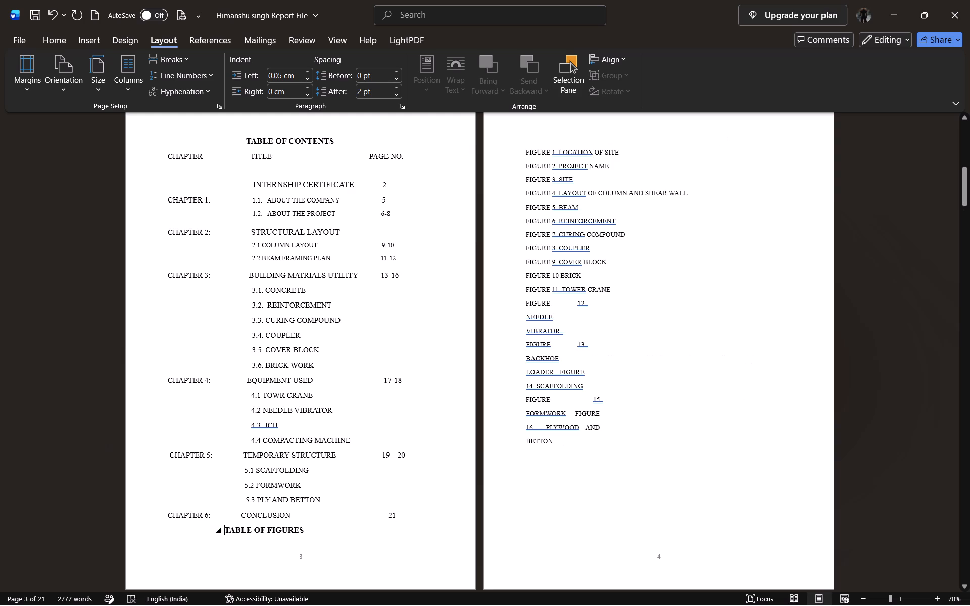
pyautogui.press('Return')
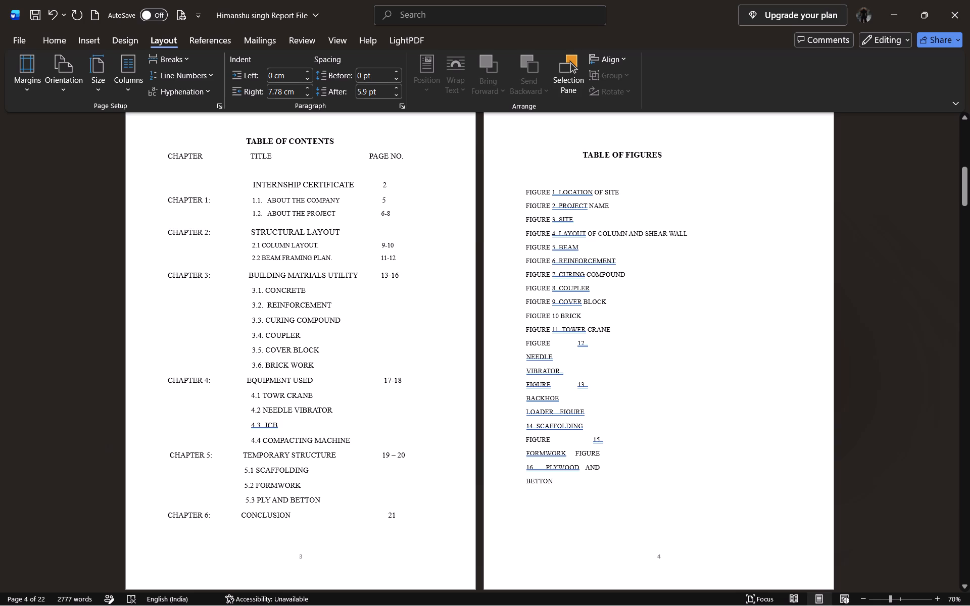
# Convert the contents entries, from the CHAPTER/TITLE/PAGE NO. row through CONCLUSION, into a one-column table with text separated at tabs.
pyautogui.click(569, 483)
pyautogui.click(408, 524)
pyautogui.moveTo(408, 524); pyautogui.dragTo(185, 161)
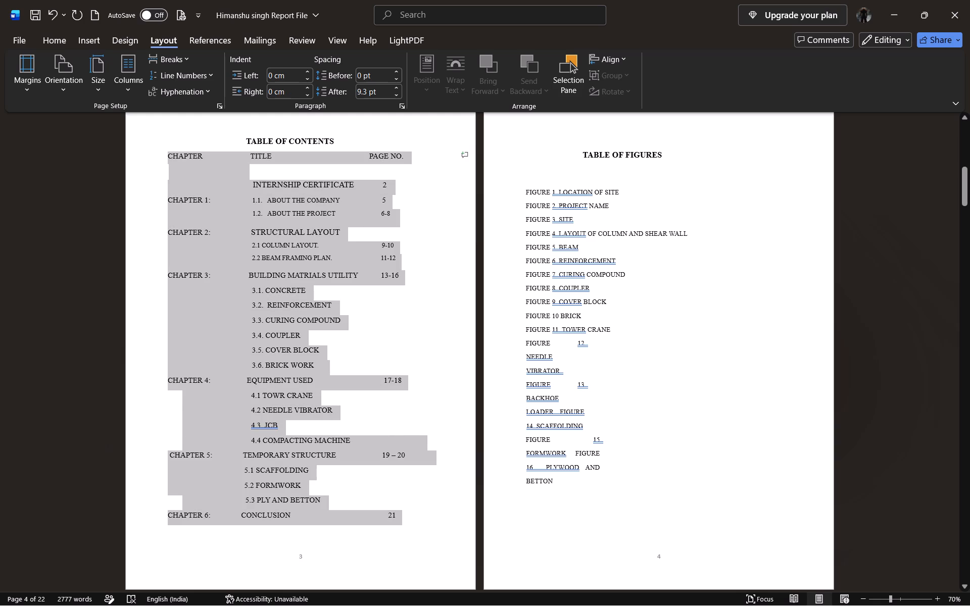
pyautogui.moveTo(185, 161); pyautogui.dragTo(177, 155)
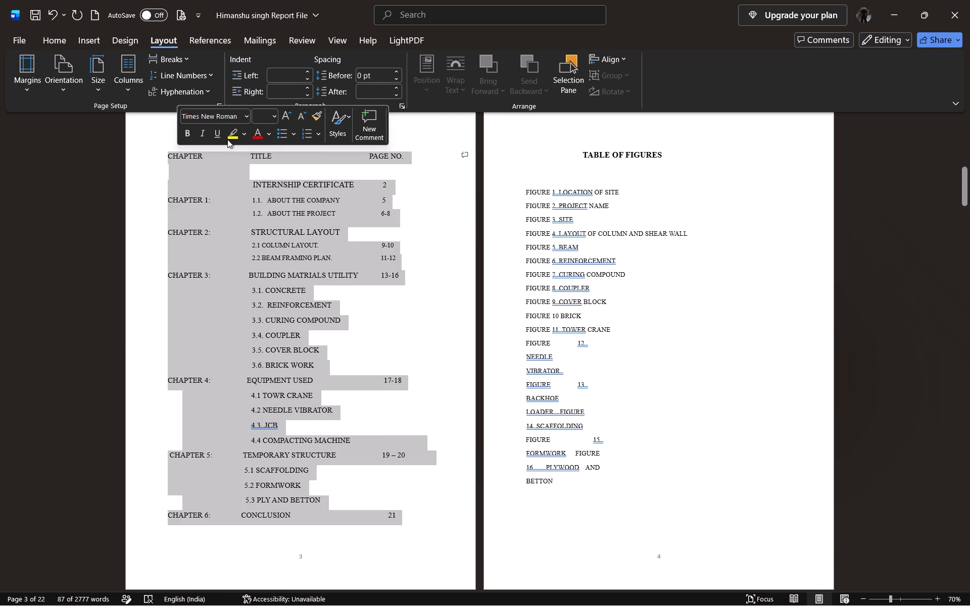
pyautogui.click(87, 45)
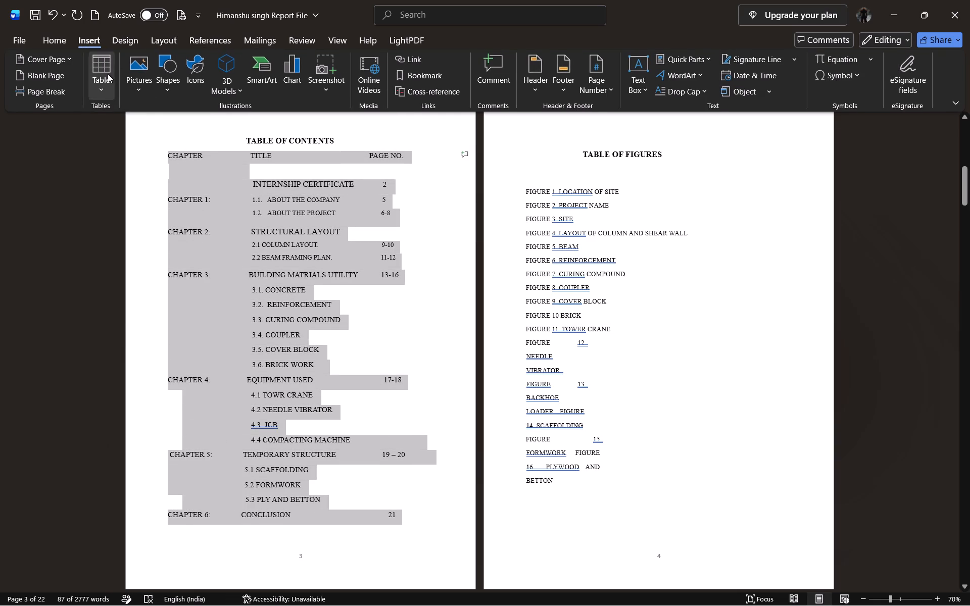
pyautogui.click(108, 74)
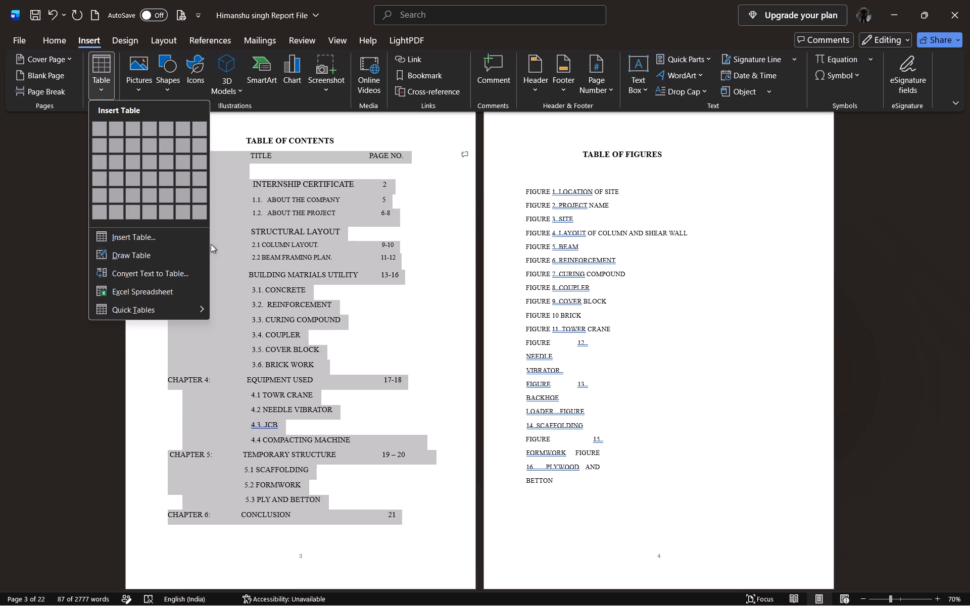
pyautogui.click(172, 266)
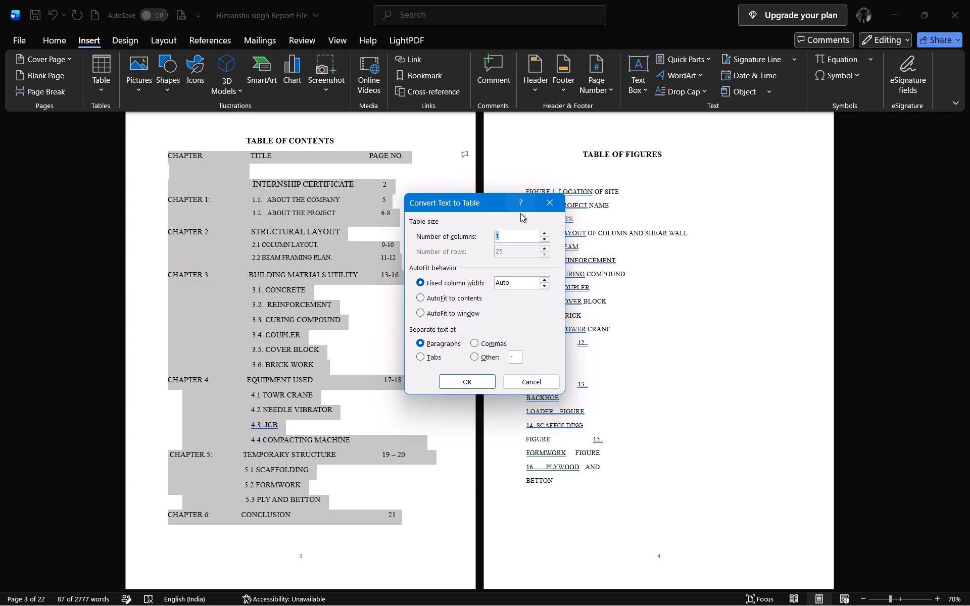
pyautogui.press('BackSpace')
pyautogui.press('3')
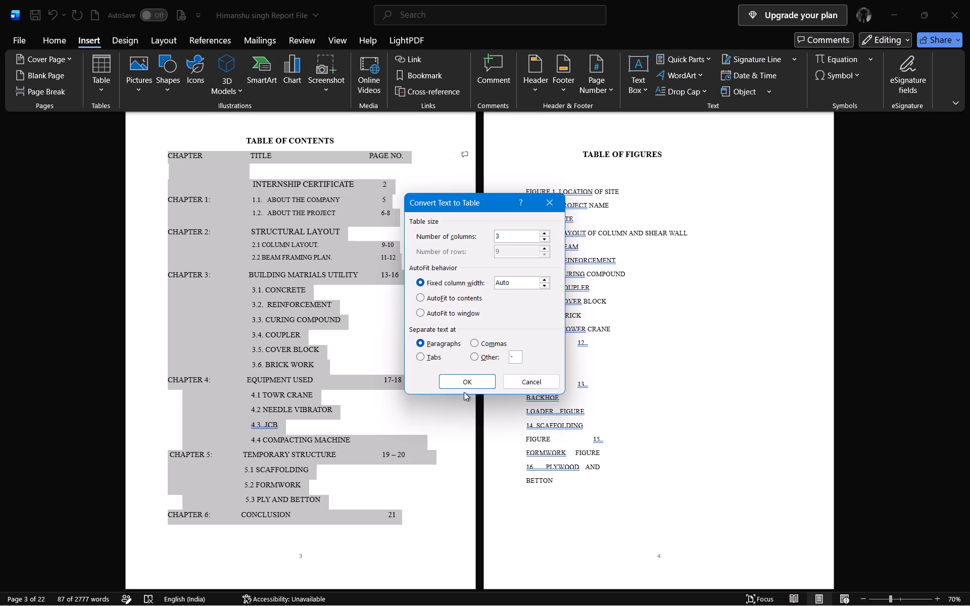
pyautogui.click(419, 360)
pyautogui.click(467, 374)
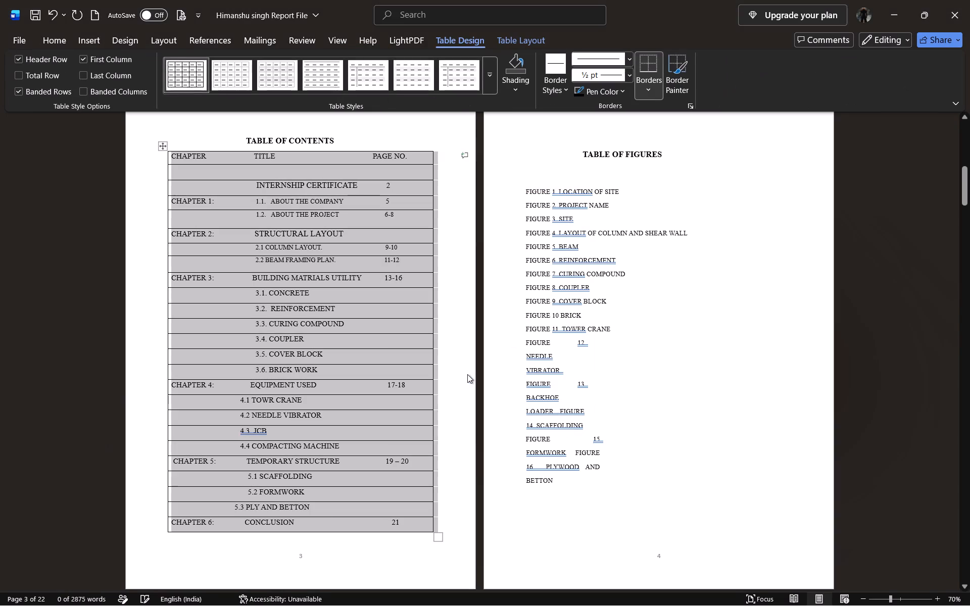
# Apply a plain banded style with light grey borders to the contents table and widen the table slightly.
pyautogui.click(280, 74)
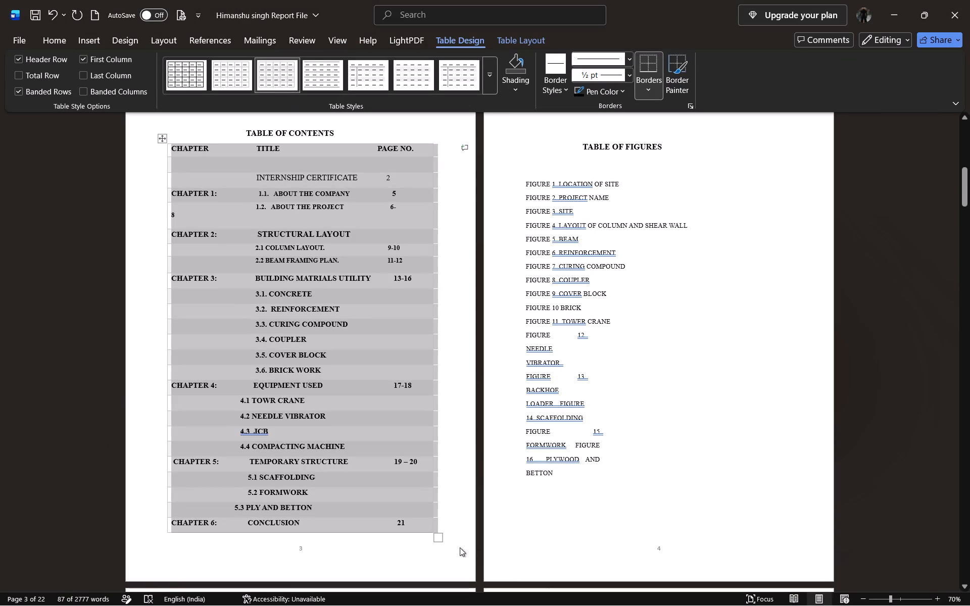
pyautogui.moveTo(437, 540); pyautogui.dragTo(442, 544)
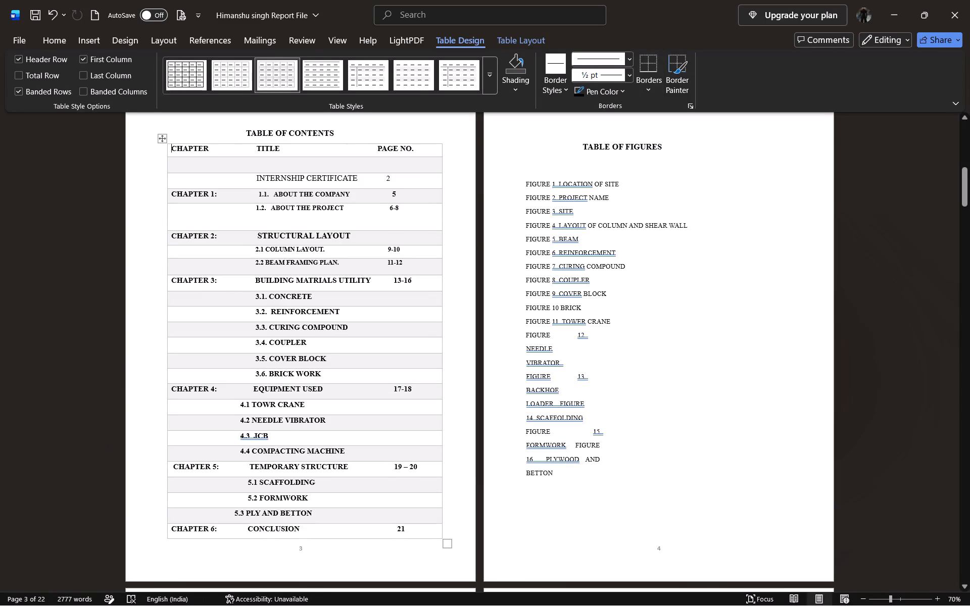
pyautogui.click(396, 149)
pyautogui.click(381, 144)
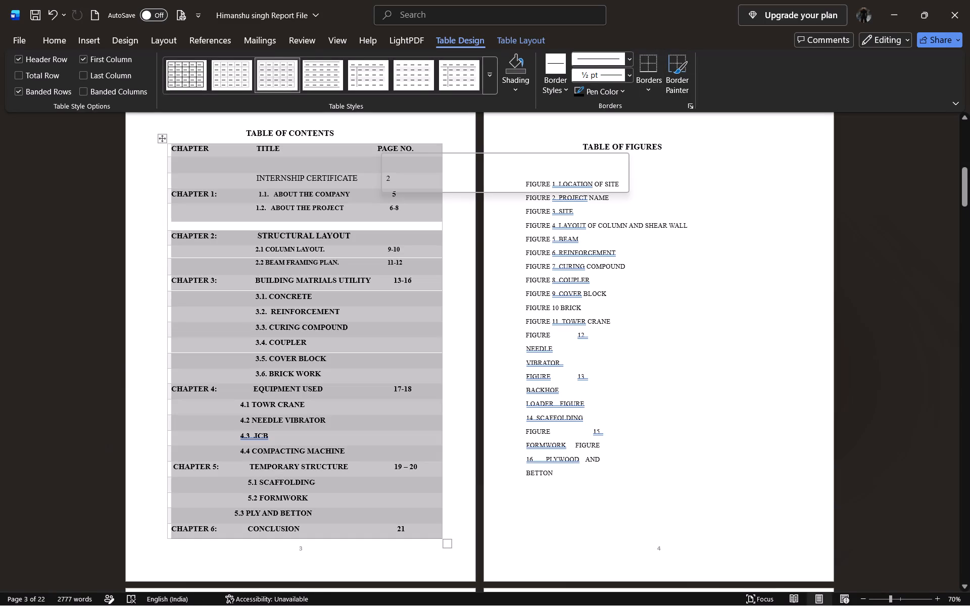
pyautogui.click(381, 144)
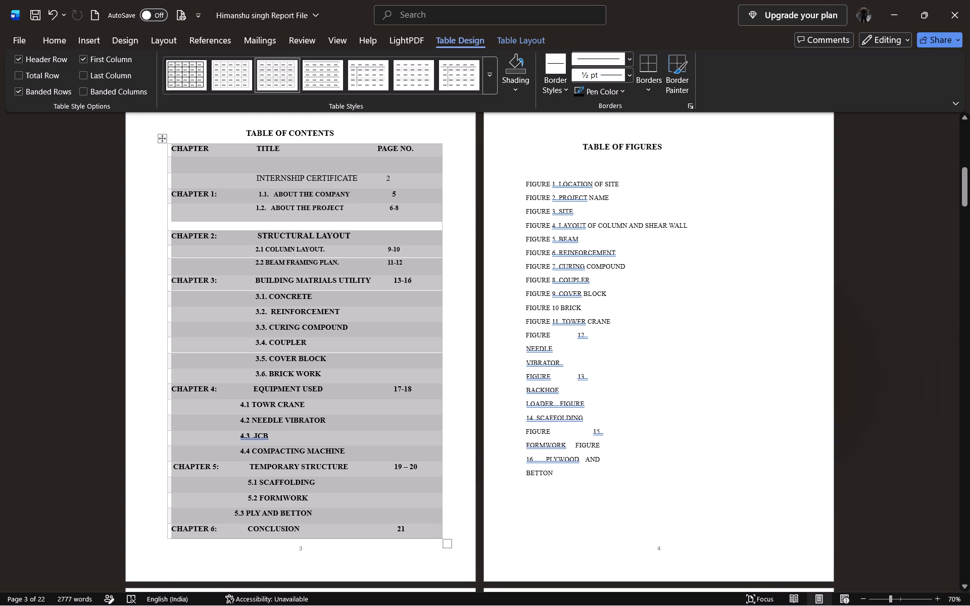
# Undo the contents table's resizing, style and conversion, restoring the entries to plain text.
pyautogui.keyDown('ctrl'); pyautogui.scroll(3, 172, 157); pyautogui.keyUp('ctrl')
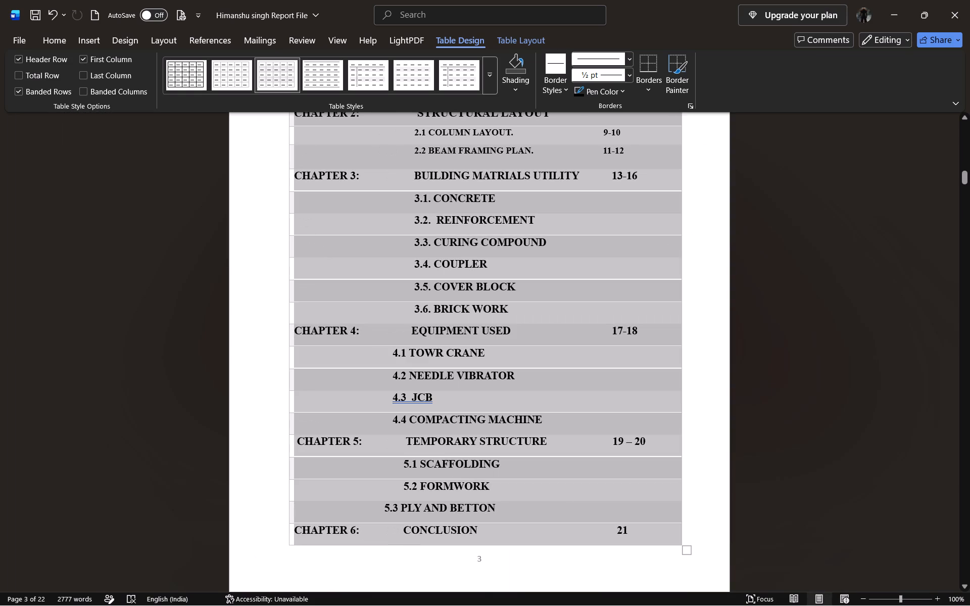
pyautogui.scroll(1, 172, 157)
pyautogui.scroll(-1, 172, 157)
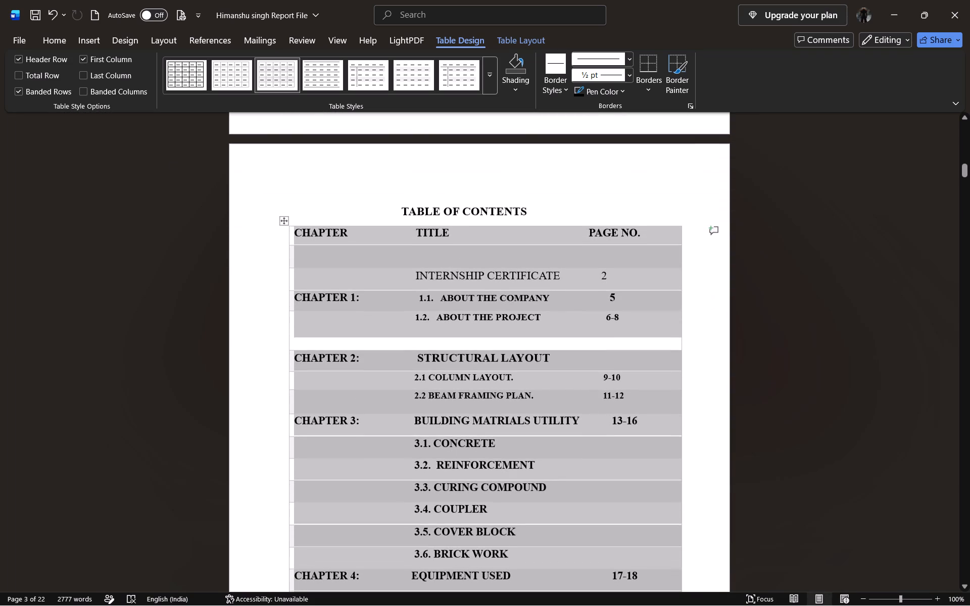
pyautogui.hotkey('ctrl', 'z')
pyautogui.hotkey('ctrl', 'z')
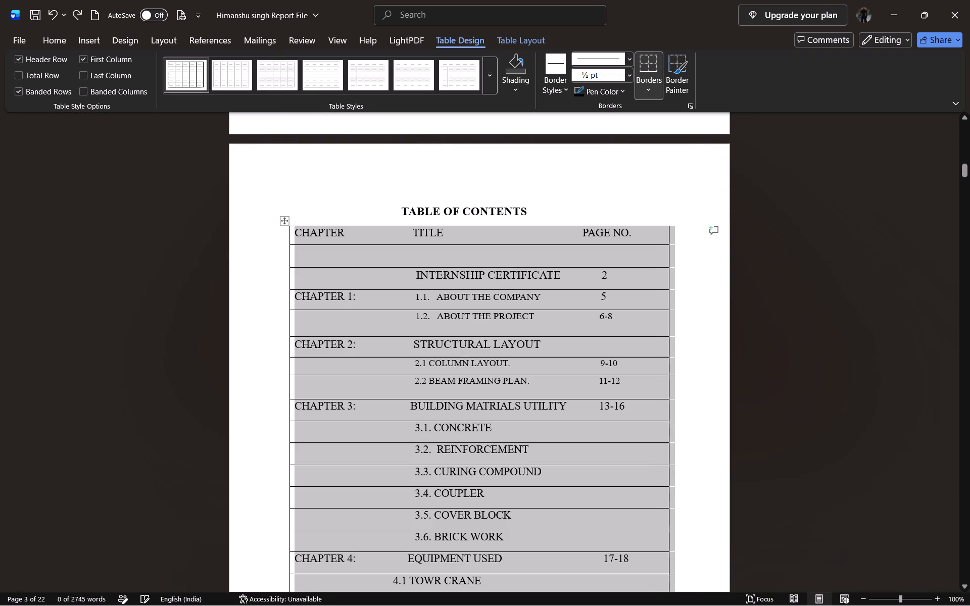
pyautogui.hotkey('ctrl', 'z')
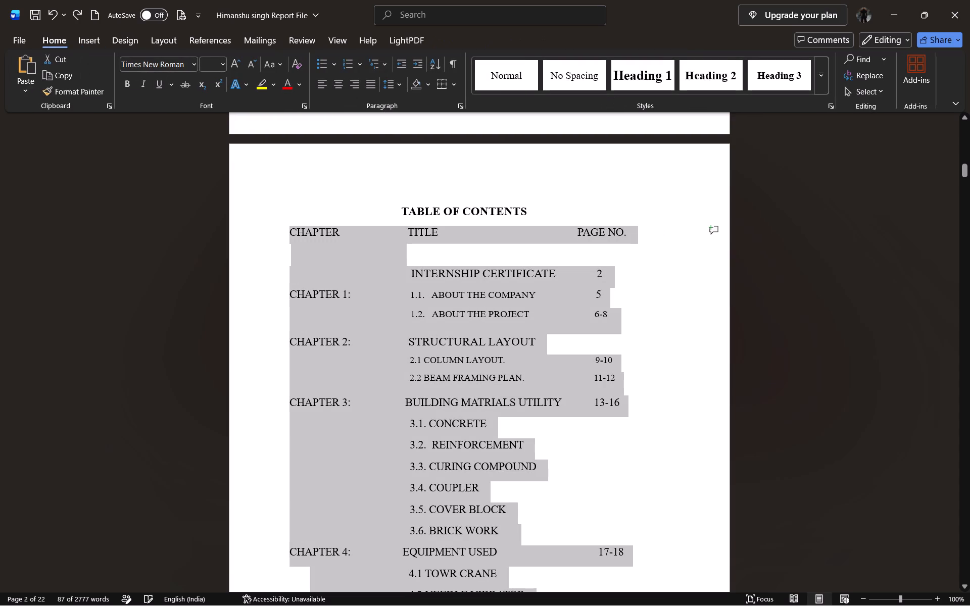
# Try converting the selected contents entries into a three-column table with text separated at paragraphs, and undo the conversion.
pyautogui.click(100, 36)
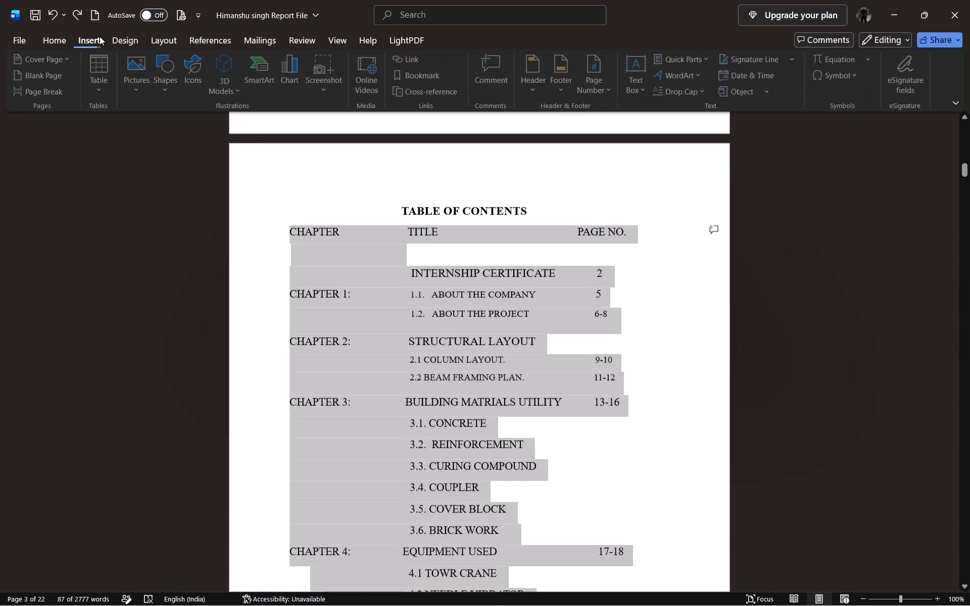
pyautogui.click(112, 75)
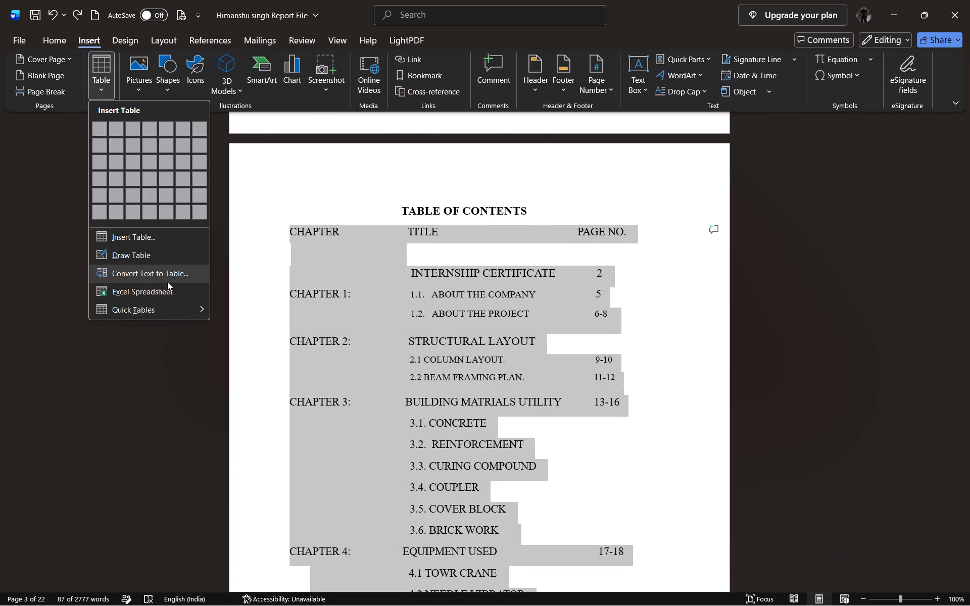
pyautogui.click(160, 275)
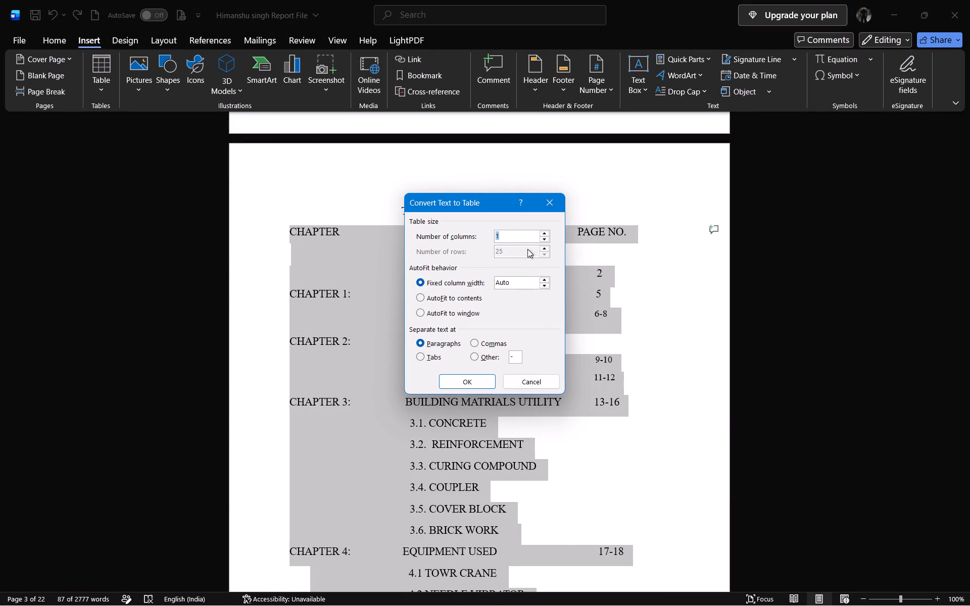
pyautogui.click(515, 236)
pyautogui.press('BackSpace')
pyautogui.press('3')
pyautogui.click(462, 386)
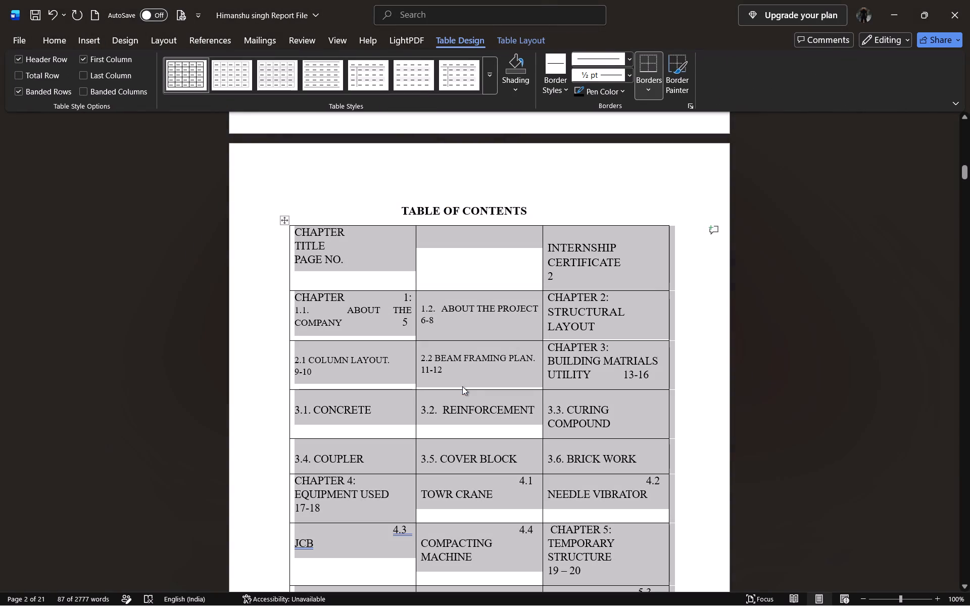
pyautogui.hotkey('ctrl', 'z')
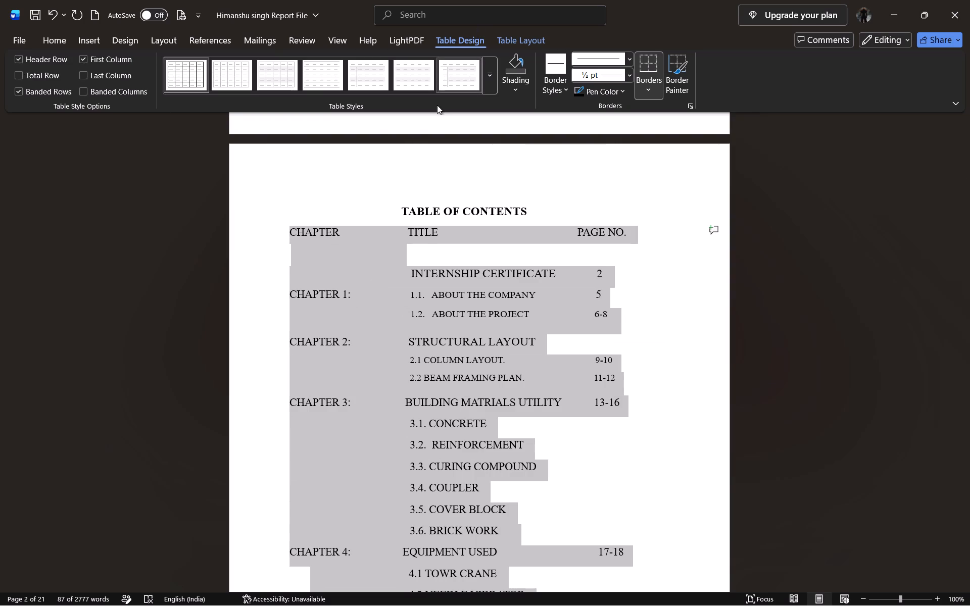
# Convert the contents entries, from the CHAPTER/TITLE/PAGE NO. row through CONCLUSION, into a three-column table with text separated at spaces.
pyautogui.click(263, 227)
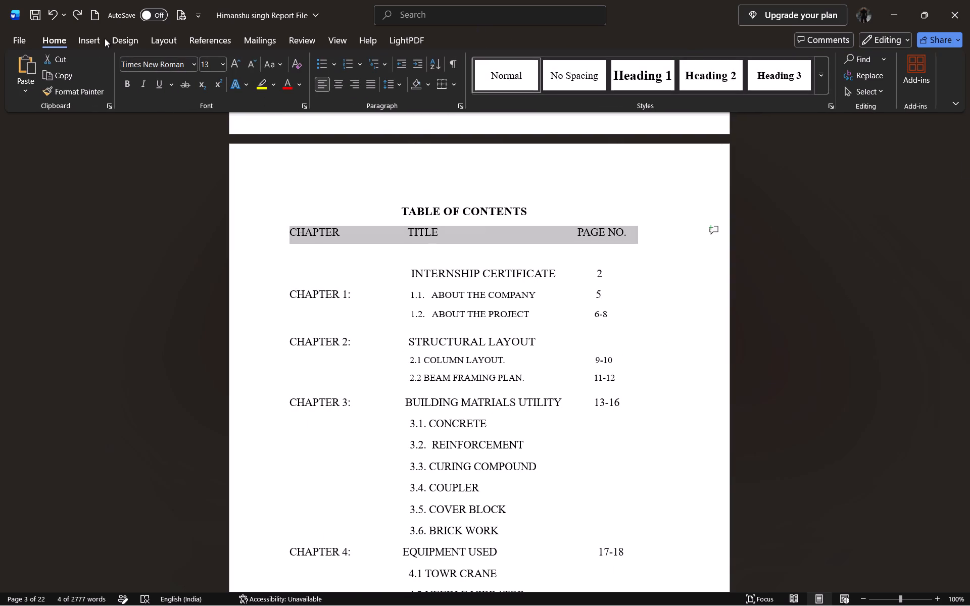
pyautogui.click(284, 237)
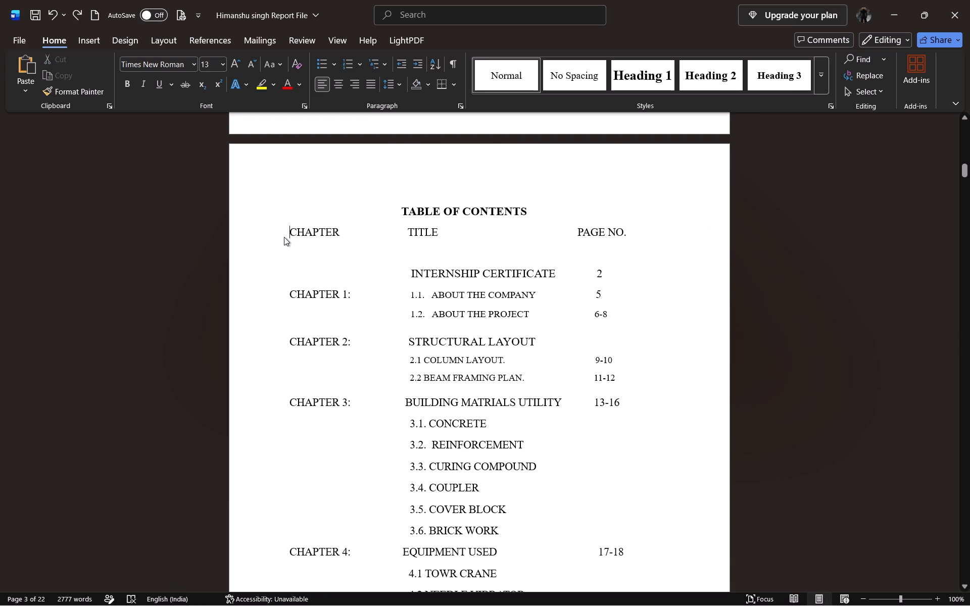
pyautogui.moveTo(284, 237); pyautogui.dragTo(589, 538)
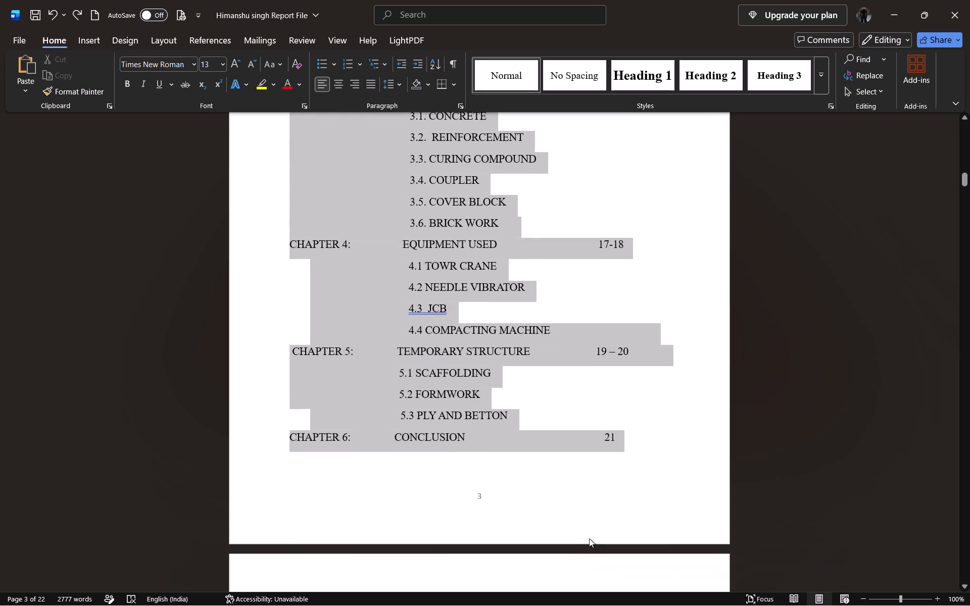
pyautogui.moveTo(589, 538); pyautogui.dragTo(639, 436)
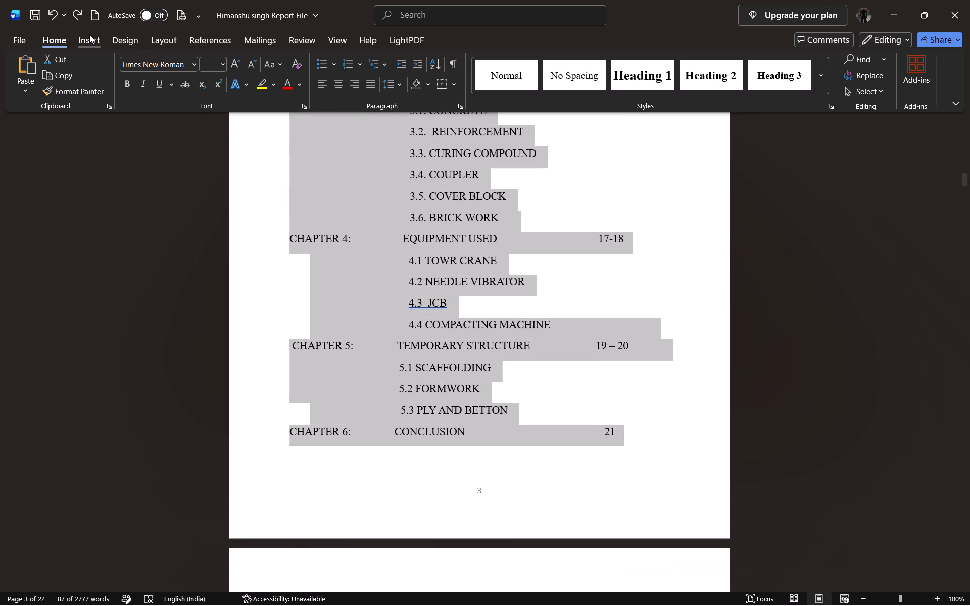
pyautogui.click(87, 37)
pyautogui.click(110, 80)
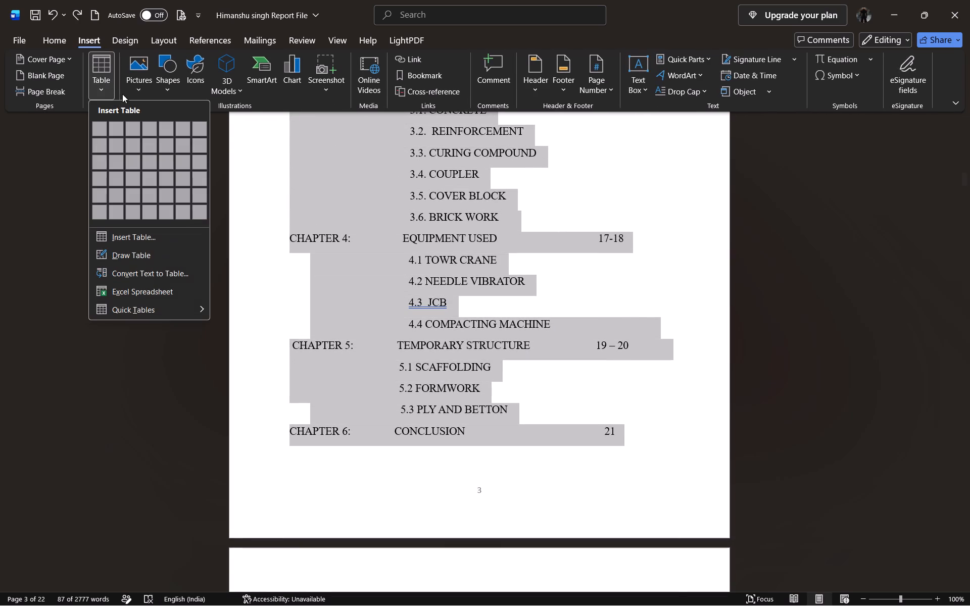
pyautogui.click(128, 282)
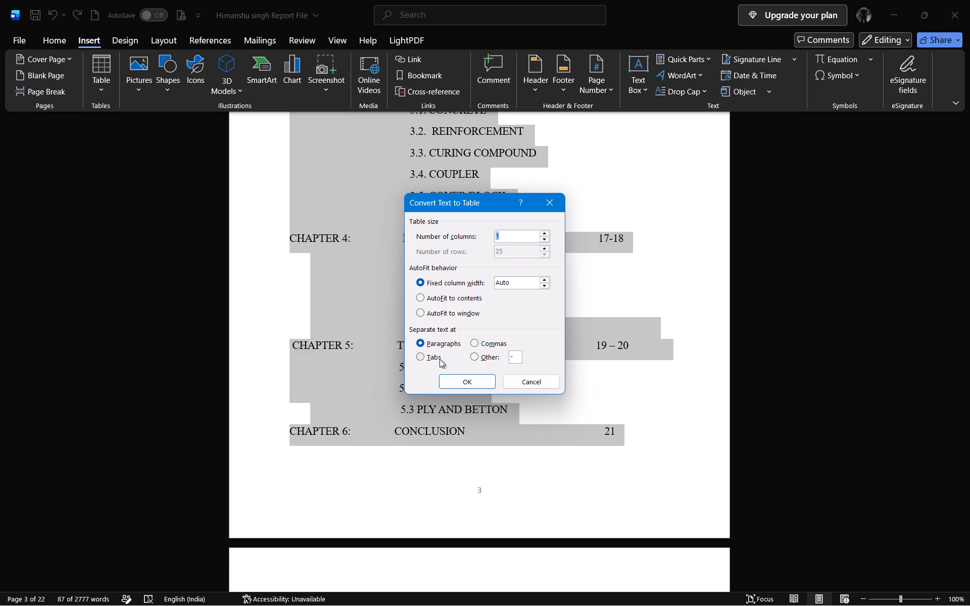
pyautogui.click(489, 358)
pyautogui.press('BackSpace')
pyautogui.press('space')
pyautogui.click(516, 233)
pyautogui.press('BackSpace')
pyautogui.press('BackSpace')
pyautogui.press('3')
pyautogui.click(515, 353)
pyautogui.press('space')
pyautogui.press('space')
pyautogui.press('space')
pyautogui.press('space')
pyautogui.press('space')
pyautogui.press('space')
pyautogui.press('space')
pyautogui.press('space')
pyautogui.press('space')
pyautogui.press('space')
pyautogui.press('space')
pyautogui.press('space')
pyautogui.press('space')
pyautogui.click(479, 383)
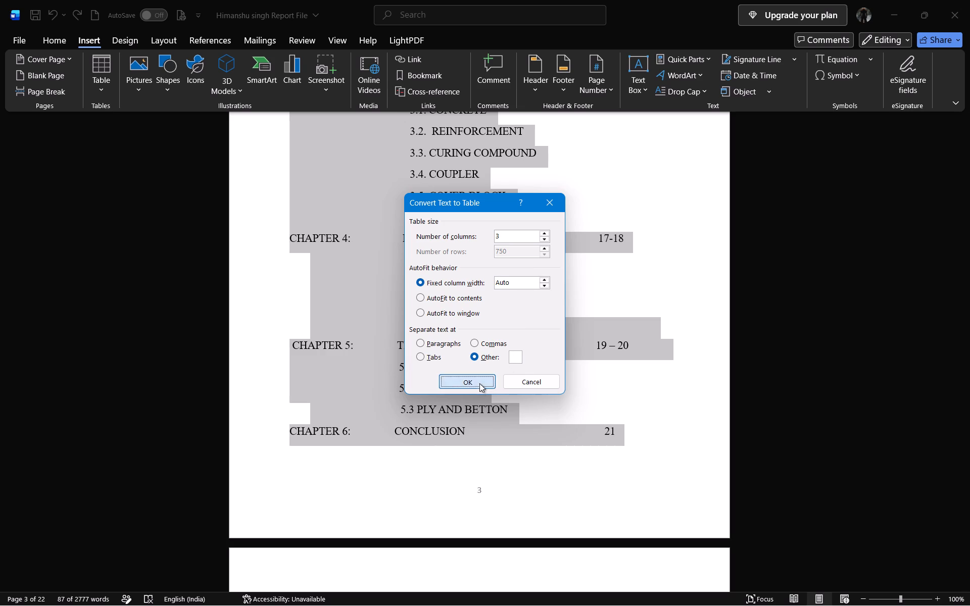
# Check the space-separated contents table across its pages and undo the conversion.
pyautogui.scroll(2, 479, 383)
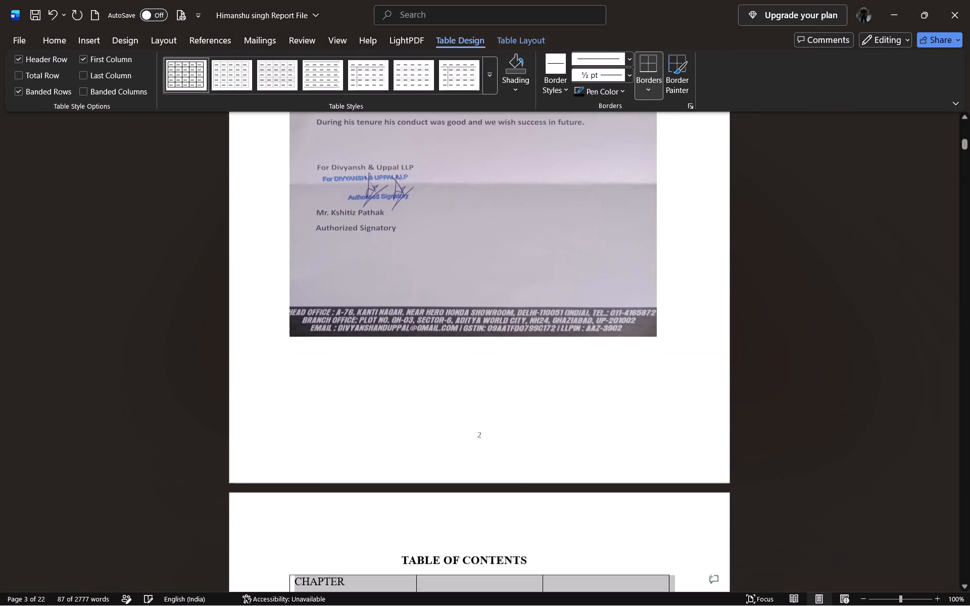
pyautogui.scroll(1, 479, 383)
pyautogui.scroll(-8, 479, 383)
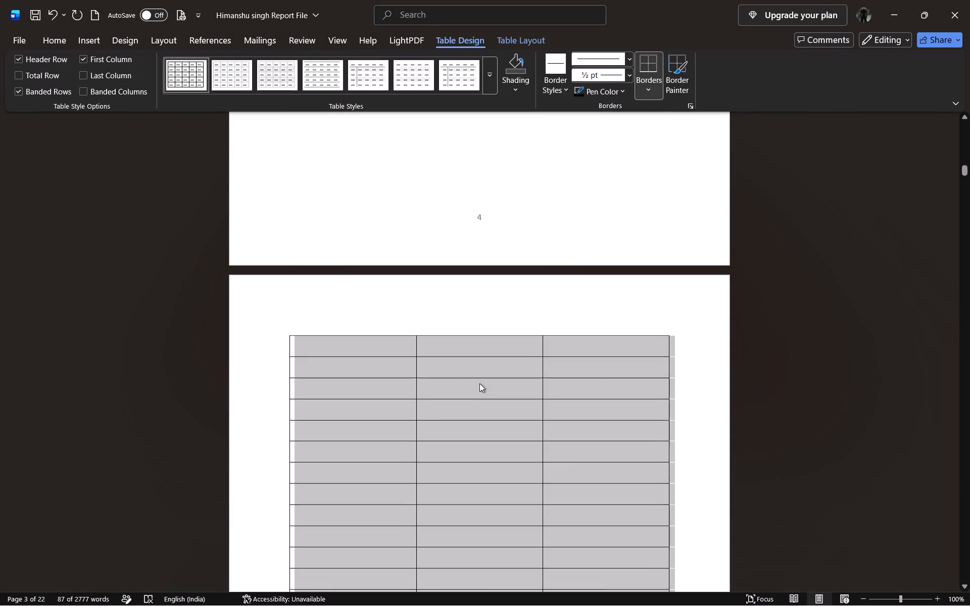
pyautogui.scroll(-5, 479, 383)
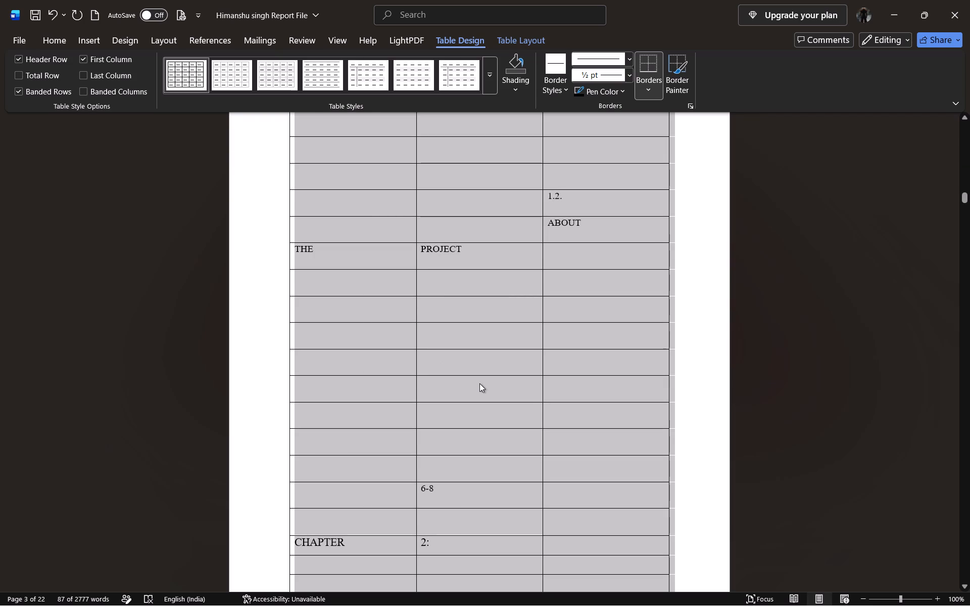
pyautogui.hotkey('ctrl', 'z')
# Copy the whole contents list, from the TABLE OF CONTENTS heading through the CHAPTER 6 CONCLUSION entry.
pyautogui.scroll(2, 479, 383)
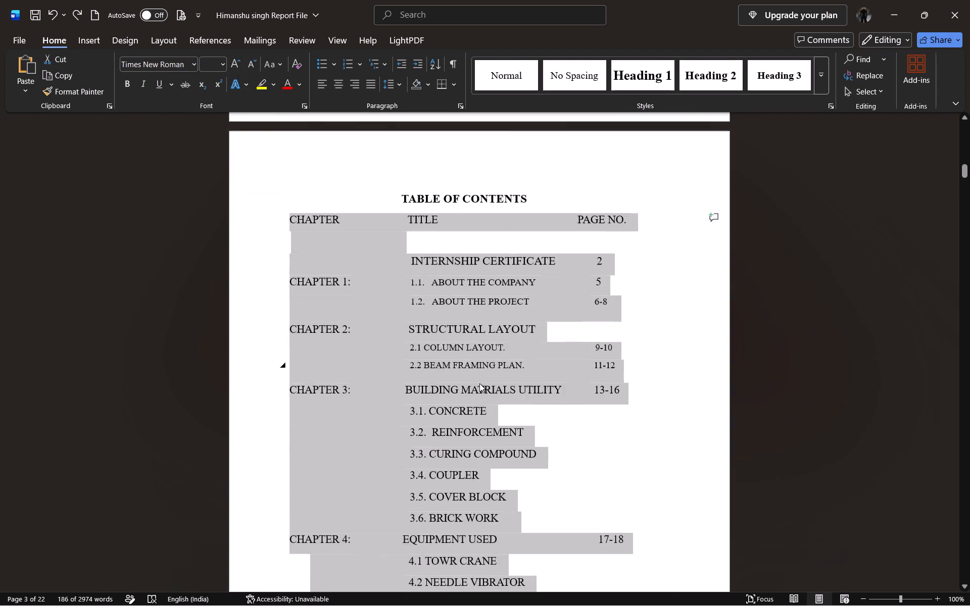
pyautogui.scroll(1, 479, 383)
pyautogui.click(632, 501)
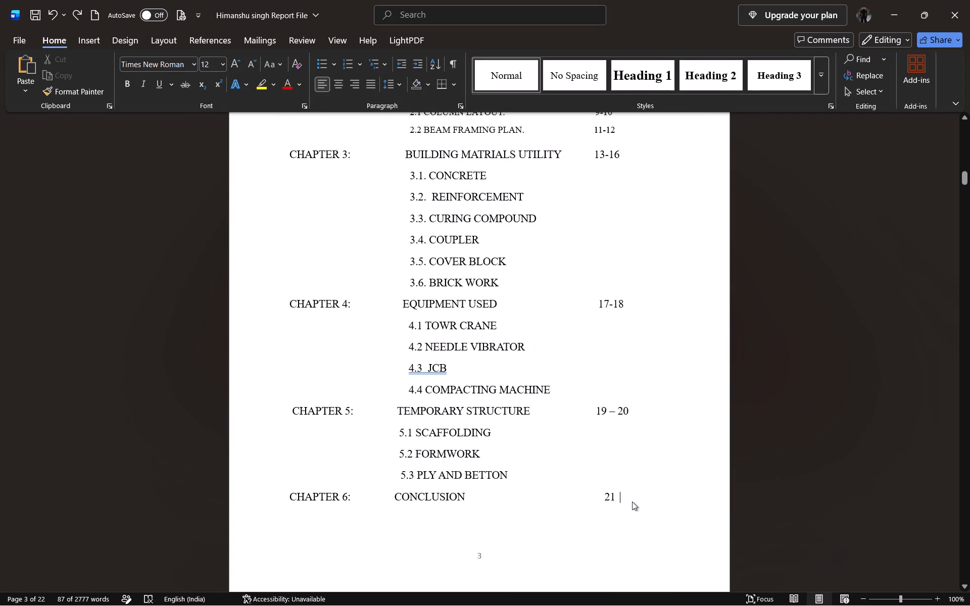
pyautogui.moveTo(632, 501); pyautogui.dragTo(300, 113)
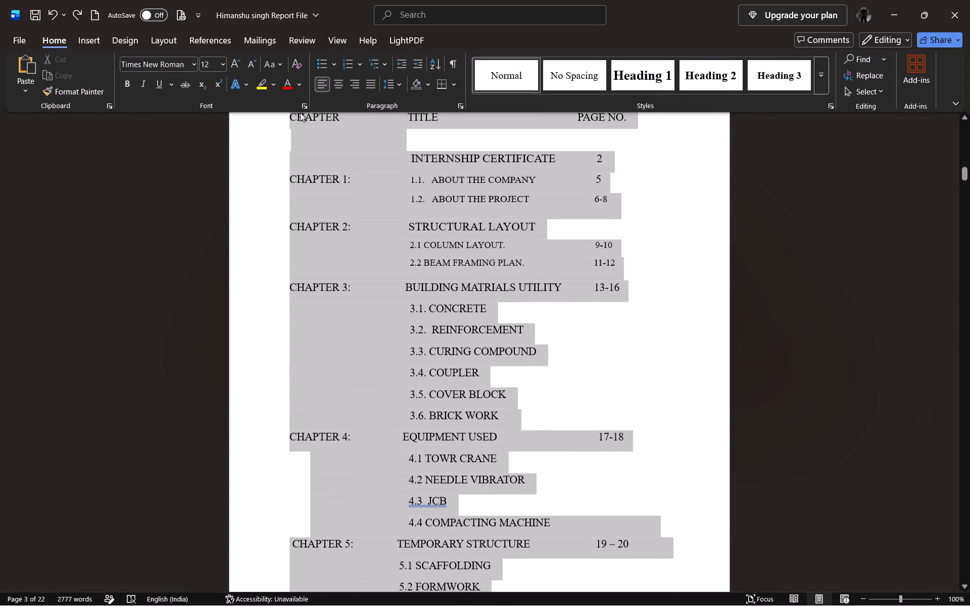
pyautogui.moveTo(300, 113); pyautogui.dragTo(285, 190)
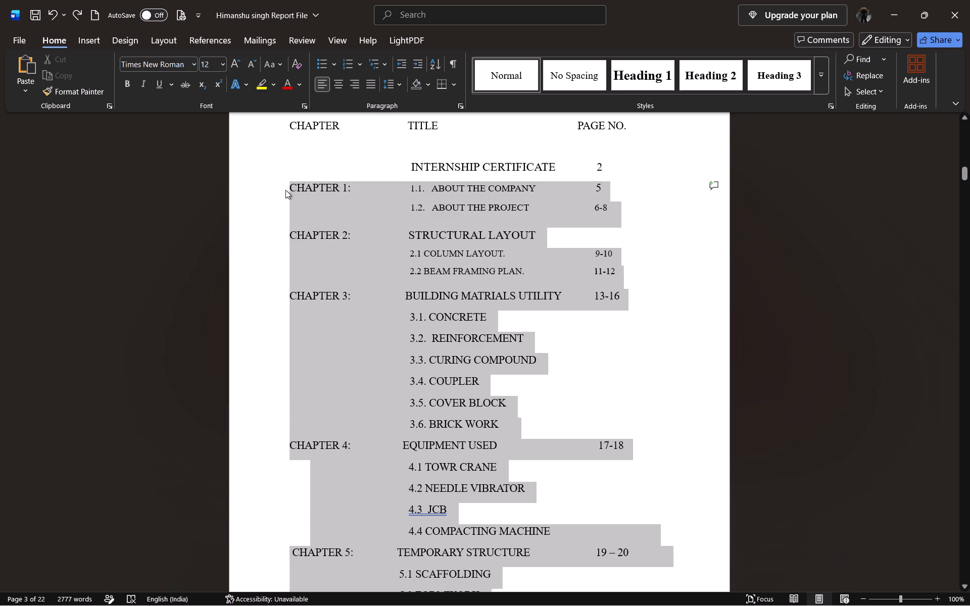
pyautogui.moveTo(285, 190); pyautogui.dragTo(293, 117)
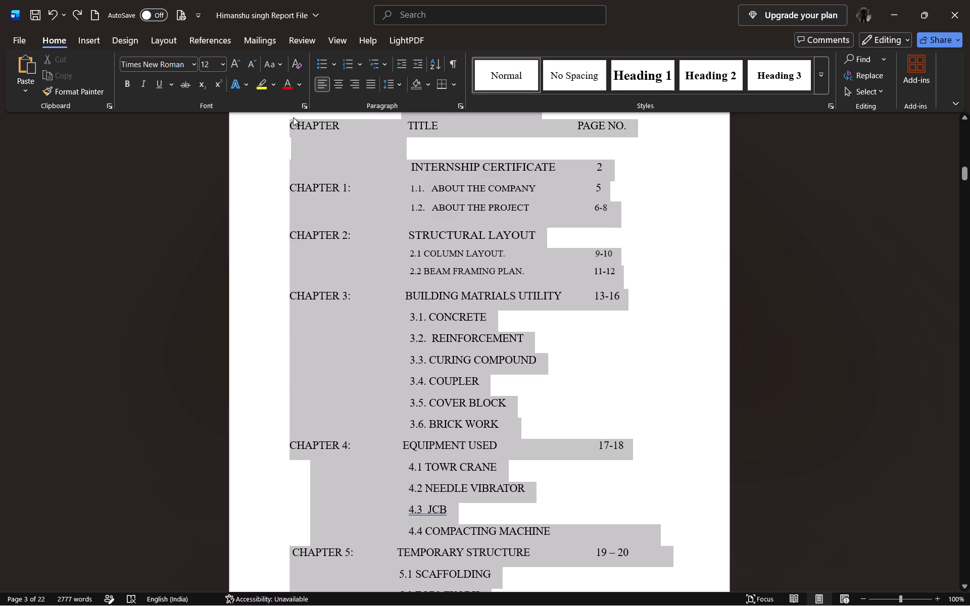
pyautogui.moveTo(293, 117); pyautogui.dragTo(283, 186)
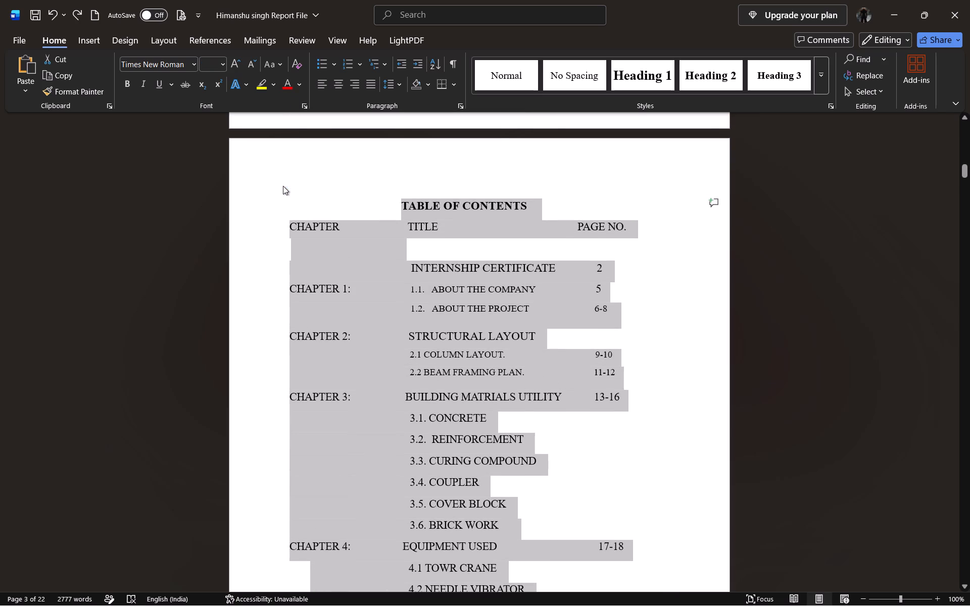
pyautogui.hotkey('ctrl', 'c')
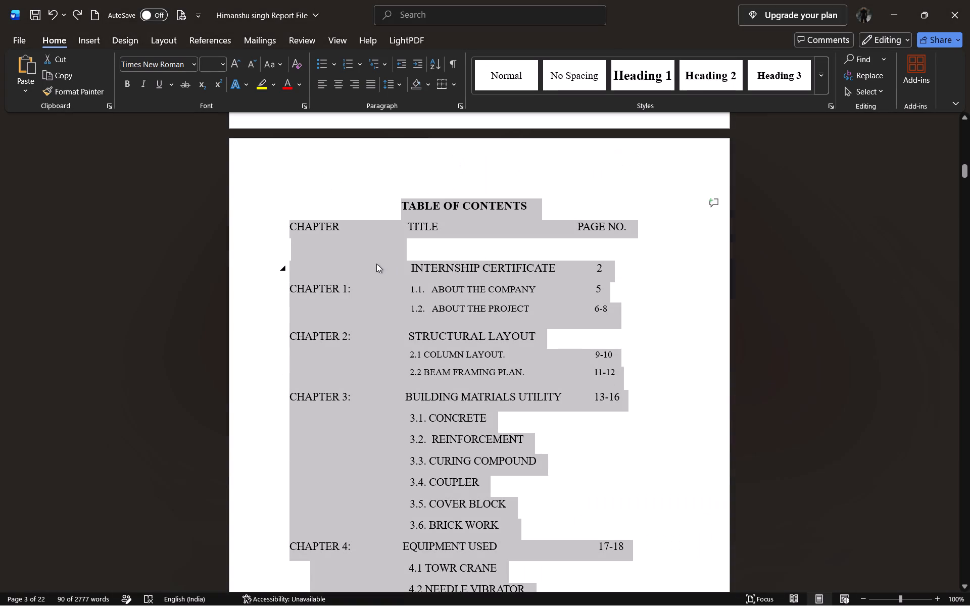
# Switch to Word and replace the selected contents list with the copied table, keeping the table's source formatting.
pyautogui.hotkey('ctrl', 'v')
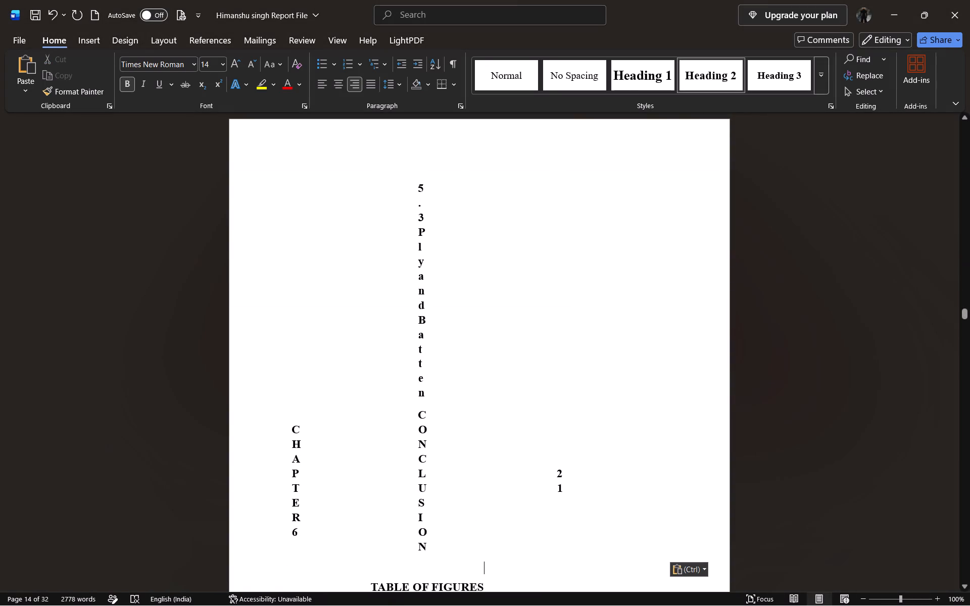
pyautogui.click(690, 568)
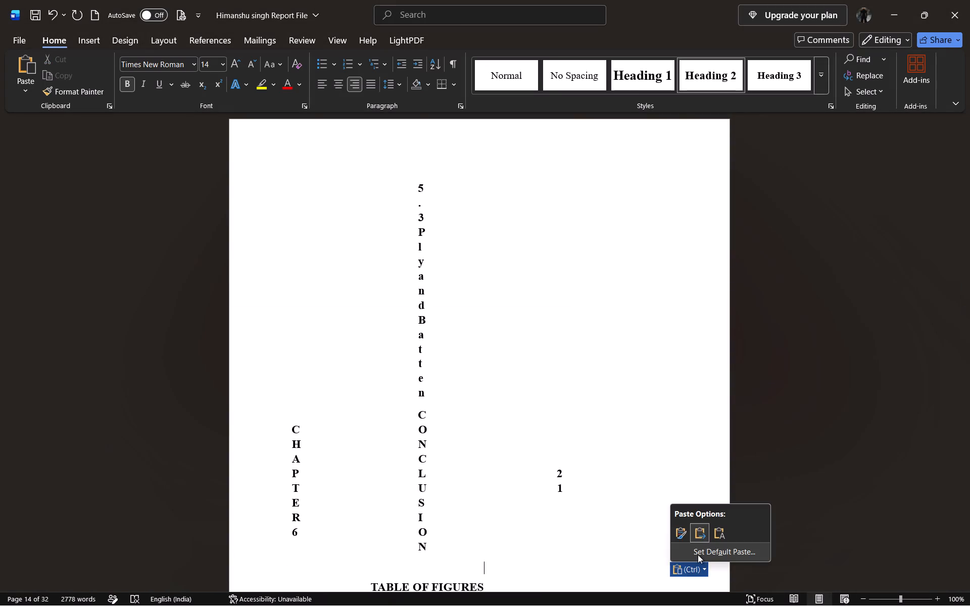
pyautogui.click(680, 532)
# Insert two blank lines above the contents table so its header row moves onto the next page with the entries.
pyautogui.scroll(1, 640, 451)
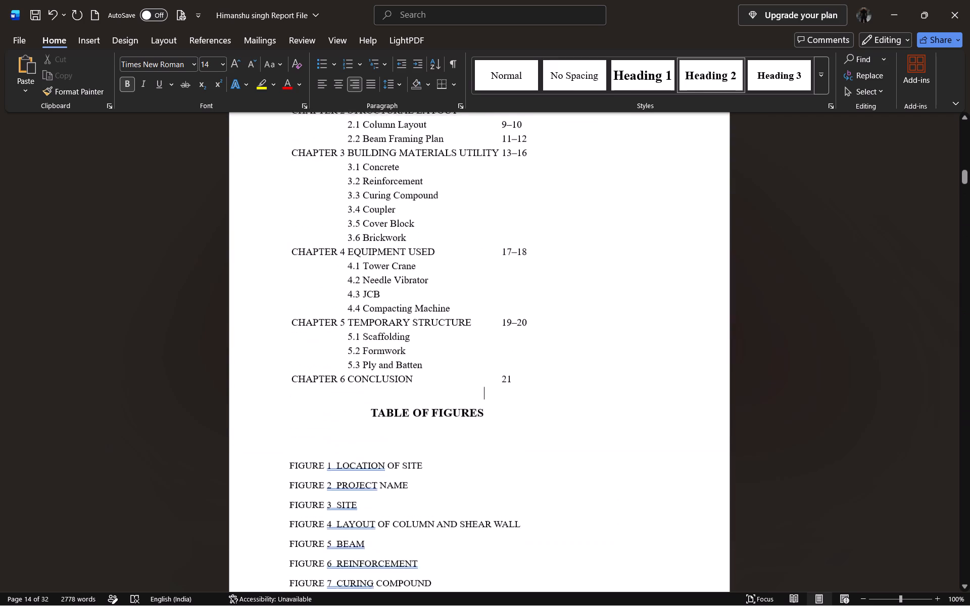
pyautogui.scroll(2, 640, 451)
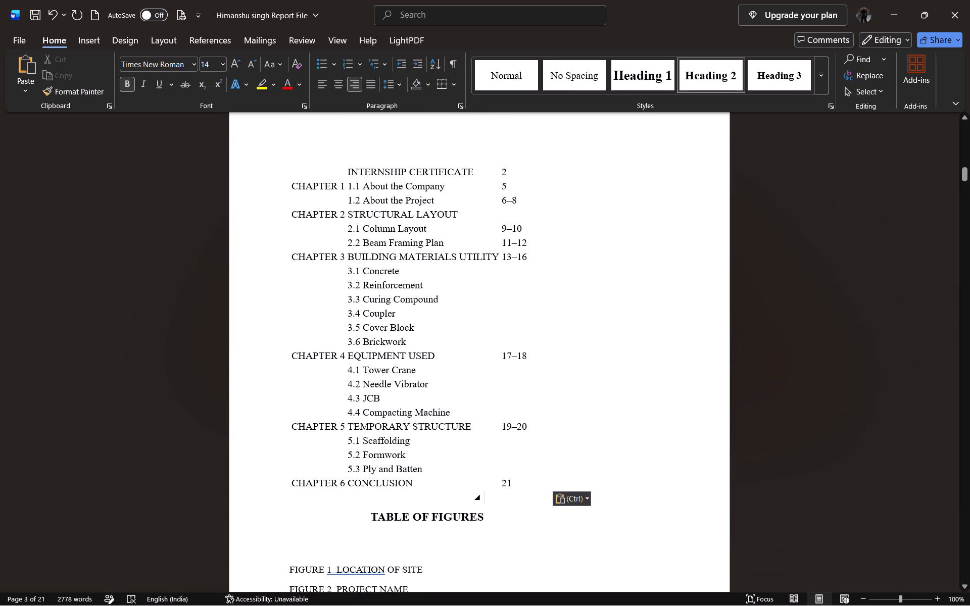
pyautogui.hscroll(1, 506, 507)
pyautogui.scroll(1, 506, 507)
pyautogui.hscroll(1, 506, 507)
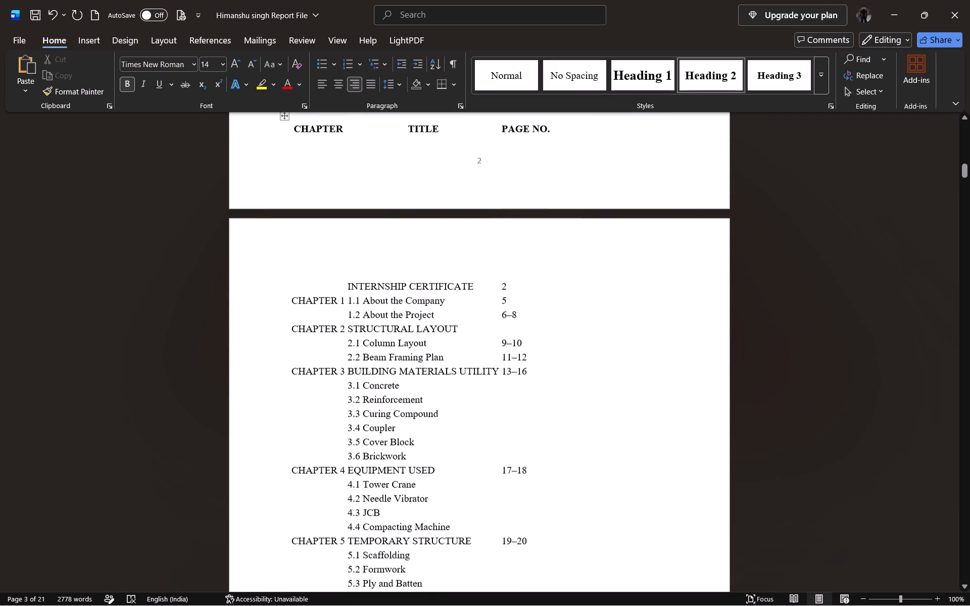
pyautogui.hscroll(1, 506, 507)
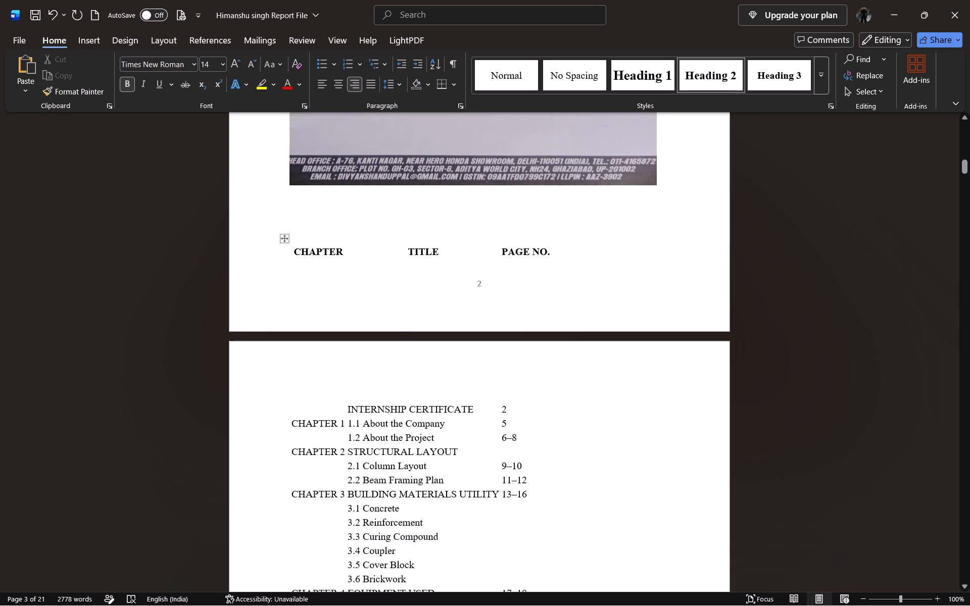
pyautogui.click(302, 233)
pyautogui.press('Return')
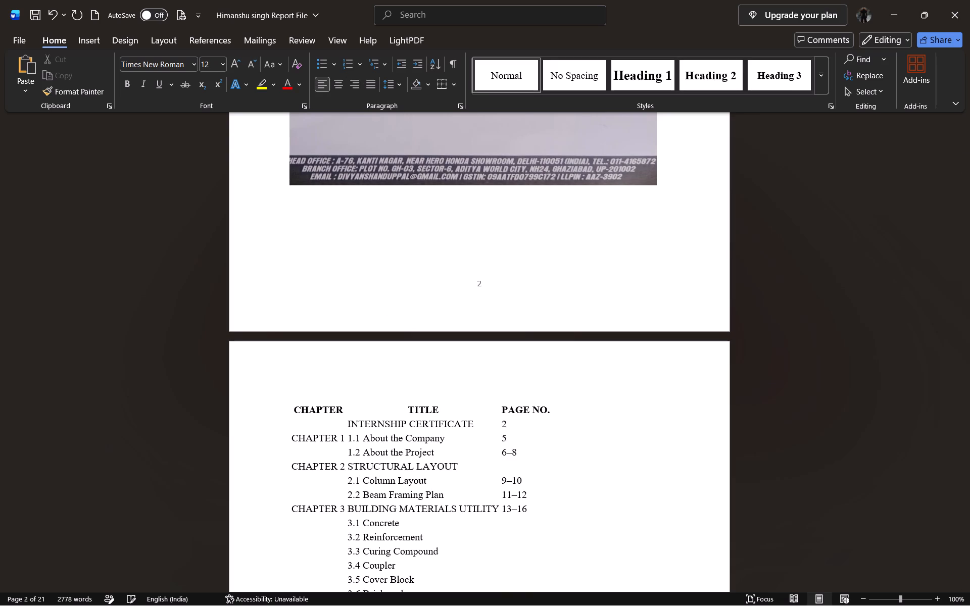
pyautogui.press('Return')
# Widen the contents table to slightly past the right text margin, keeping its row heights.
pyautogui.scroll(-1, 388, 509)
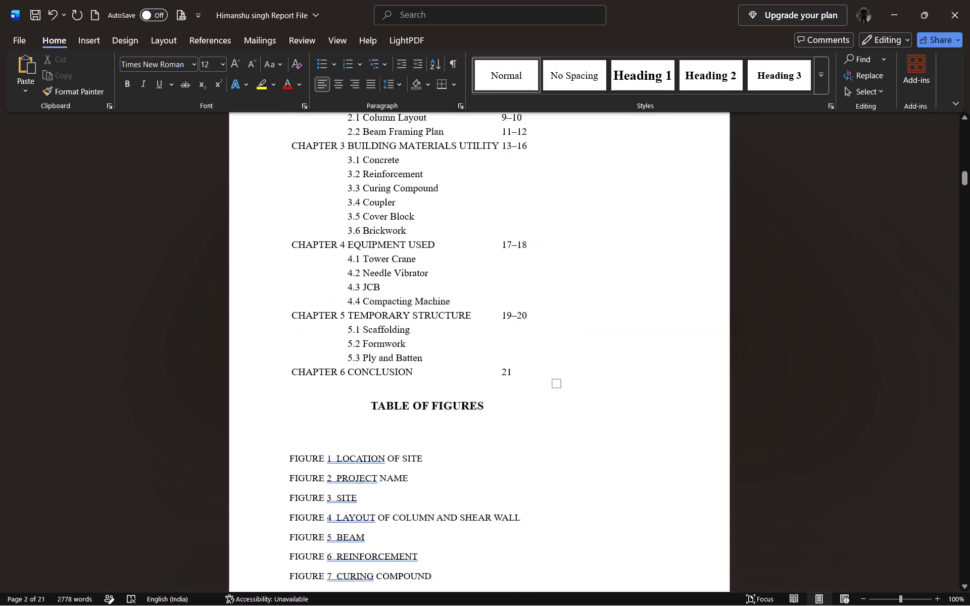
pyautogui.scroll(-1, 388, 509)
pyautogui.click(559, 365)
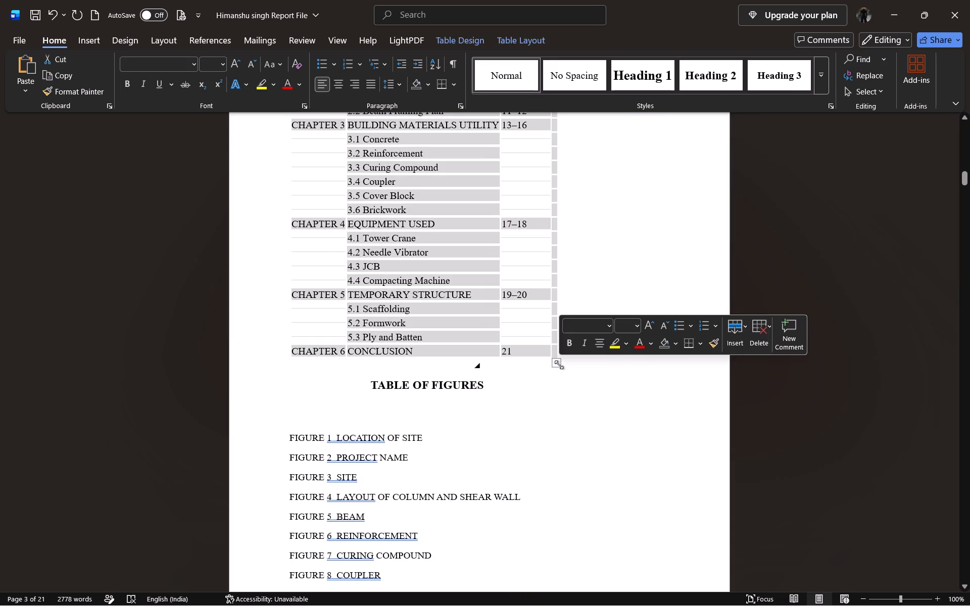
pyautogui.moveTo(559, 365); pyautogui.dragTo(672, 360)
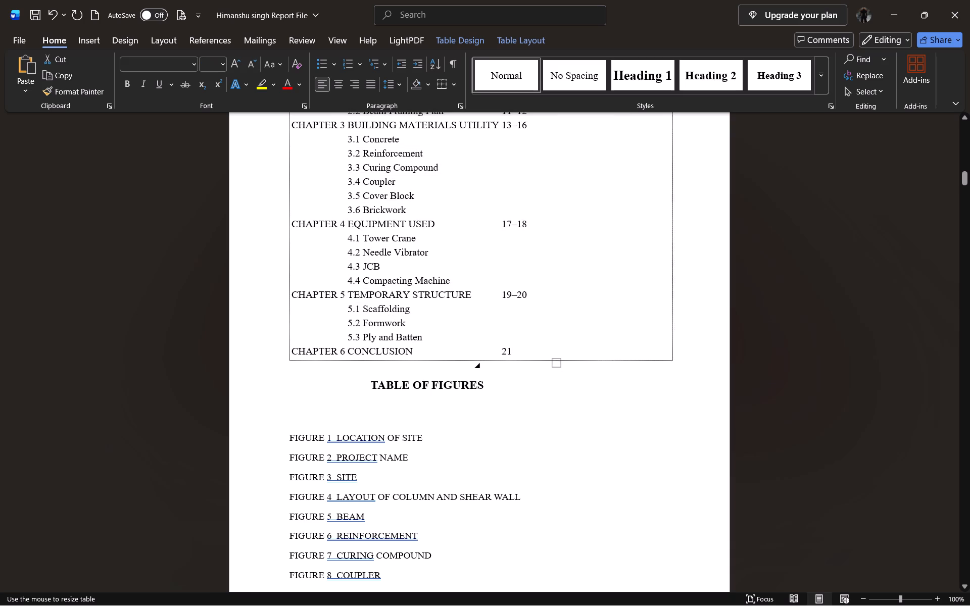
pyautogui.moveTo(672, 360); pyautogui.dragTo(673, 361)
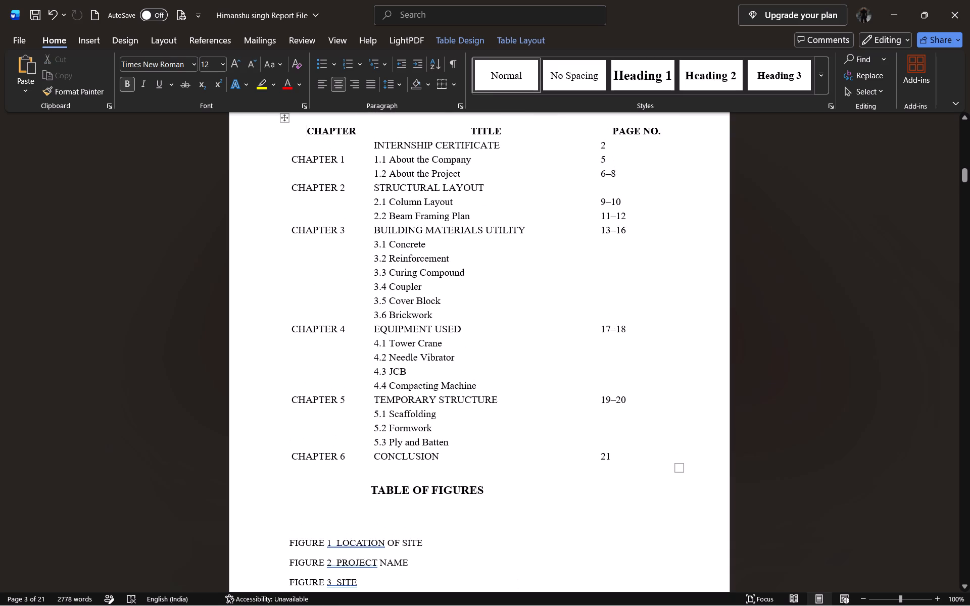
# Push the TABLE OF FIGURES heading onto the page after the contents table by adding blank lines, removing the excess ones.
pyautogui.scroll(-1, 673, 361)
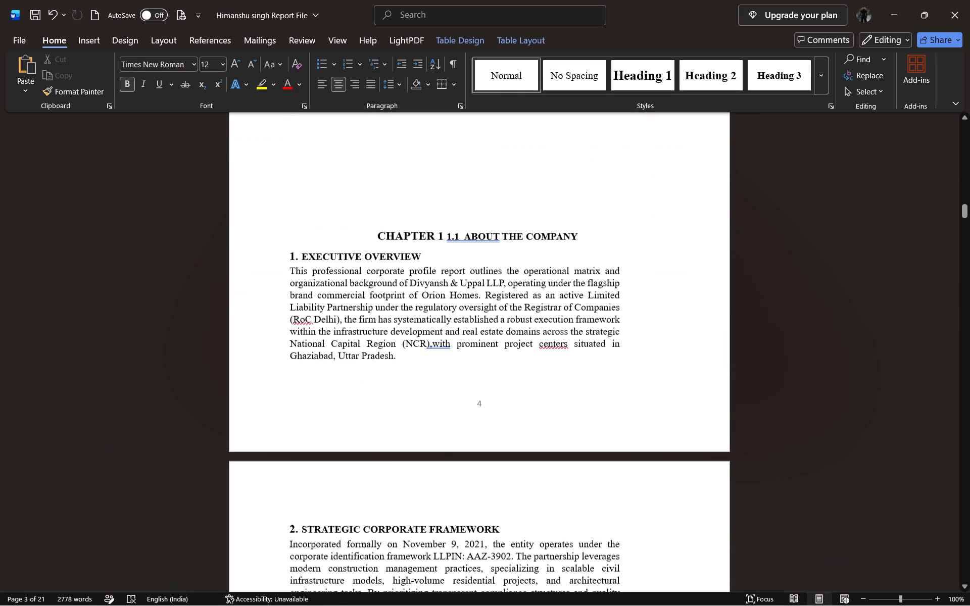
pyautogui.scroll(8, 673, 361)
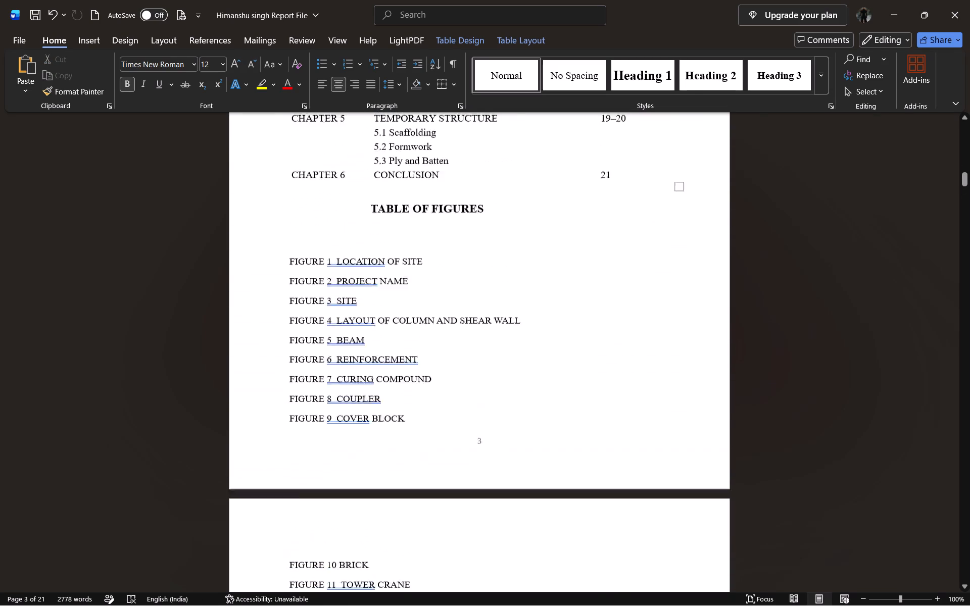
pyautogui.scroll(1, 673, 361)
pyautogui.click(356, 420)
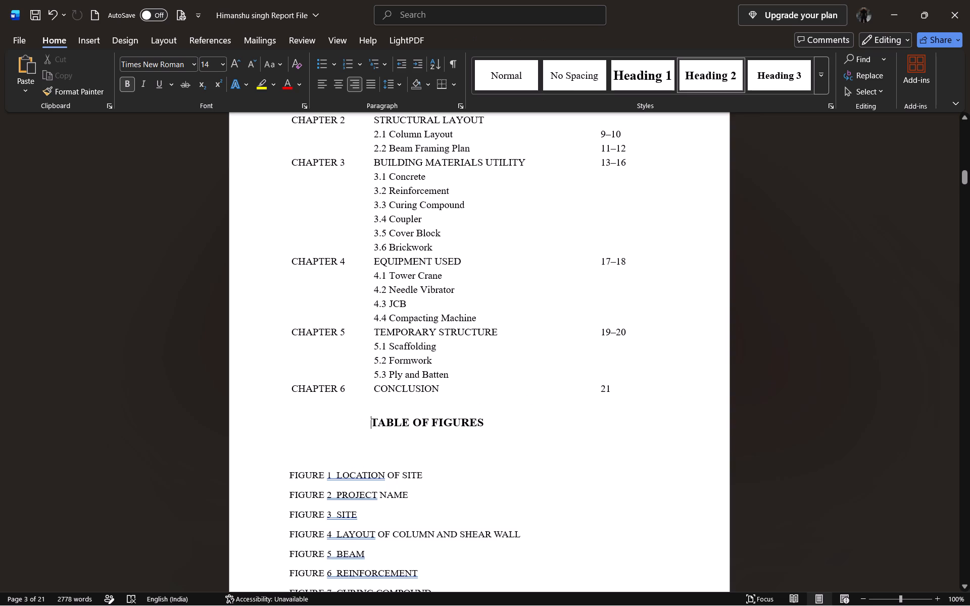
pyautogui.press('Return')
pyautogui.press('Return')
pyautogui.press('Return')
pyautogui.press('Return')
pyautogui.press('Return')
pyautogui.press('Return')
pyautogui.scroll(-1, 356, 420)
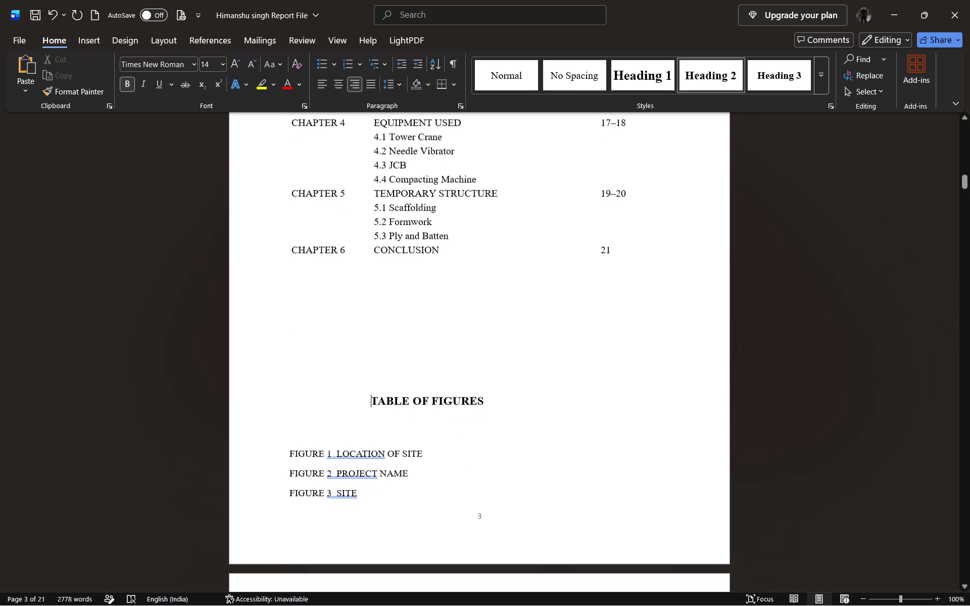
pyautogui.press('Return')
pyautogui.press('Return')
pyautogui.press('Return')
pyautogui.press('Return')
pyautogui.press('Return')
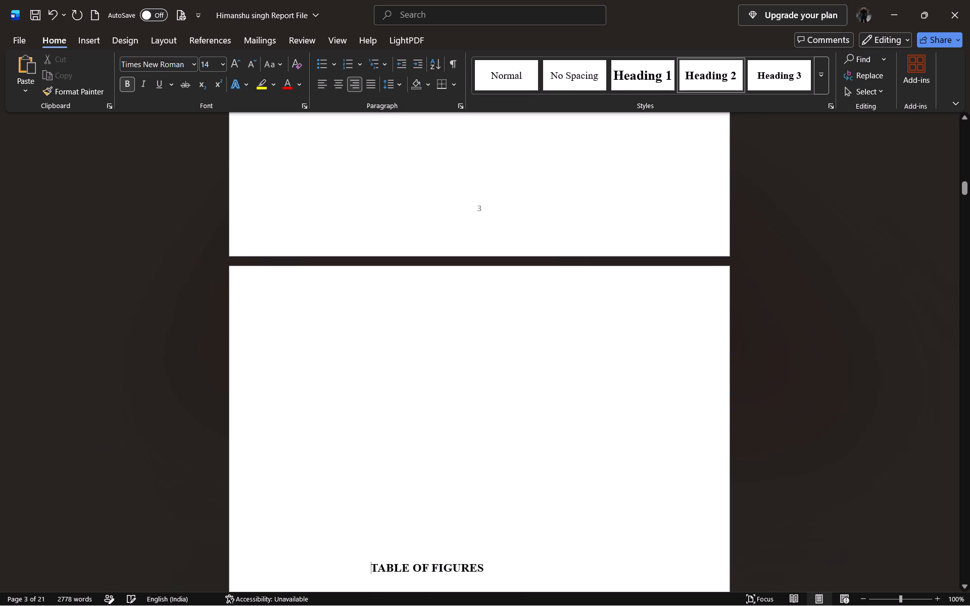
pyautogui.press('Up')
pyautogui.press('BackSpace')
pyautogui.press('BackSpace')
pyautogui.press('BackSpace')
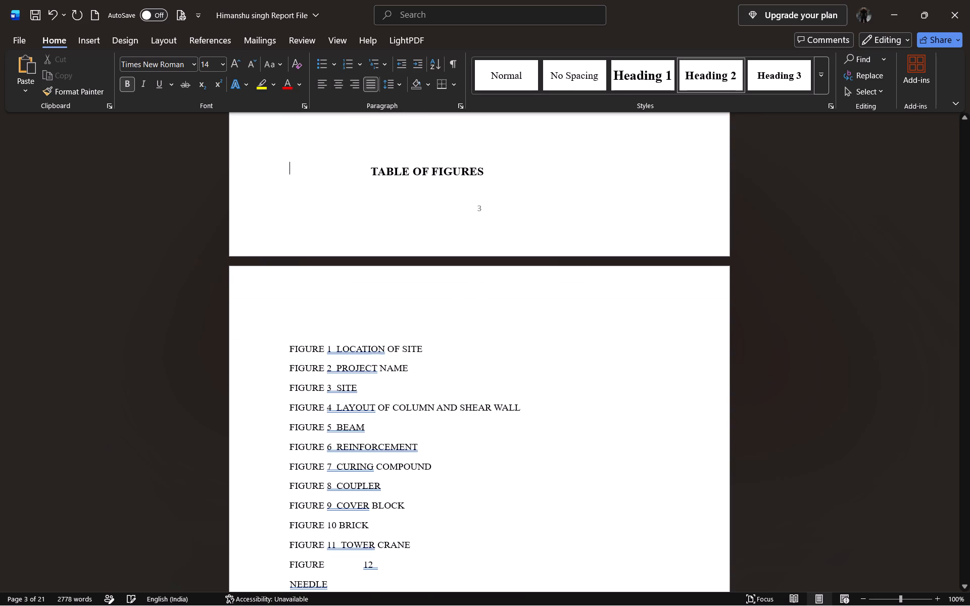
pyautogui.press('Return')
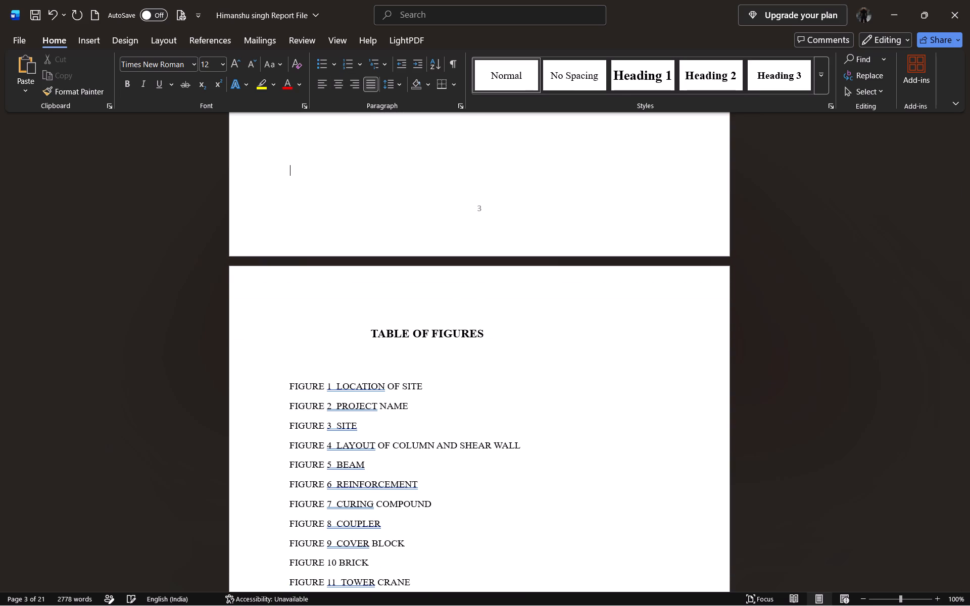
# Enlarge the contents table slightly in width and stretch its height so the rows are spaced further apart.
pyautogui.scroll(6, 356, 420)
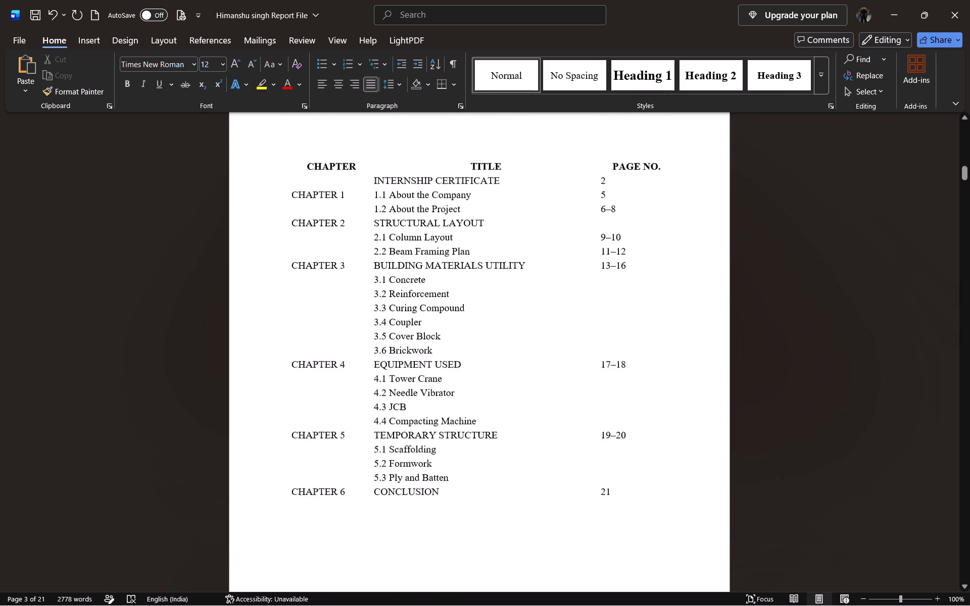
pyautogui.scroll(1, 356, 420)
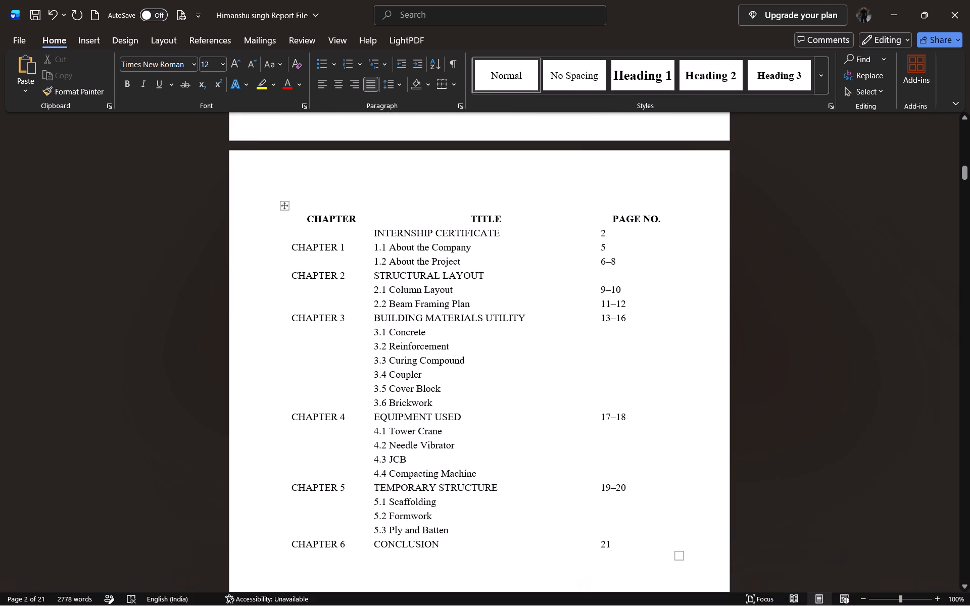
pyautogui.scroll(-1, 680, 555)
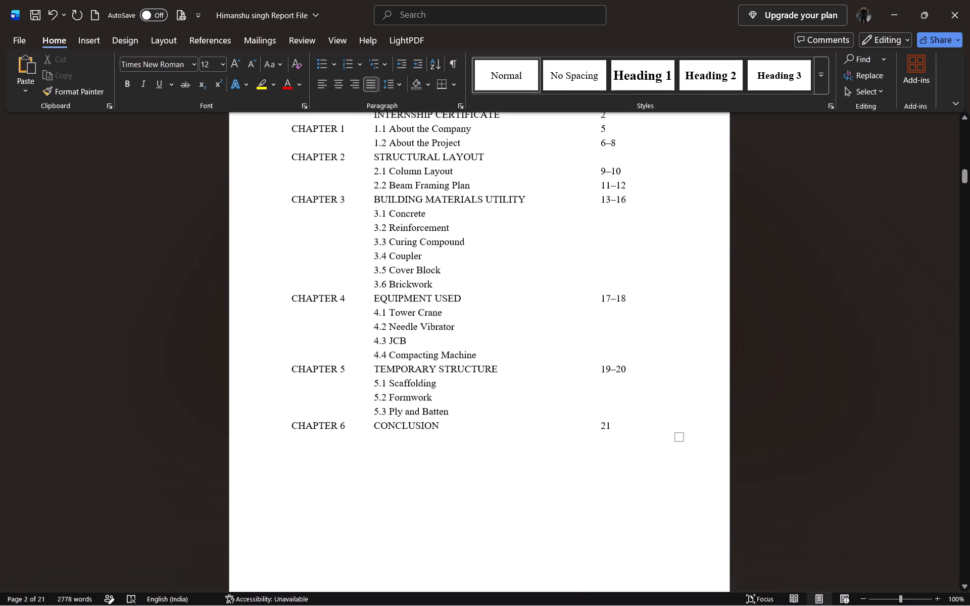
pyautogui.scroll(-1, 680, 555)
pyautogui.moveTo(682, 431); pyautogui.dragTo(691, 465)
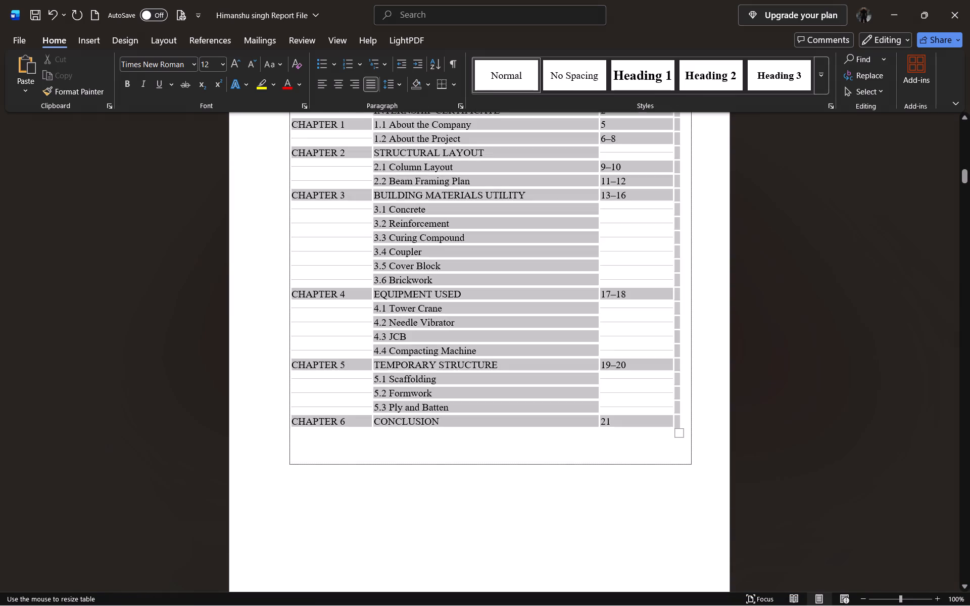
pyautogui.moveTo(691, 465); pyautogui.dragTo(695, 525)
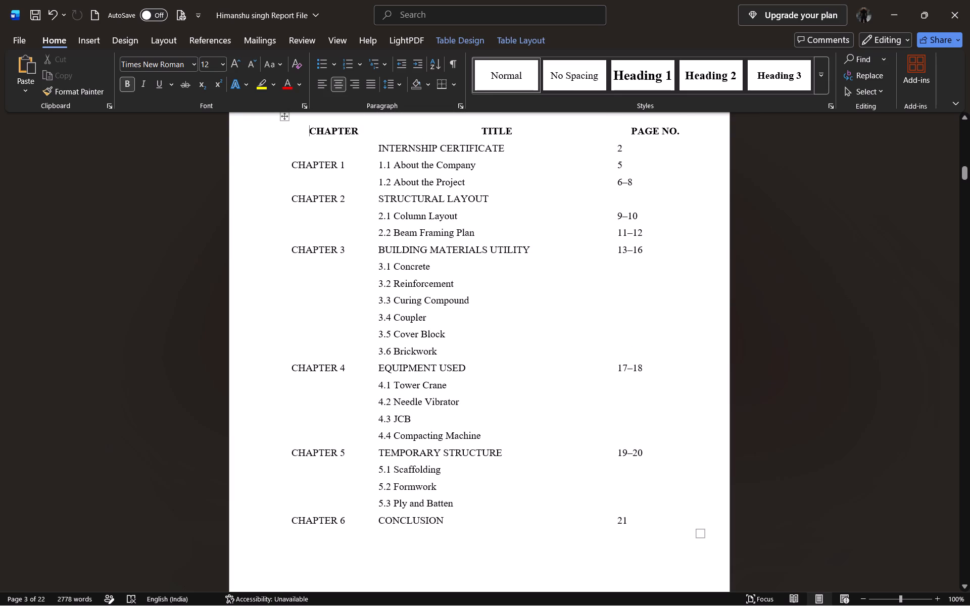
# Apply the grid table style with a solid blue header row and first column and light-blue banded rows to the contents table.
pyautogui.click(302, 129)
pyautogui.moveTo(302, 129); pyautogui.dragTo(322, 134)
pyautogui.moveTo(322, 134); pyautogui.dragTo(653, 521)
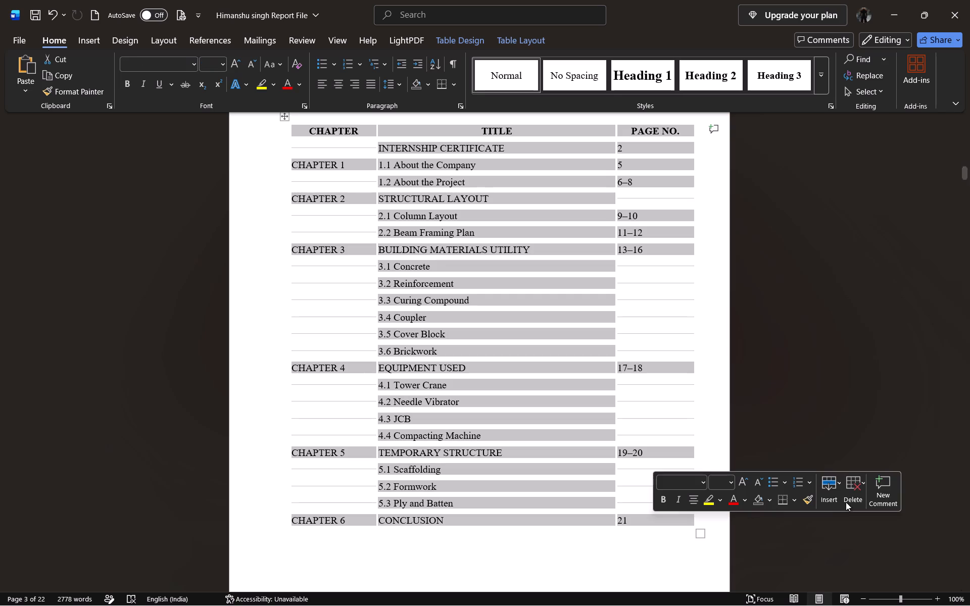
pyautogui.click(794, 498)
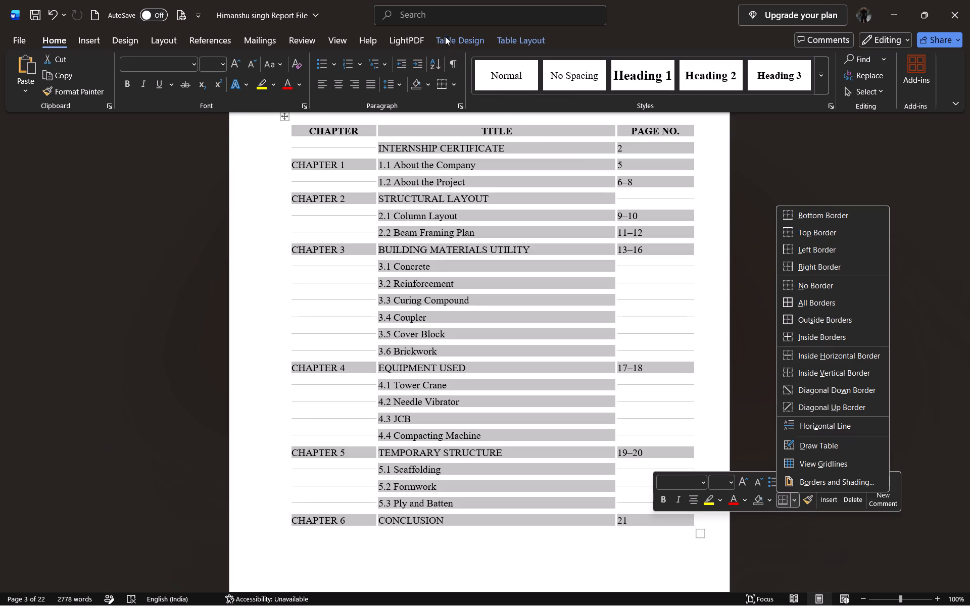
pyautogui.click(445, 41)
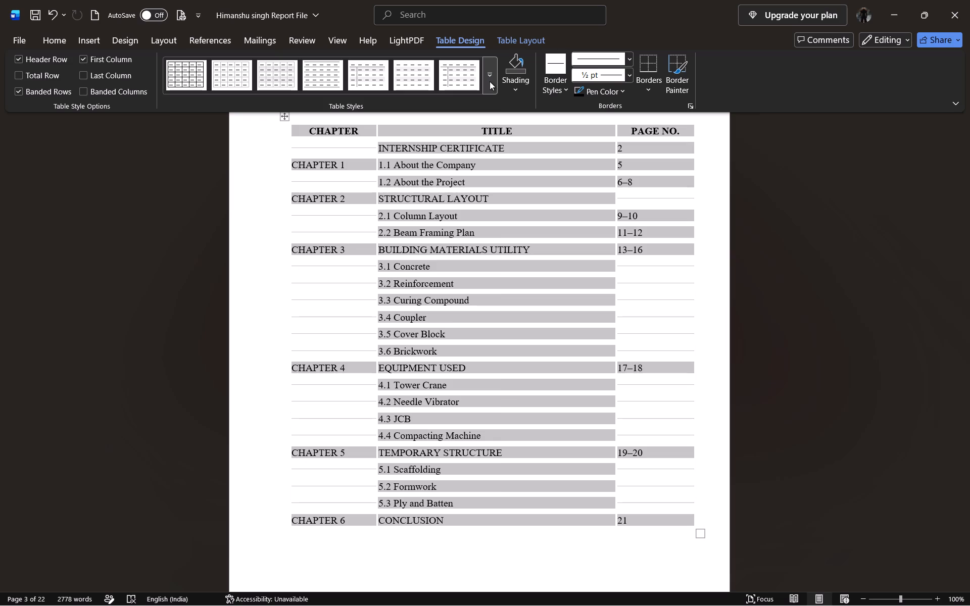
pyautogui.click(490, 81)
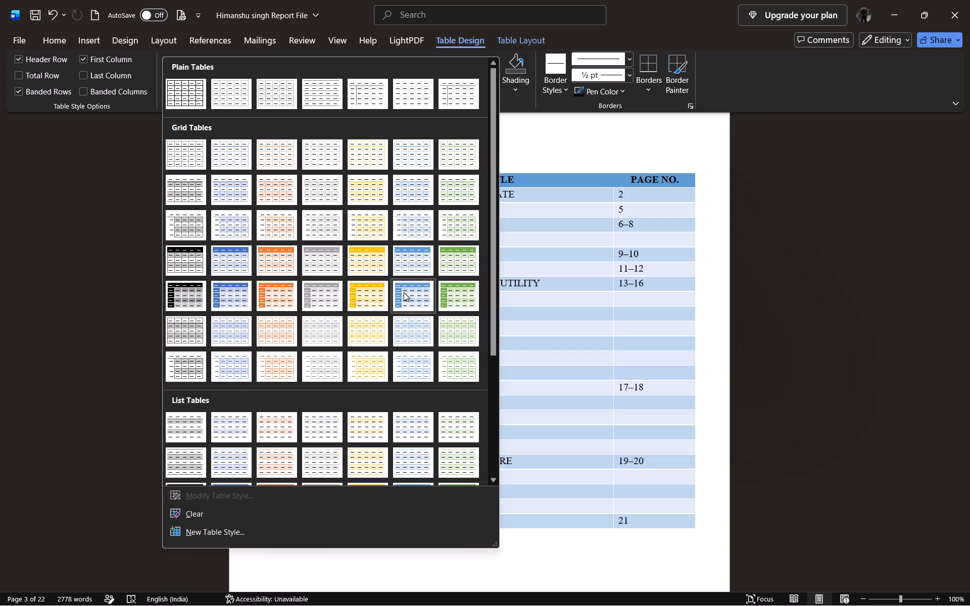
pyautogui.click(404, 292)
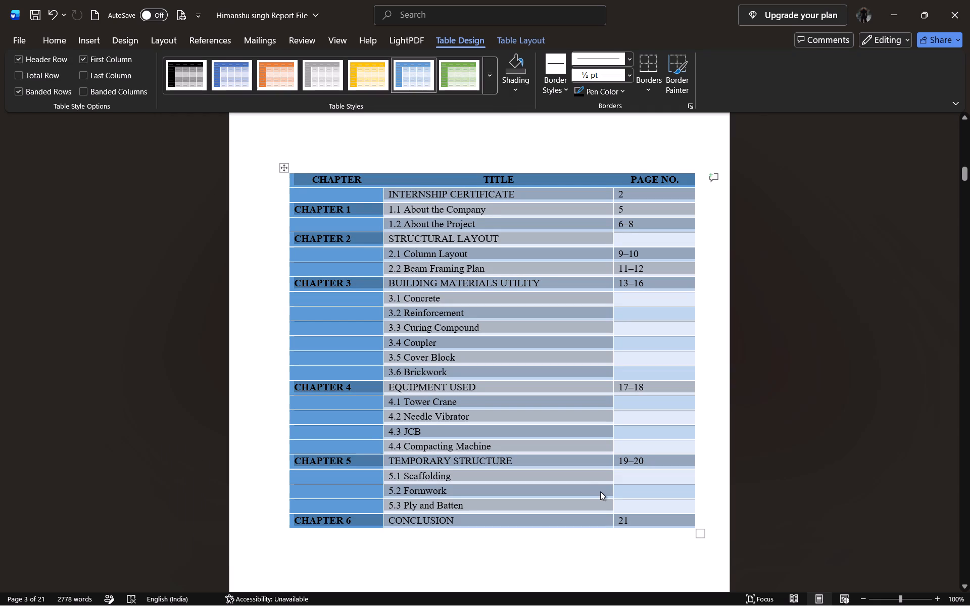
# Stretch the contents table's height so its rows are taller and the table fills more of the page.
pyautogui.moveTo(702, 533); pyautogui.dragTo(700, 571)
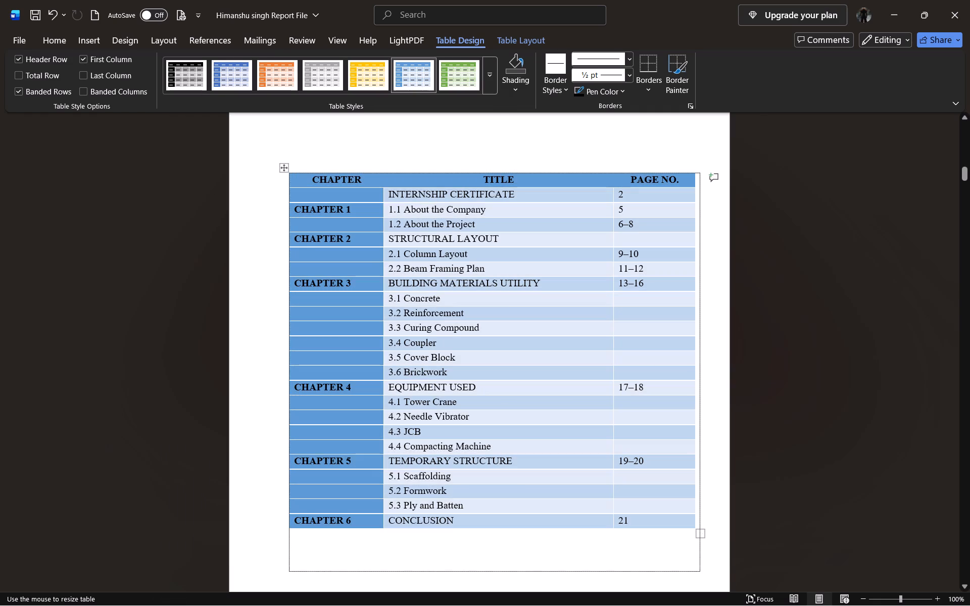
pyautogui.moveTo(700, 571); pyautogui.dragTo(694, 539)
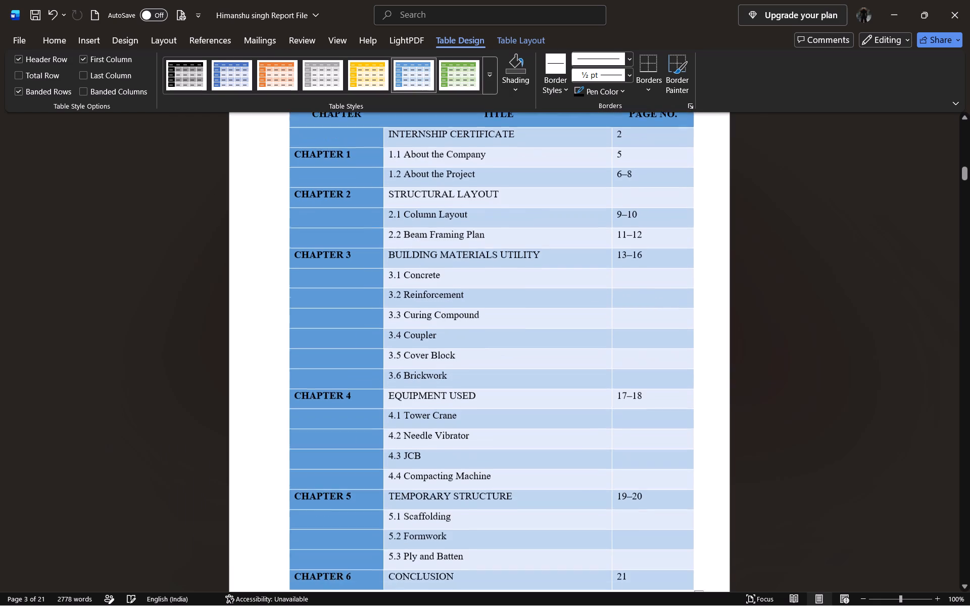
# Change "Ply" to "Plywood" in entry 5.3 of the contents table.
pyautogui.scroll(-1, 490, 481)
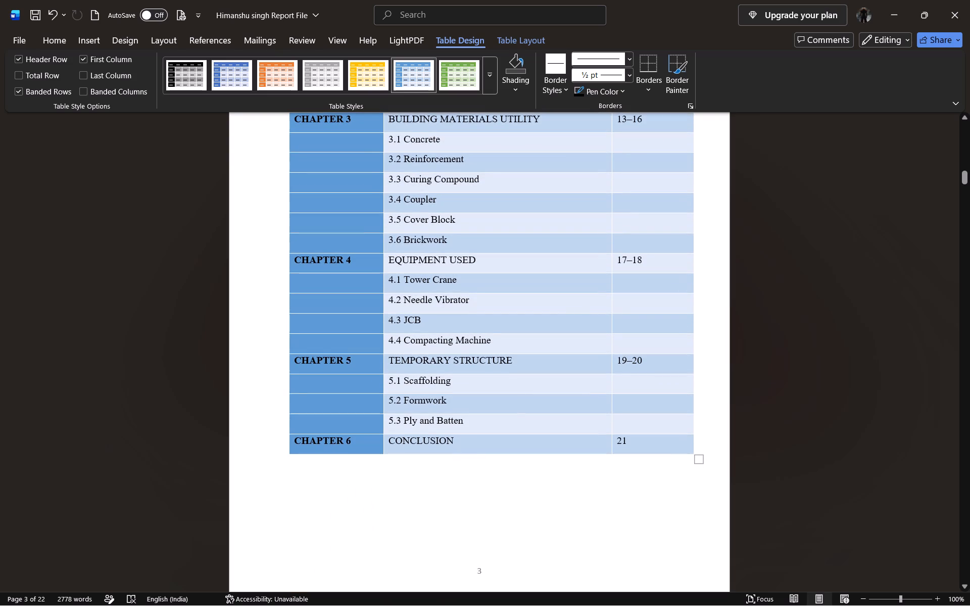
pyautogui.click(415, 422)
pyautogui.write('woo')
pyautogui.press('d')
# Change "Batten" to "Betton" in entry 5.3 of the contents table.
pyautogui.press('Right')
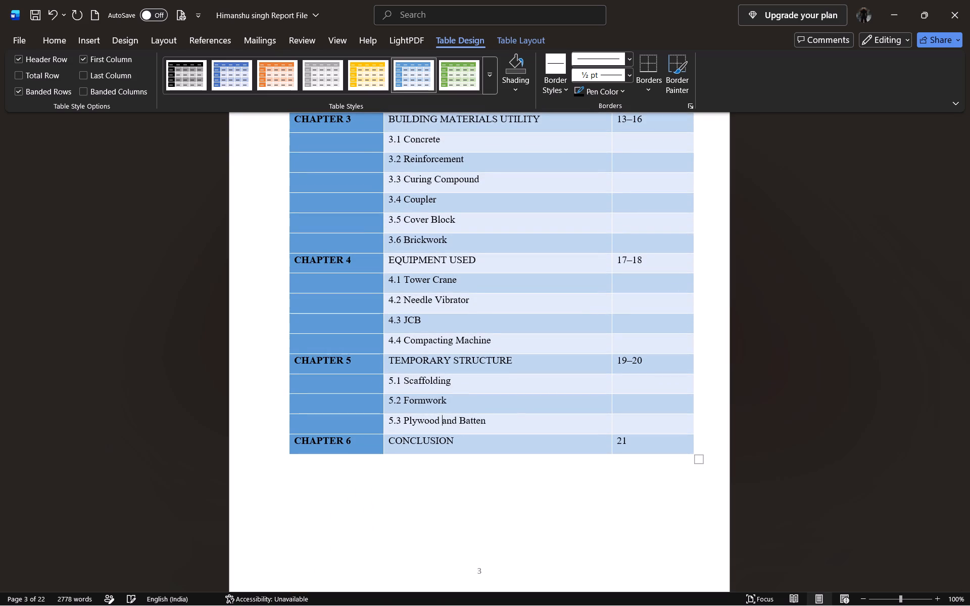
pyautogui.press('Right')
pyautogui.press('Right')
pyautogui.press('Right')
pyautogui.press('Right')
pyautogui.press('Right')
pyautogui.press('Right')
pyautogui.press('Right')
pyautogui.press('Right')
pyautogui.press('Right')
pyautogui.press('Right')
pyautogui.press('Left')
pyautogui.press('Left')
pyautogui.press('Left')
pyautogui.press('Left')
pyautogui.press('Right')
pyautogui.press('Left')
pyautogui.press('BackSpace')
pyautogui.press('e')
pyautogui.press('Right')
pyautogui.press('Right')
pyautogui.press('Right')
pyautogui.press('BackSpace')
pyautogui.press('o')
# Add the title "Table of Content" on a new line directly above the contents table.
pyautogui.scroll(3, 538, 544)
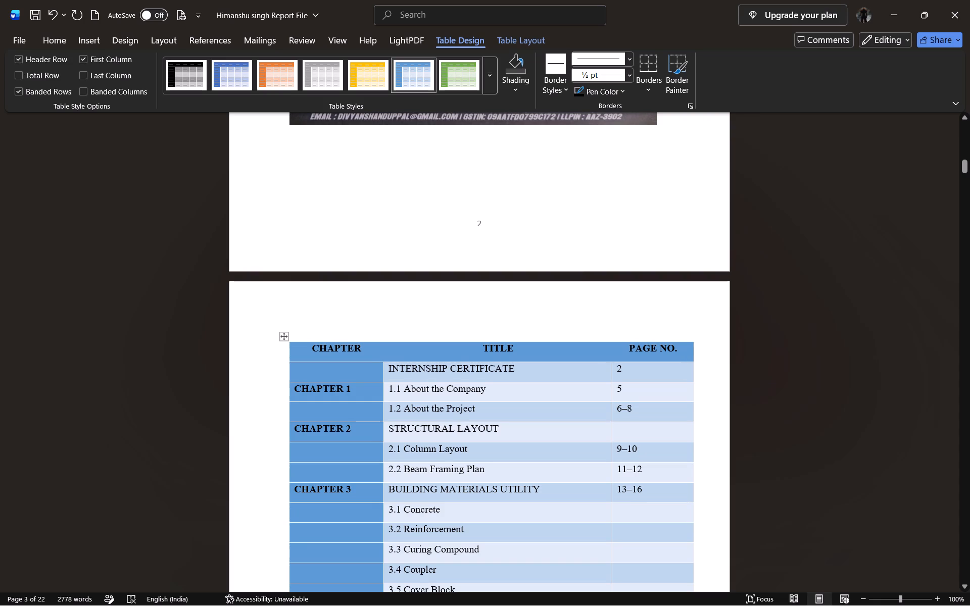
pyautogui.click(466, 310)
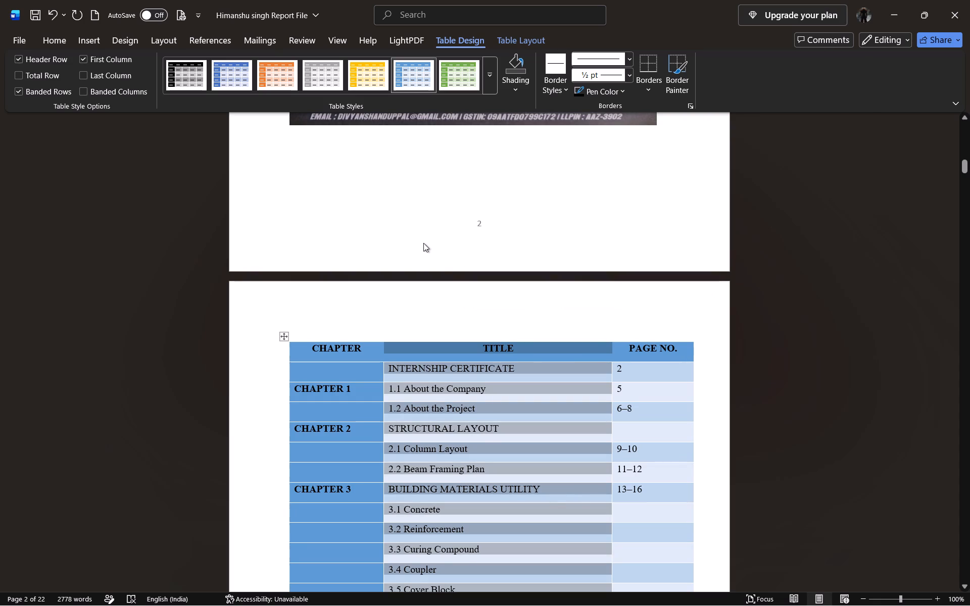
pyautogui.click(423, 243)
pyautogui.press('Return')
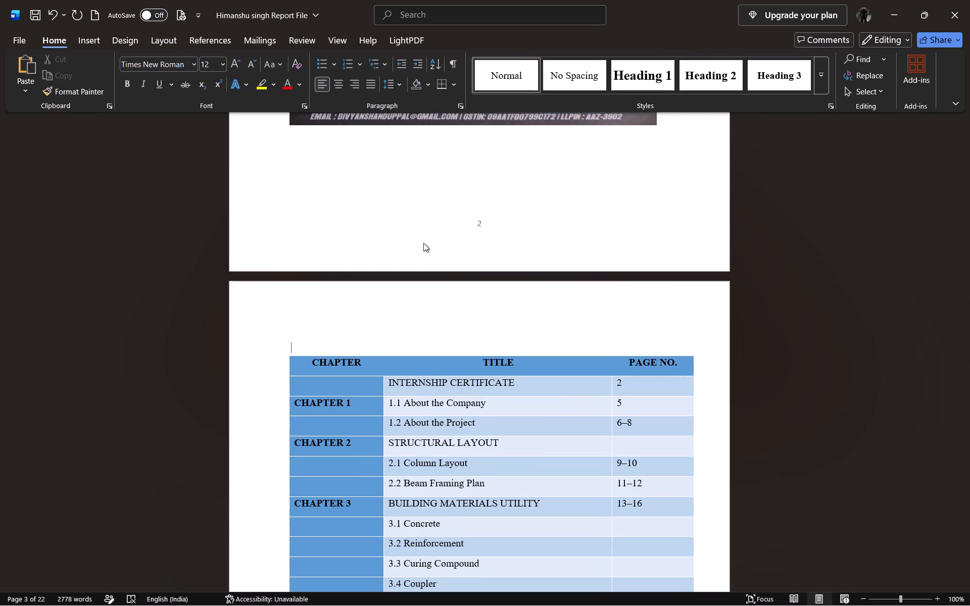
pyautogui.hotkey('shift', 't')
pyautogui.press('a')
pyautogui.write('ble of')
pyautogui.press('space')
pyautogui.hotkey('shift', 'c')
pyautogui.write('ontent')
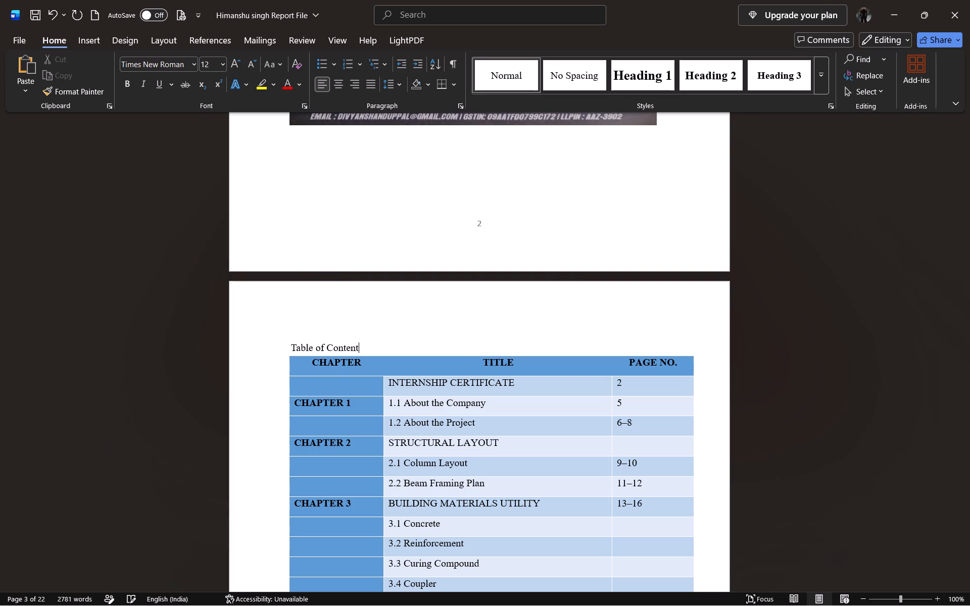
# Centre the Table of Content title, enlarge it to 16 pt and make it bold.
pyautogui.moveTo(372, 347); pyautogui.dragTo(301, 344)
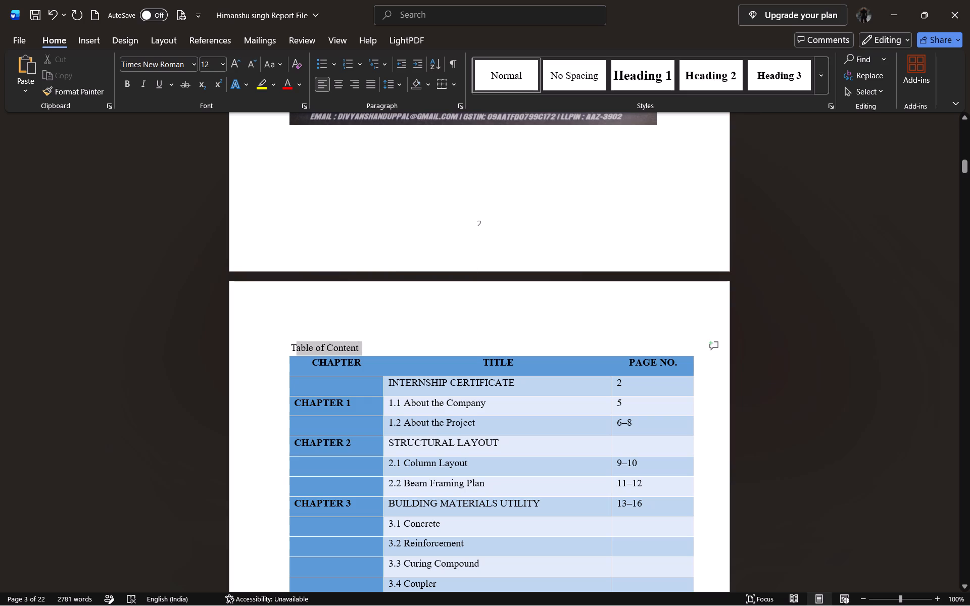
pyautogui.moveTo(301, 344); pyautogui.dragTo(289, 344)
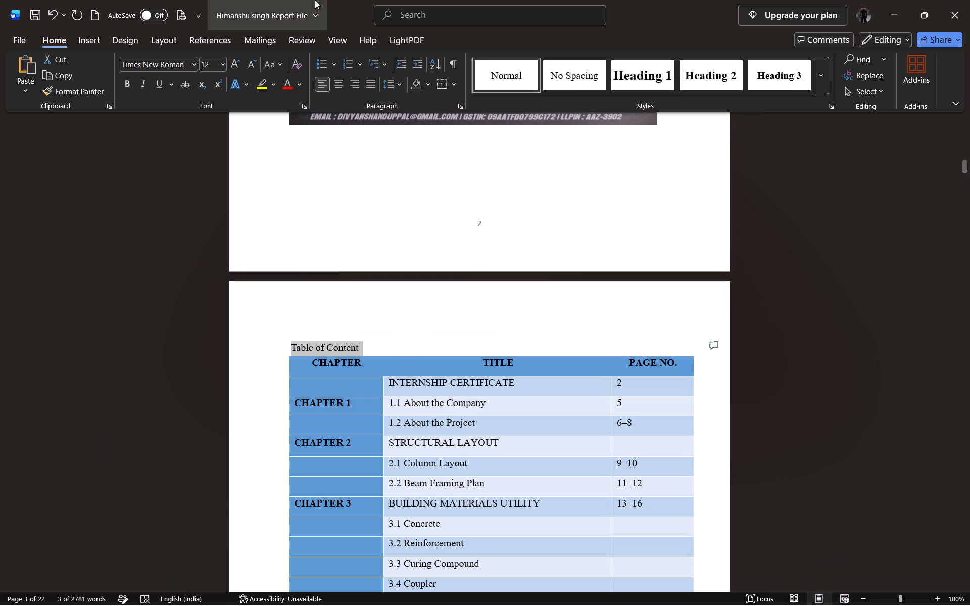
pyautogui.click(343, 87)
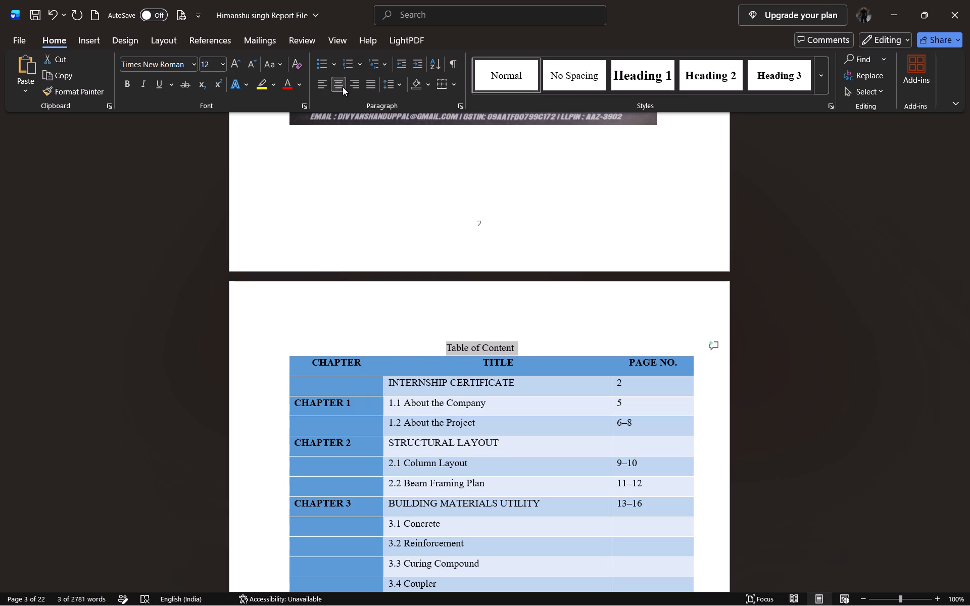
pyautogui.click(237, 63)
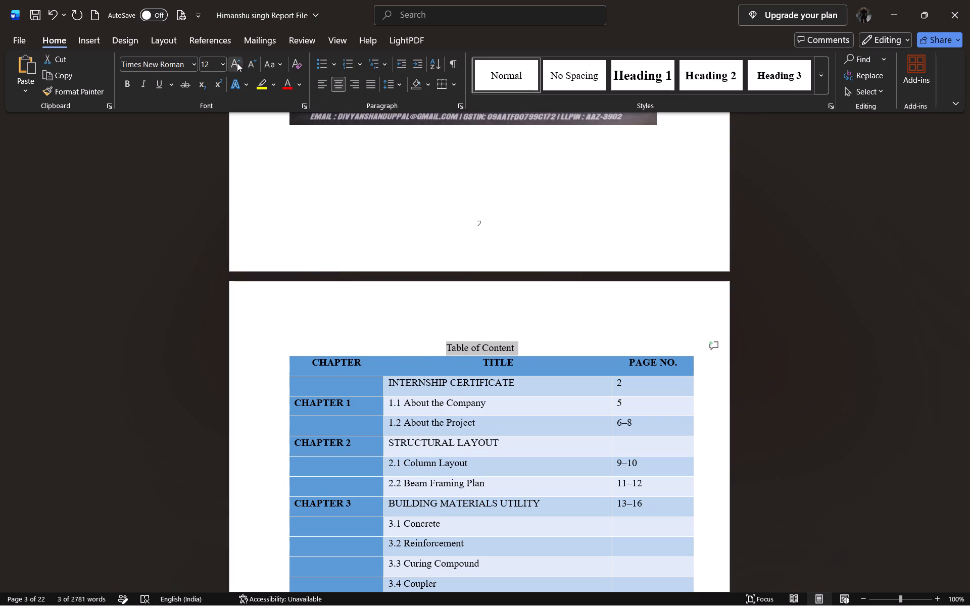
pyautogui.click(237, 63)
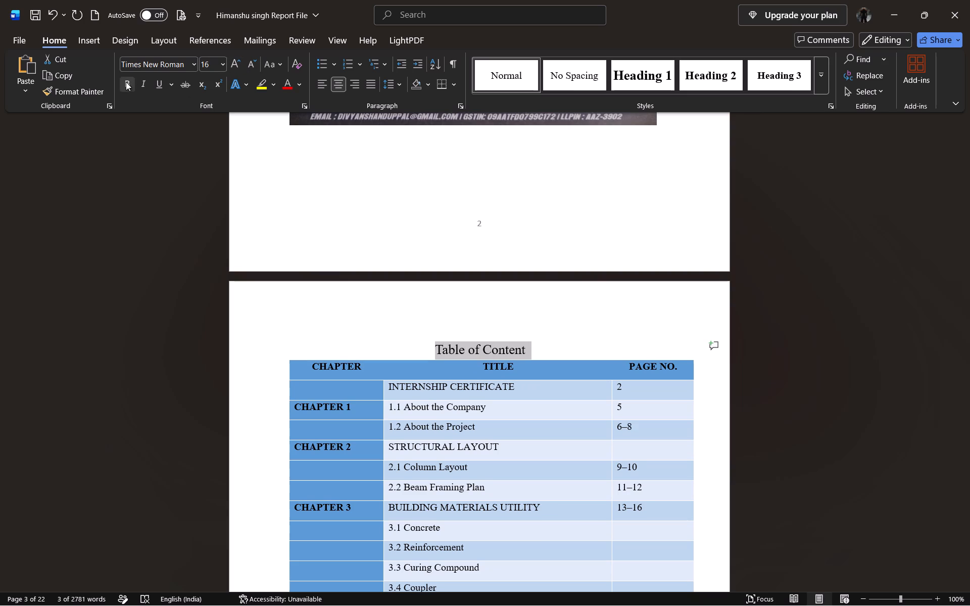
pyautogui.click(127, 82)
pyautogui.click(126, 284)
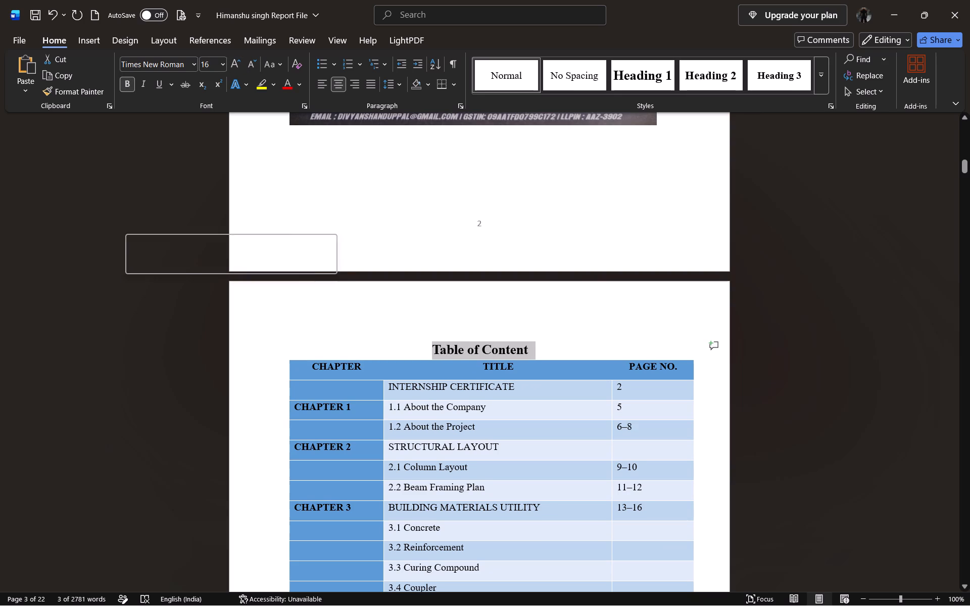
pyautogui.click(341, 311)
# Apply toggle case to the Table of Content title.
pyautogui.hscroll(1, 341, 311)
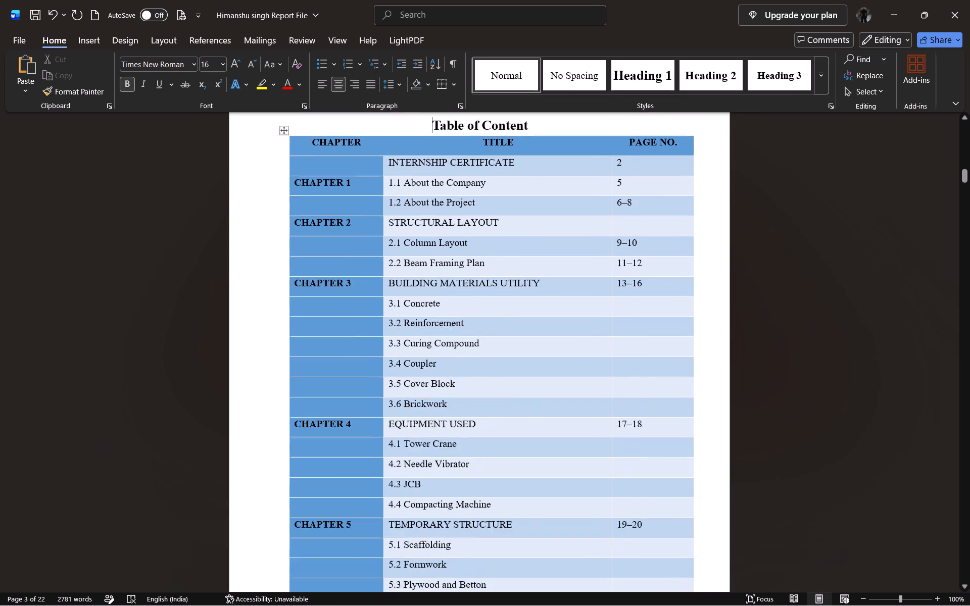
pyautogui.hscroll(1, 341, 311)
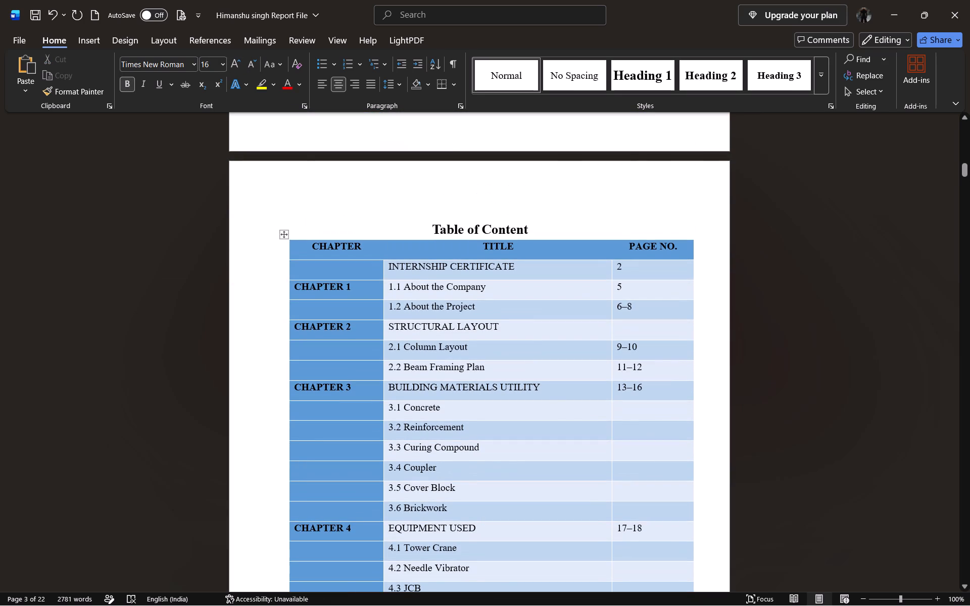
pyautogui.moveTo(541, 226); pyautogui.dragTo(436, 224)
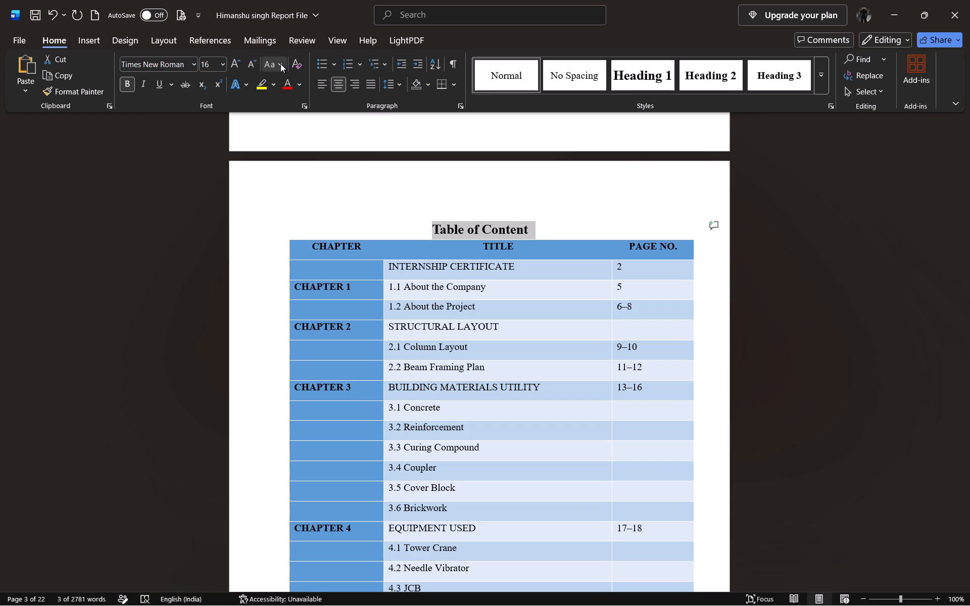
pyautogui.click(280, 64)
pyautogui.click(314, 143)
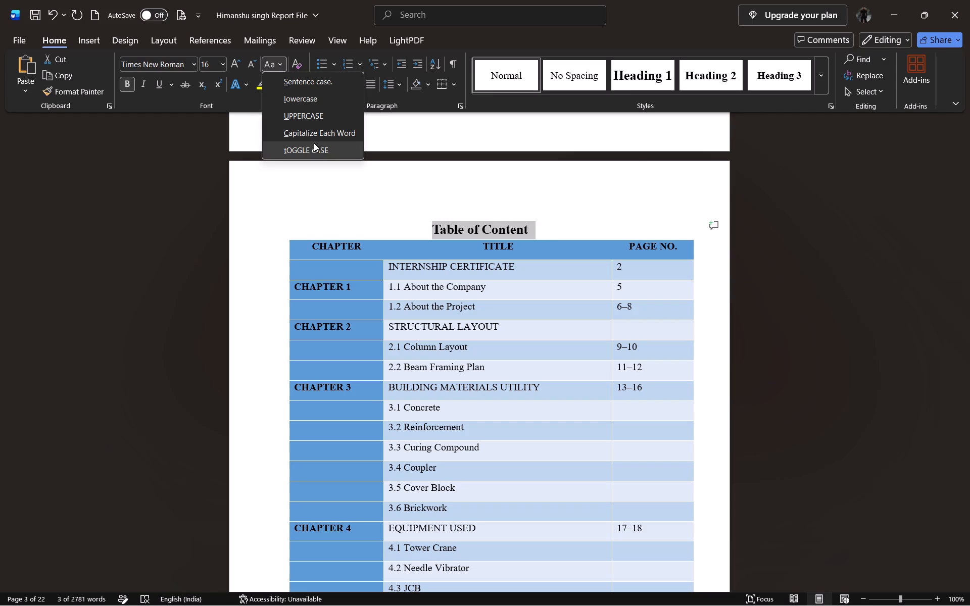
# Capitalise the lowercase first letters of the contents title so it reads "TABLE OF CONTENT".
pyautogui.click(488, 231)
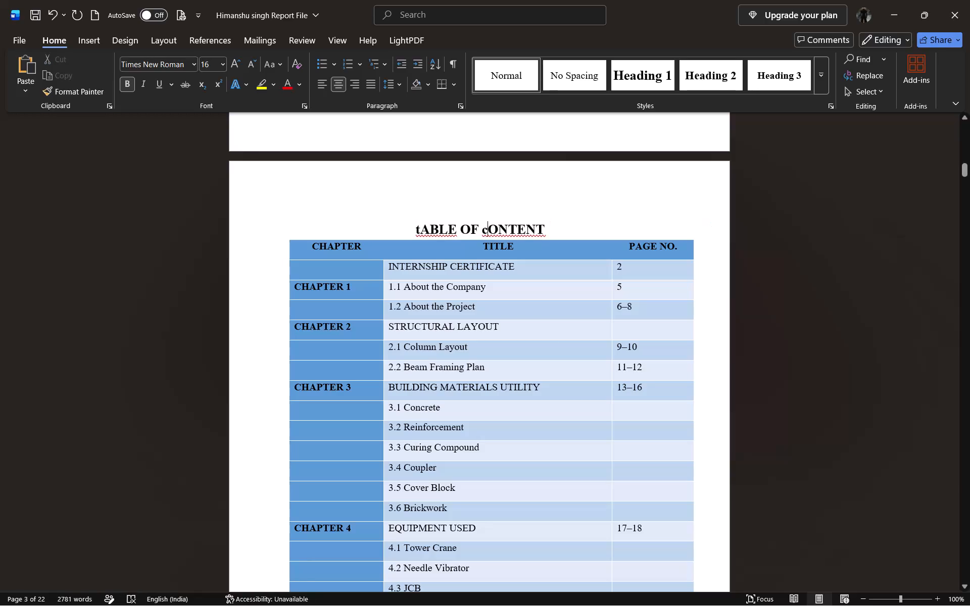
pyautogui.press('BackSpace')
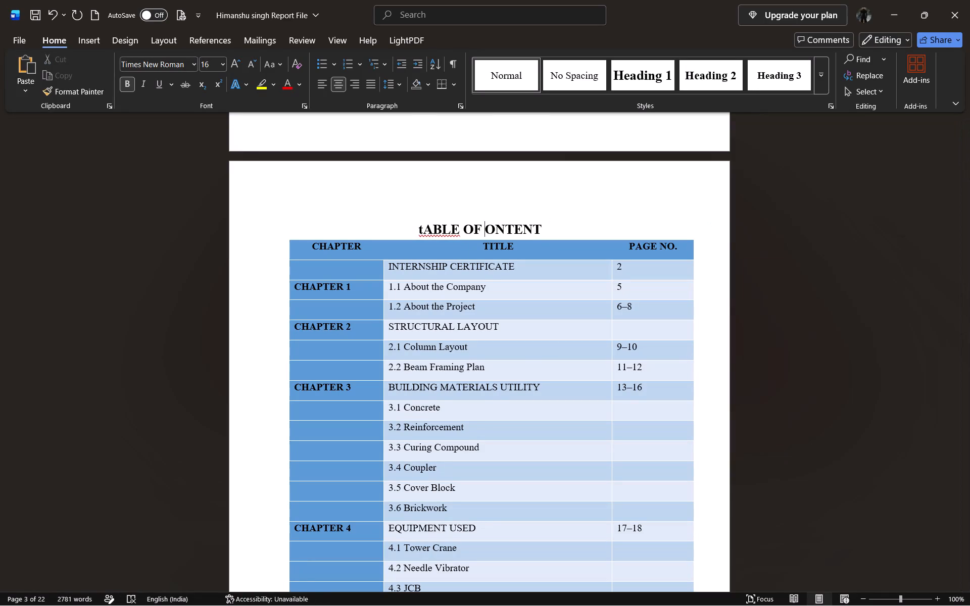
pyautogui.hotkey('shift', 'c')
pyautogui.press('Left')
pyautogui.press('Left')
pyautogui.press('Left')
pyautogui.press('Left')
pyautogui.press('Left')
pyautogui.press('Left')
pyautogui.press('Left')
pyautogui.press('Left')
pyautogui.press('Left')
pyautogui.press('BackSpace')
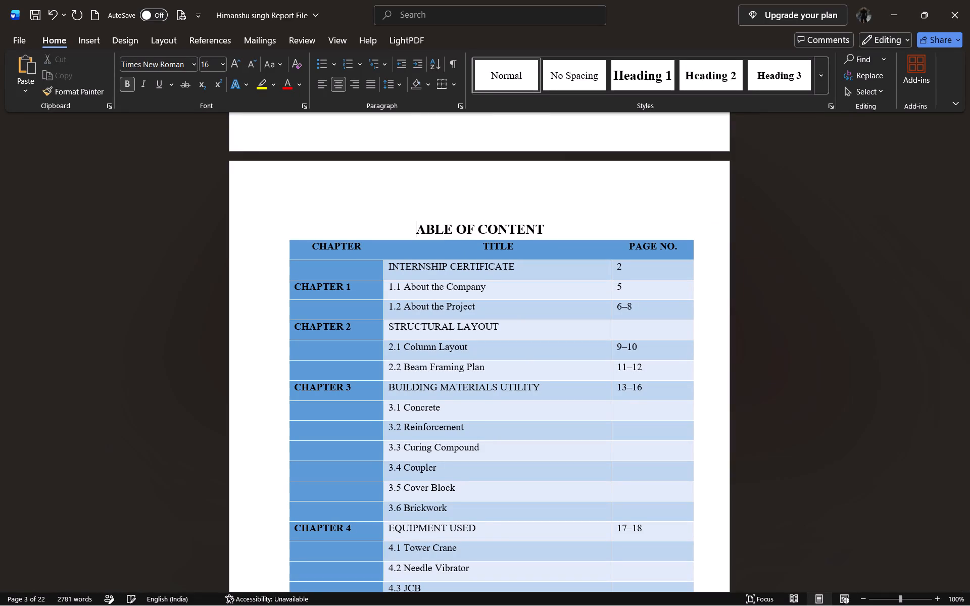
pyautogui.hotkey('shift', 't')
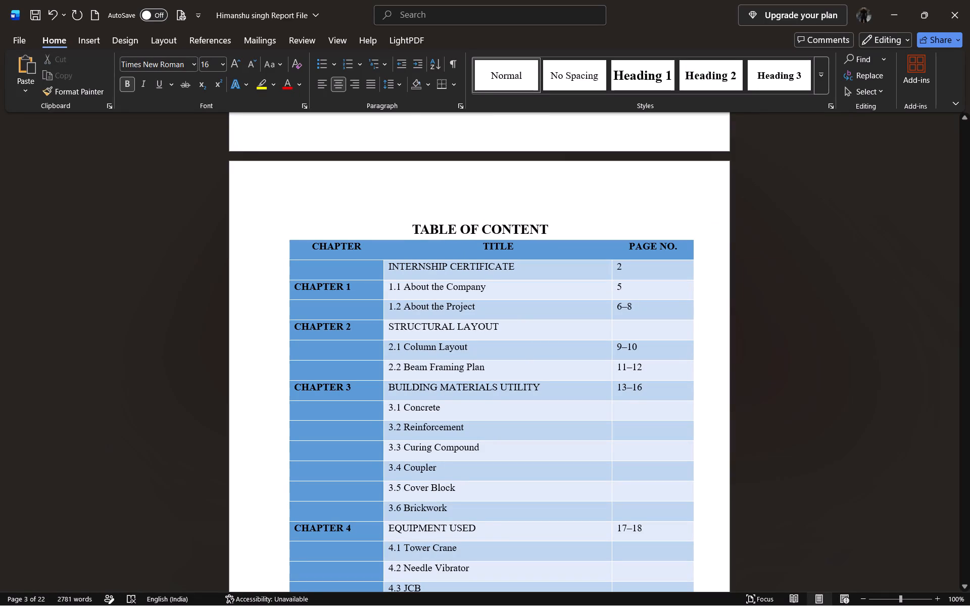
# Insert a blank line between the TABLE OF CONTENT title and the contents table.
pyautogui.click(566, 232)
pyautogui.press('Return')
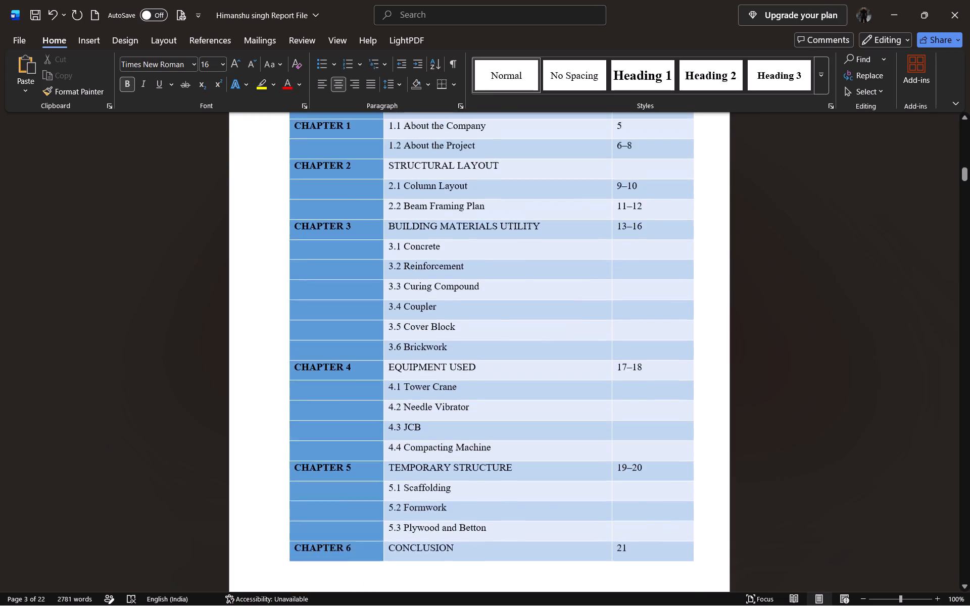
# Replace "JCB" with "Backhoe Loader" in entry 4.3 of the contents table.
pyautogui.keyDown('ctrl'); pyautogui.scroll(-2, 801, 317); pyautogui.keyUp('ctrl')
pyautogui.scroll(1, 801, 317)
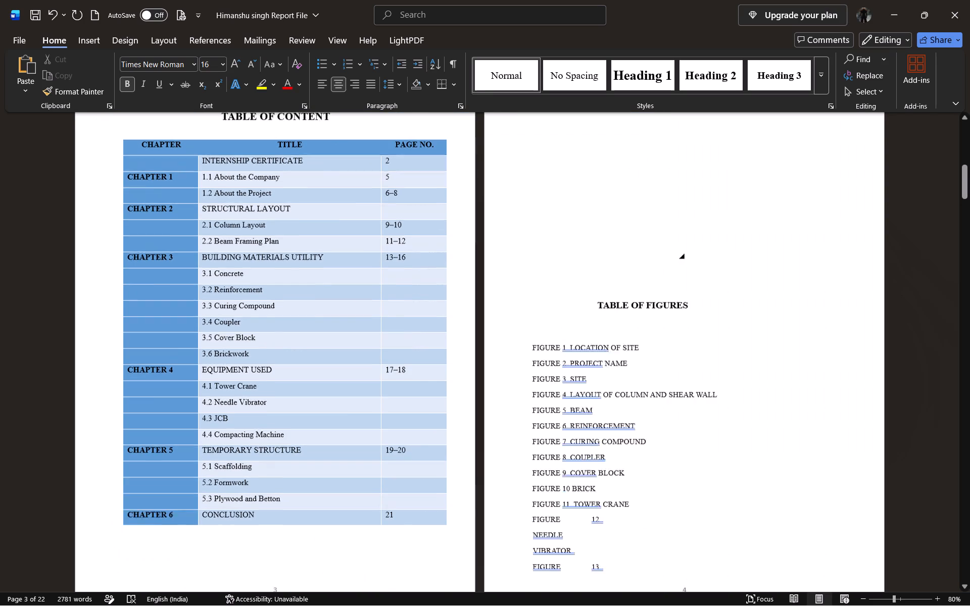
pyautogui.scroll(1, 801, 317)
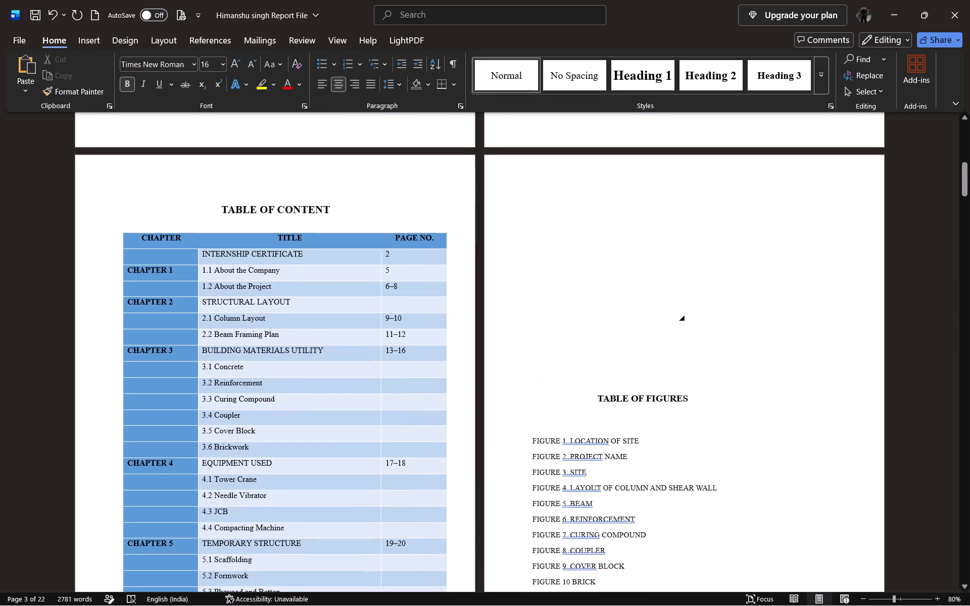
pyautogui.scroll(1, 801, 317)
pyautogui.click(246, 513)
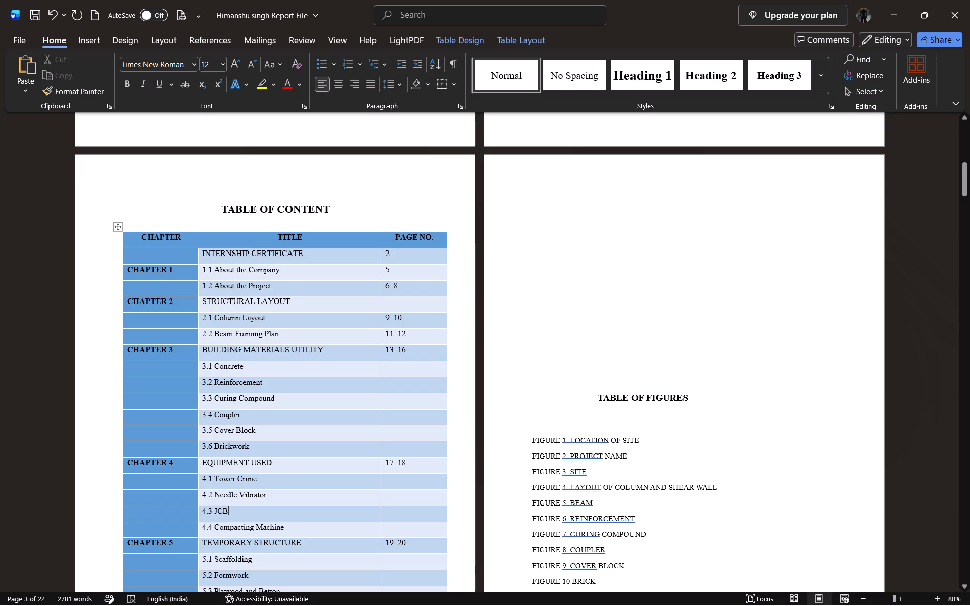
pyautogui.press('BackSpace')
pyautogui.press('BackSpace')
pyautogui.press('BackSpace')
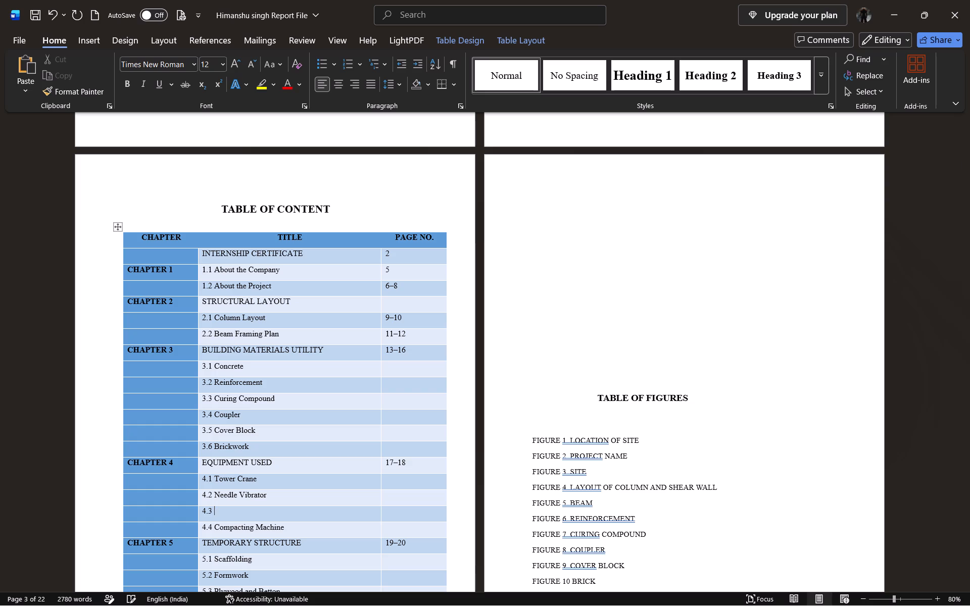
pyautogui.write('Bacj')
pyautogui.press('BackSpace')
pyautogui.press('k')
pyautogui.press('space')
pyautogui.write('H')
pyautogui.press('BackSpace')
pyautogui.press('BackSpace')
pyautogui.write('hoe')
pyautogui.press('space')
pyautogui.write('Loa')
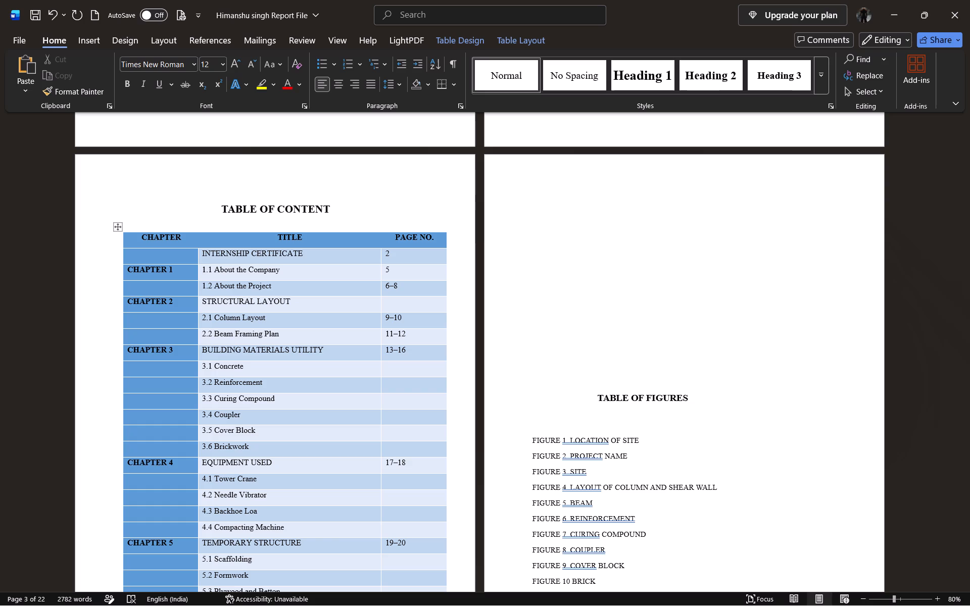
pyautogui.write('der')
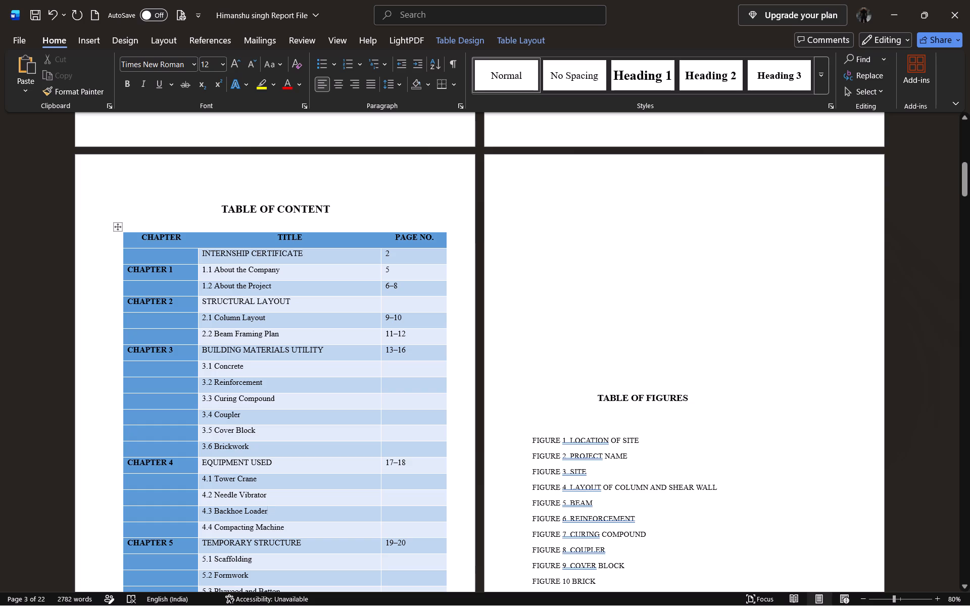
# Delete the empty lines above the TABLE OF FIGURES heading to move it up to the top of its page.
pyautogui.click(573, 390)
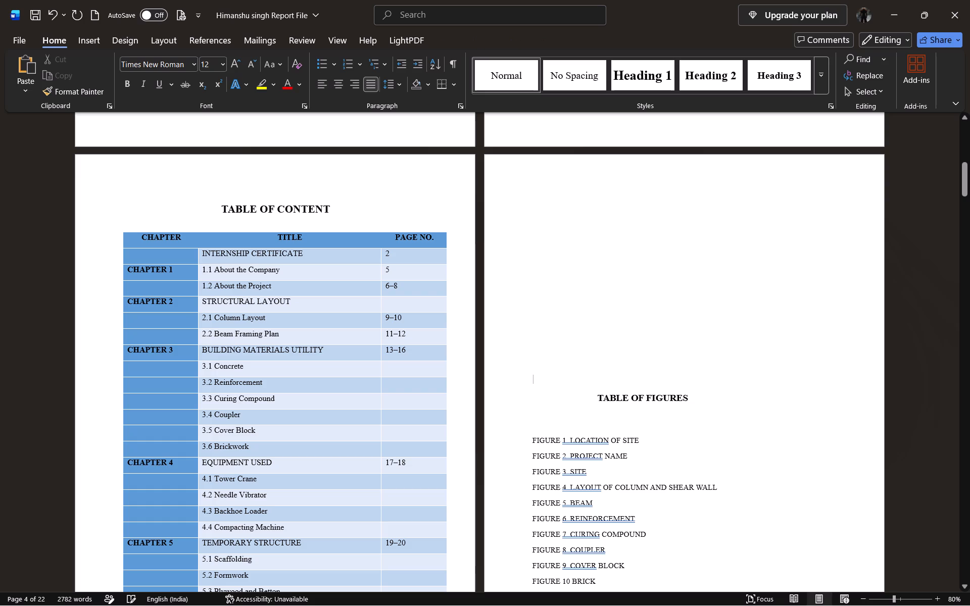
pyautogui.press('BackSpace')
pyautogui.press('BackSpace')
pyautogui.press('BackSpace')
pyautogui.press('BackSpace')
pyautogui.press('BackSpace')
pyautogui.press('BackSpace')
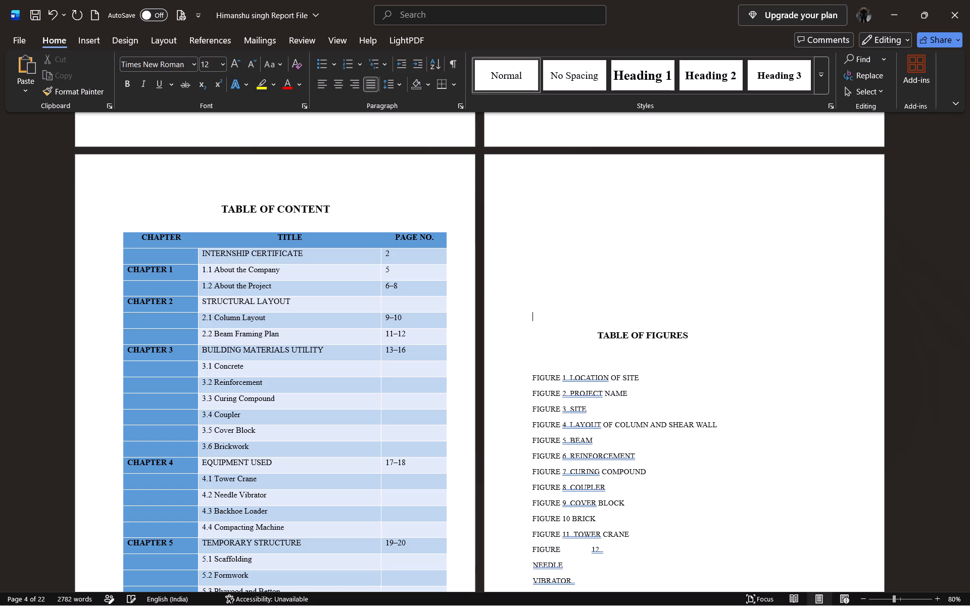
pyautogui.press('BackSpace')
pyautogui.press('BackSpace')
pyautogui.press('BackSpace')
pyautogui.press('BackSpace')
pyautogui.press('BackSpace')
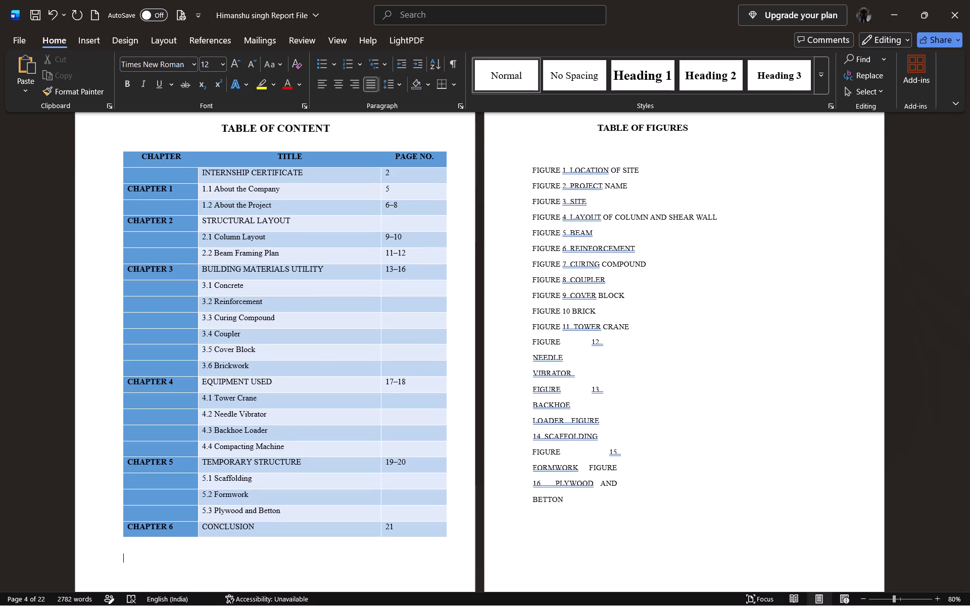
# Remove the gaps in the Figure 12 entry of the table of figures, joining it as "FIGURE12NEEDLE".
pyautogui.scroll(2, 573, 390)
pyautogui.scroll(-1, 573, 390)
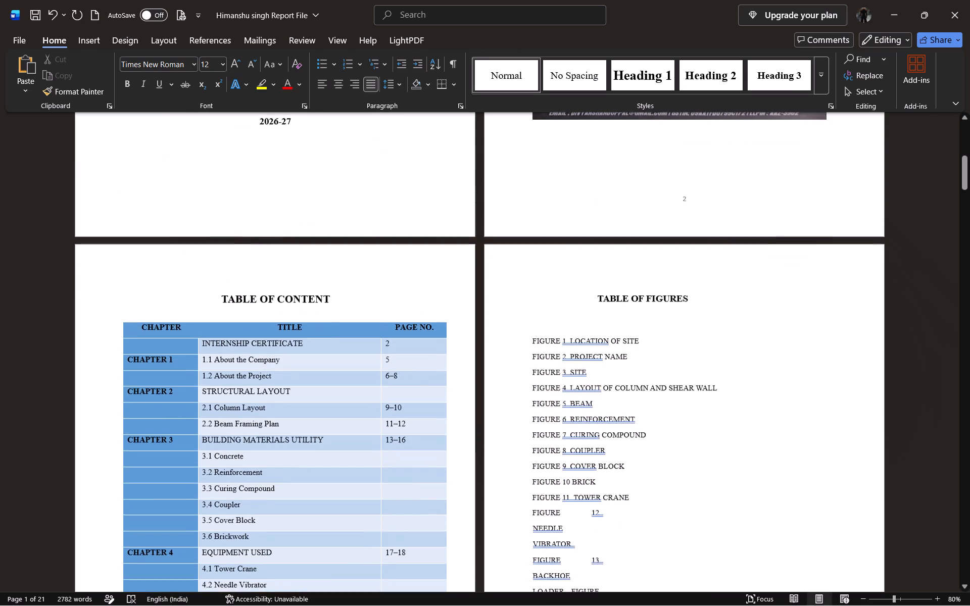
pyautogui.scroll(-3, 573, 390)
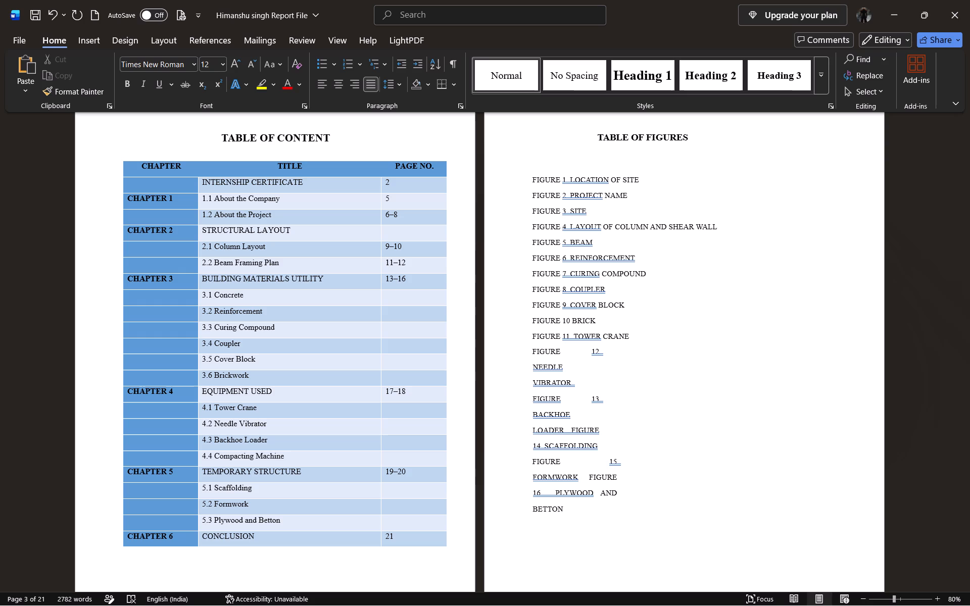
pyautogui.click(530, 371)
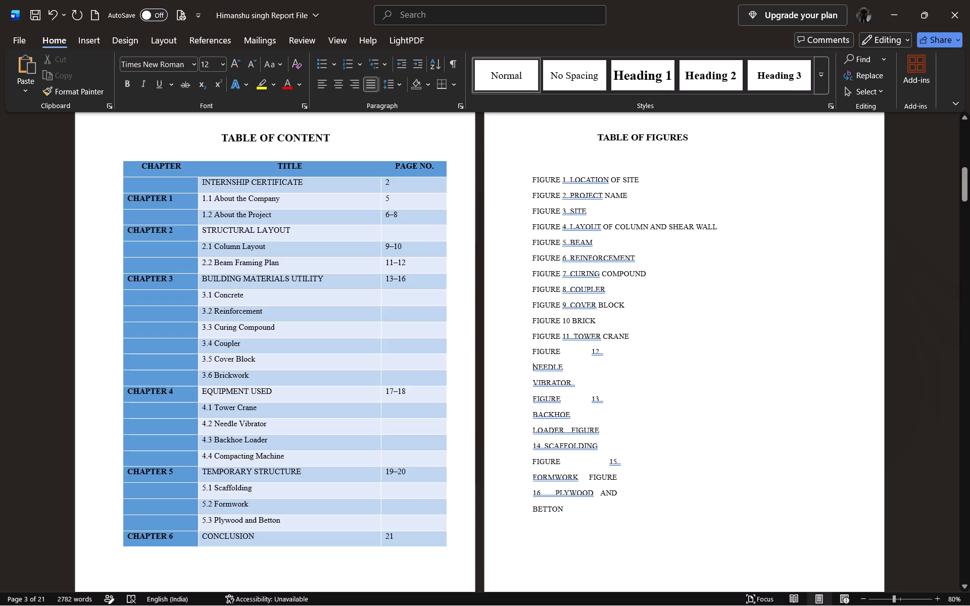
pyautogui.press('BackSpace')
pyautogui.press('BackSpace')
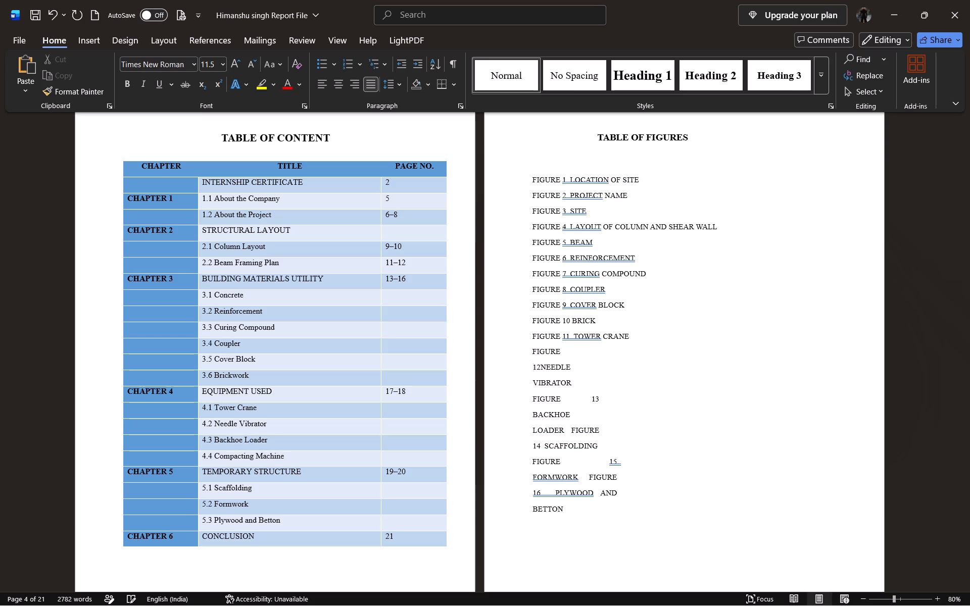
pyautogui.press('Left')
pyautogui.press('Left')
pyautogui.press('Up')
pyautogui.press('Right')
pyautogui.press('Down')
pyautogui.press('Down')
pyautogui.press('Left')
pyautogui.press('Up')
pyautogui.press('BackSpace')
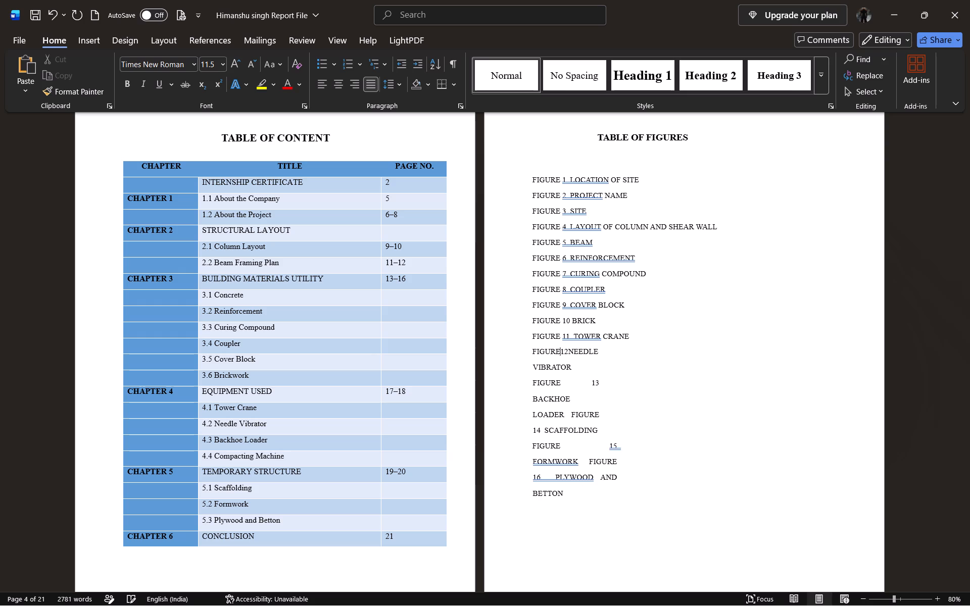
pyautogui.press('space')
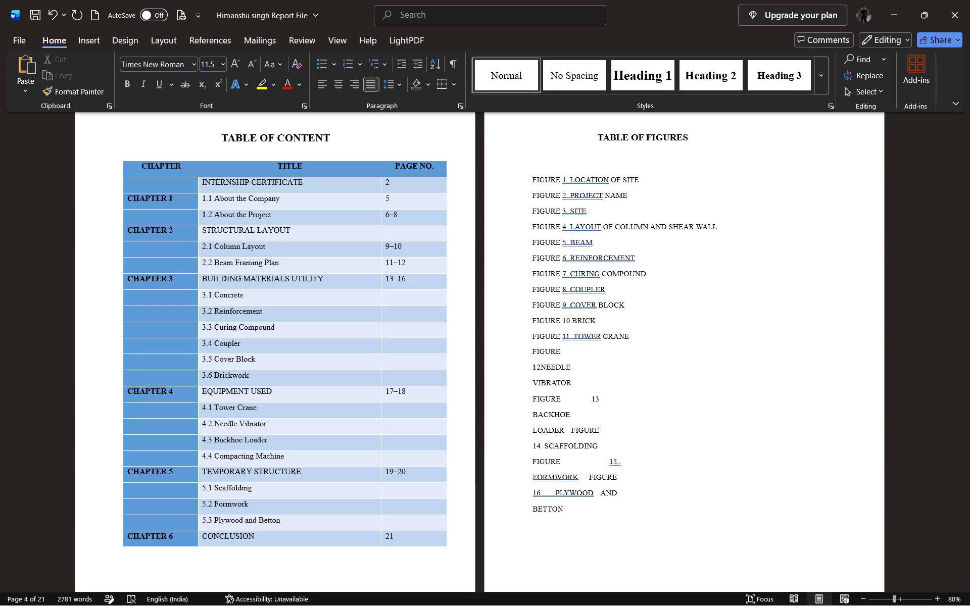
pyautogui.press('BackSpace')
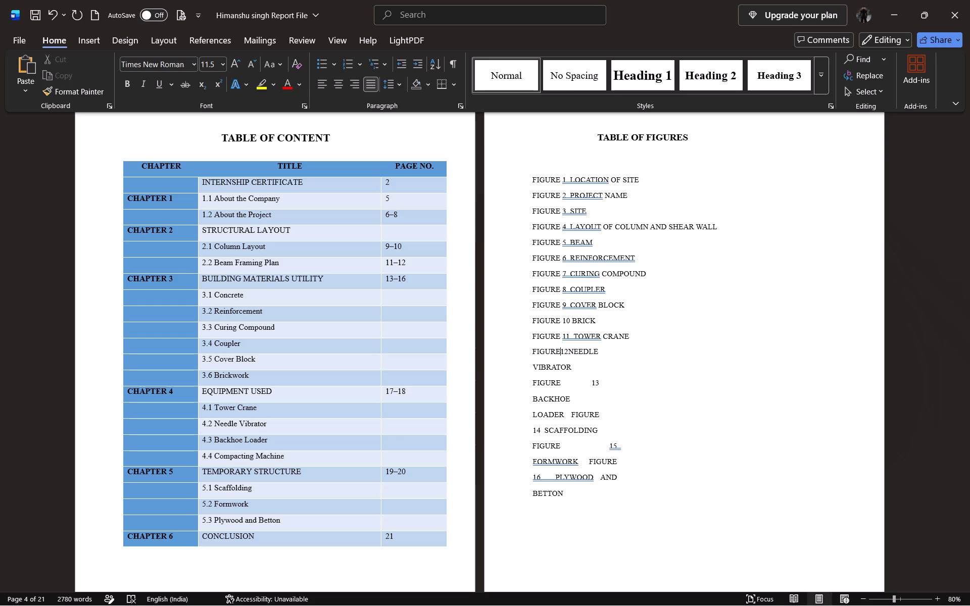
# Replace the spacing between VIBRATOR and the Figure 13 entry in the table of figures with a space.
pyautogui.press('Down')
pyautogui.press('Down')
pyautogui.press('Down')
pyautogui.press('Up')
pyautogui.press('Left')
pyautogui.press('Left')
pyautogui.press('Left')
pyautogui.press('Left')
pyautogui.press('Left')
pyautogui.press('Left')
pyautogui.press('BackSpace')
pyautogui.press('BackSpace')
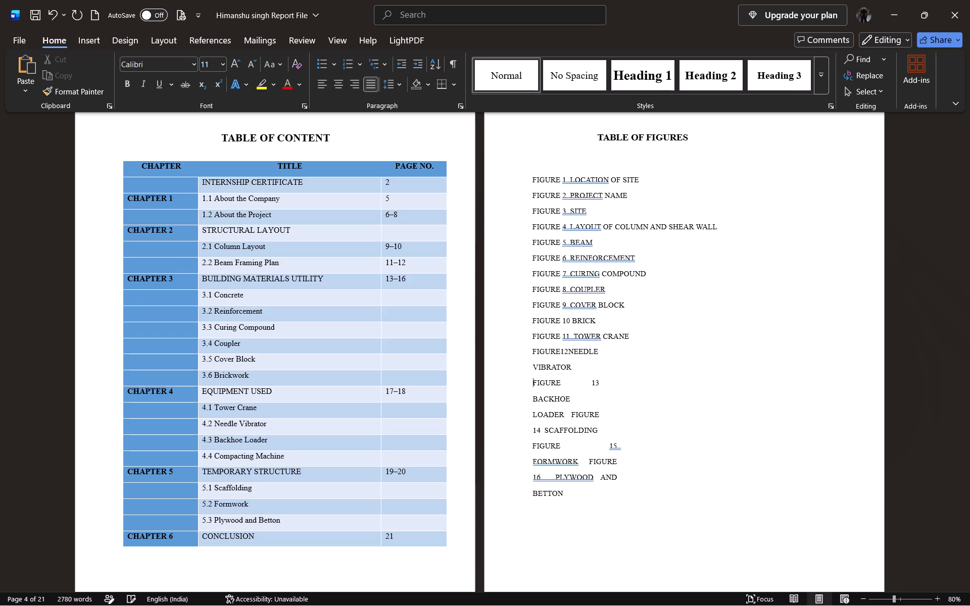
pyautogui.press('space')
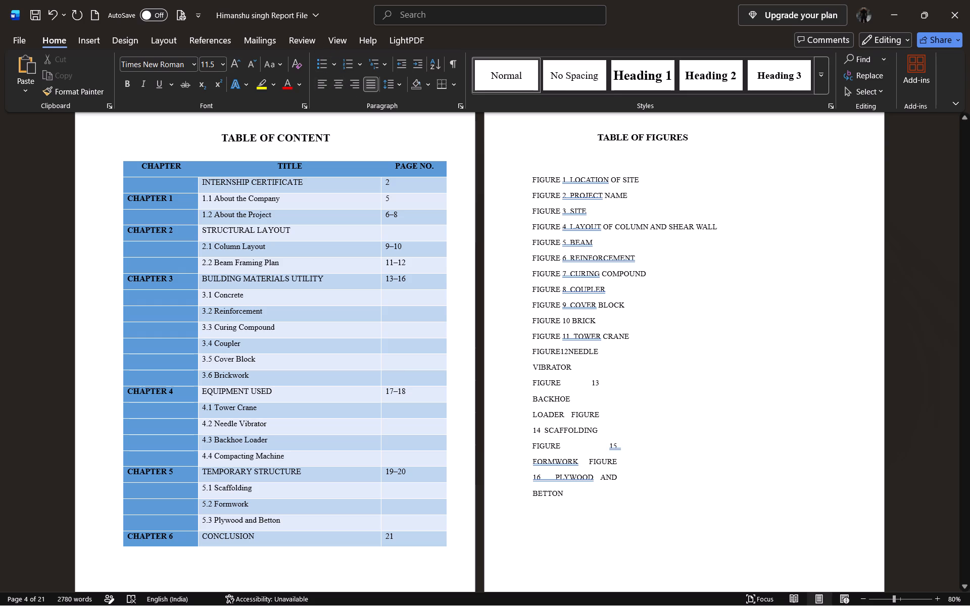
# Left-align all the entries listed under the TABLE OF FIGURES heading.
pyautogui.click(574, 501)
pyautogui.click(574, 501)
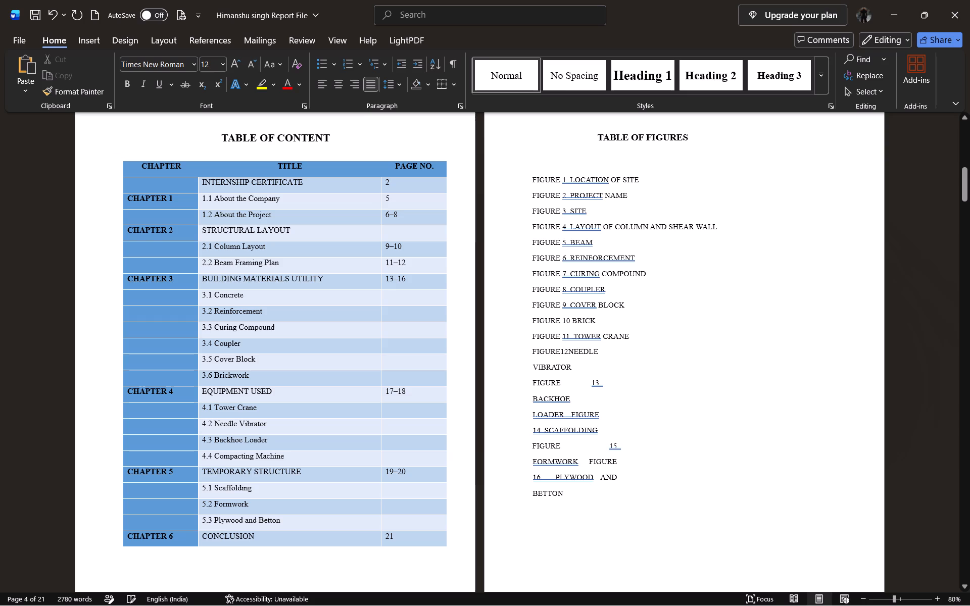
pyautogui.click(574, 501)
pyautogui.moveTo(574, 501); pyautogui.dragTo(540, 209)
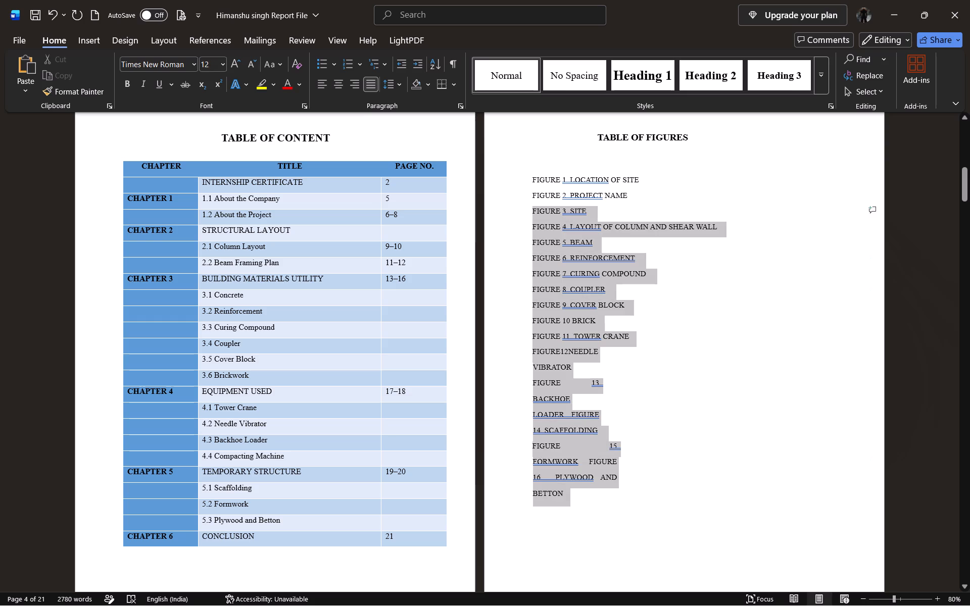
pyautogui.moveTo(540, 209); pyautogui.dragTo(532, 123)
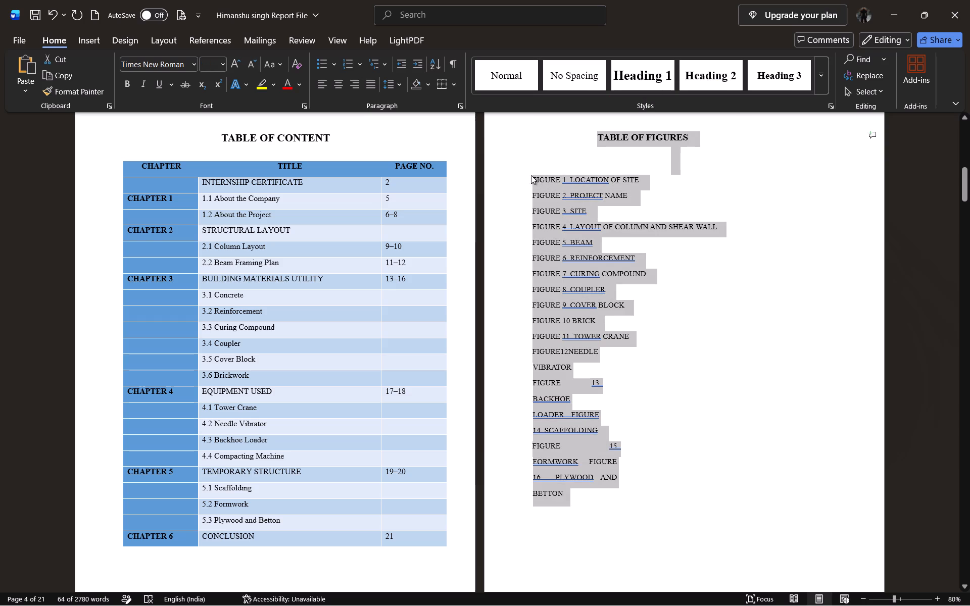
pyautogui.click(531, 178)
pyautogui.moveTo(531, 178); pyautogui.dragTo(638, 511)
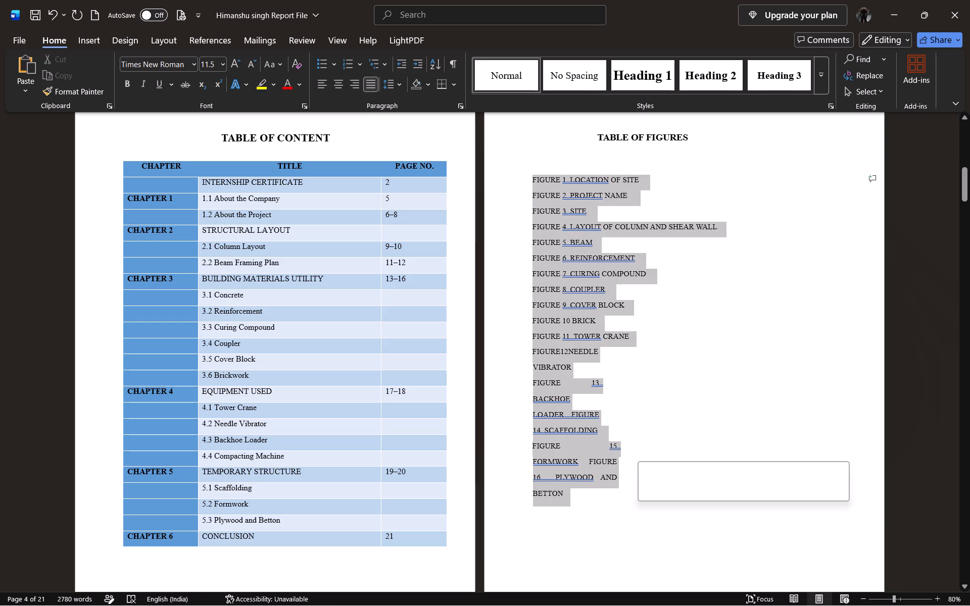
pyautogui.click(325, 84)
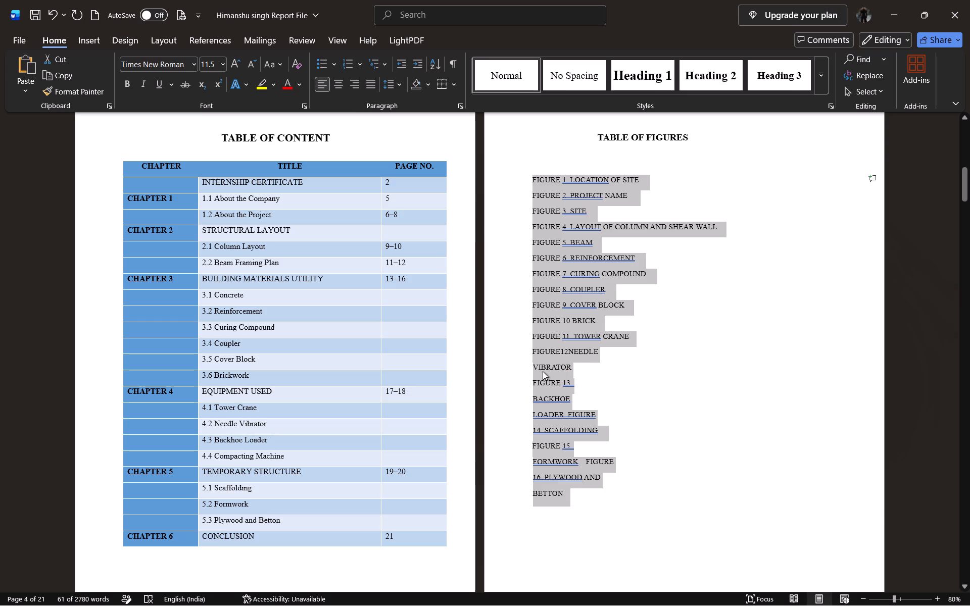
# Insert a period between FIGURE and 12 in the Figure 12 entry of the table of figures.
pyautogui.click(568, 352)
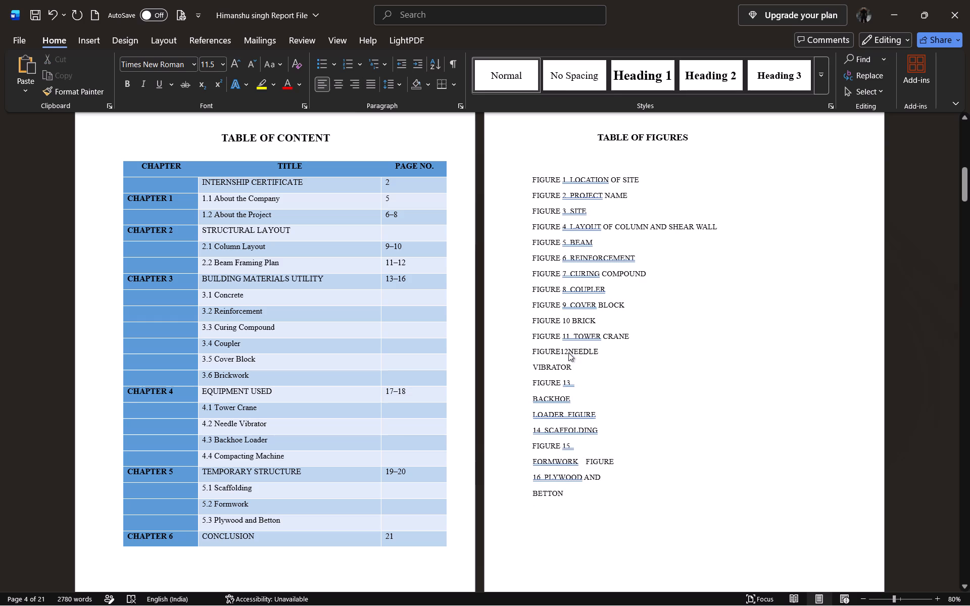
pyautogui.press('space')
pyautogui.press('BackSpace')
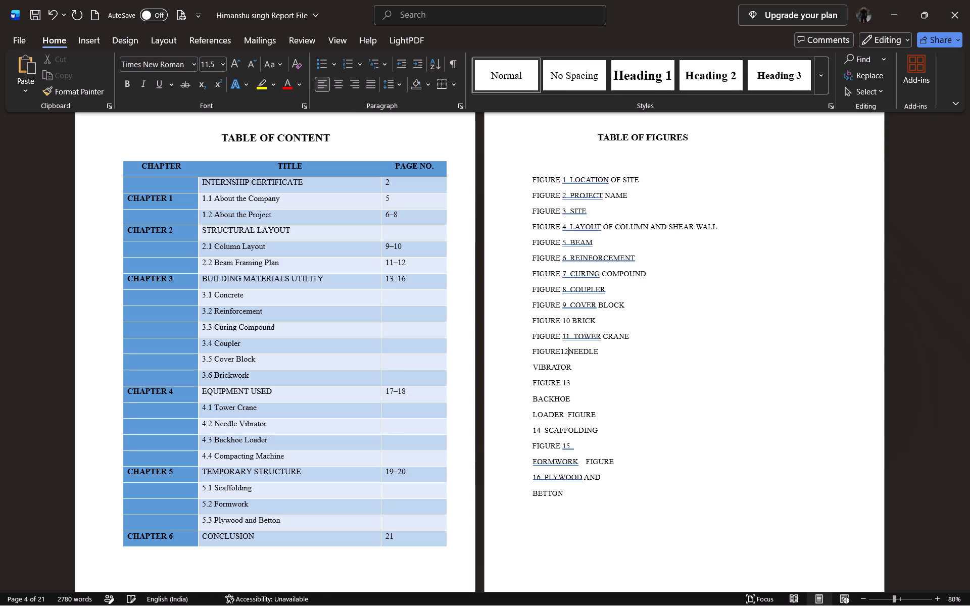
pyautogui.press('Left')
pyautogui.press('Left')
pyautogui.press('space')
pyautogui.press('BackSpace')
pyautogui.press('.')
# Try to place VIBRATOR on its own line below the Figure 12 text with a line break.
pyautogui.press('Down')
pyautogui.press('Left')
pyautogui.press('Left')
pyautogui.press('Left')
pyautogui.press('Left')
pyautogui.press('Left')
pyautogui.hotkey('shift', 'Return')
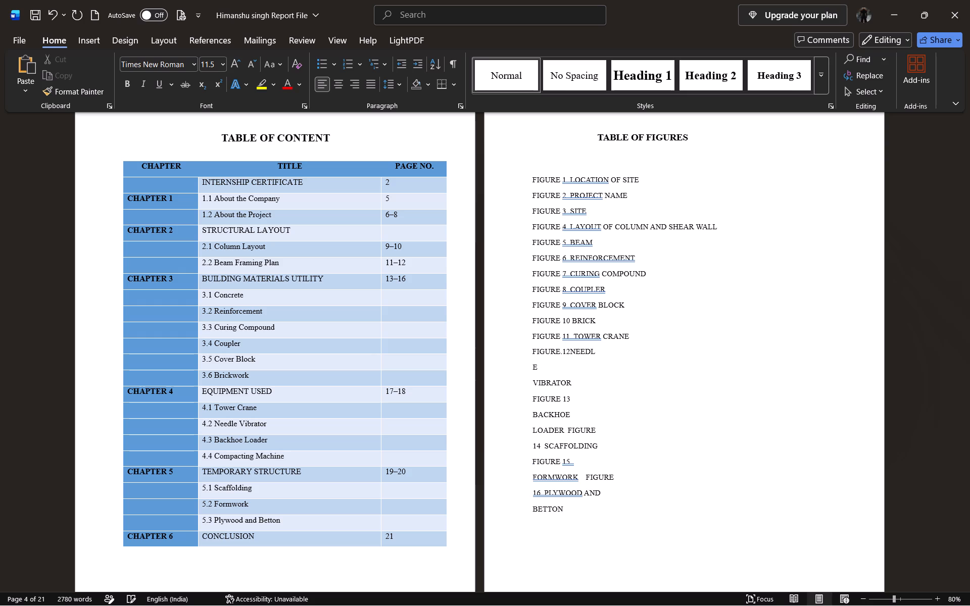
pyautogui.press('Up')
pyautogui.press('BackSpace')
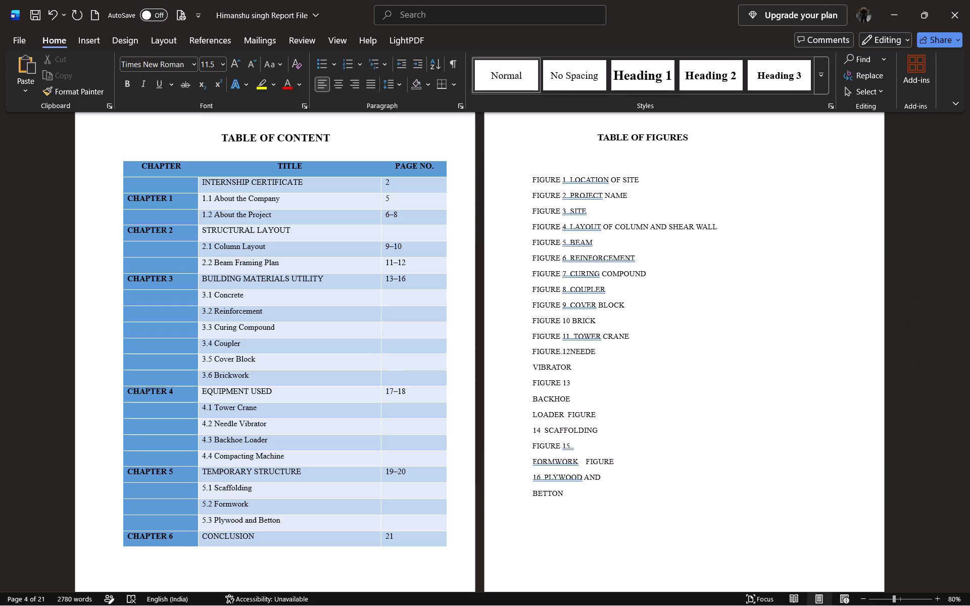
# Insert a single space after the number 12 in the Figure 12 entry.
pyautogui.press('Left')
pyautogui.press('Left')
pyautogui.press('Left')
pyautogui.press('Left')
pyautogui.press('Left')
pyautogui.press('Right')
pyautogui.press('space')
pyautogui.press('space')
pyautogui.press('BackSpace')
# Remove the trailing space and the line break before VIBRATOR to rejoin it with the Figure 12 entry.
pyautogui.press('Right')
pyautogui.press('Right')
pyautogui.press('Right')
pyautogui.press('Right')
pyautogui.press('Right')
pyautogui.press('Right')
pyautogui.press('Right')
pyautogui.press('Left')
pyautogui.press('BackSpace')
pyautogui.press('Down')
pyautogui.press('Left')
pyautogui.press('Left')
pyautogui.press('Left')
pyautogui.press('Left')
pyautogui.press('Left')
pyautogui.press('Left')
pyautogui.press('Left')
pyautogui.press('Left')
pyautogui.press('Left')
pyautogui.press('BackSpace')
# Correct the Figure 12 title to read "NEEDLE VIBRATOR", with a space between the two words.
pyautogui.press('Left')
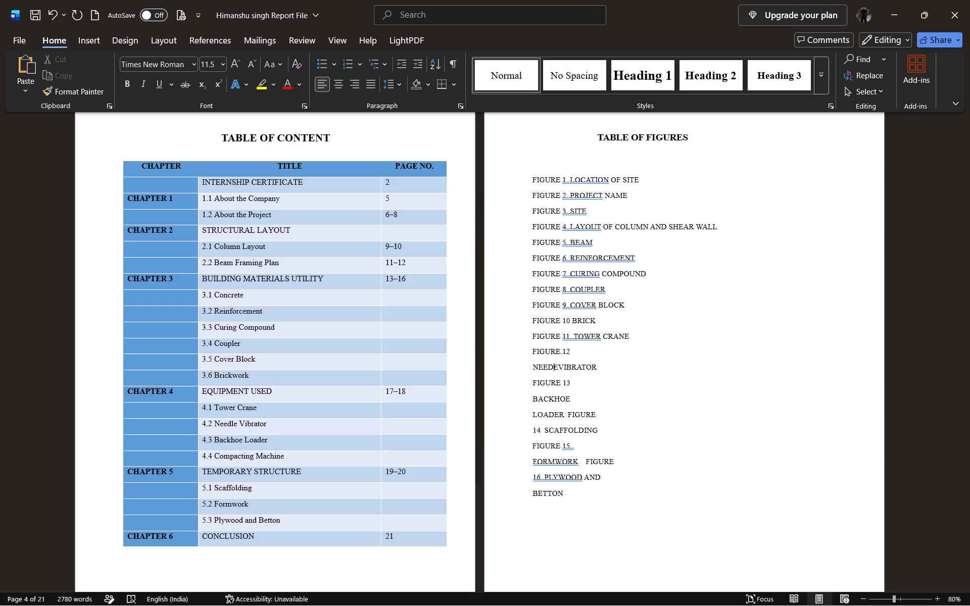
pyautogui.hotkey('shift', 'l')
pyautogui.press('Right')
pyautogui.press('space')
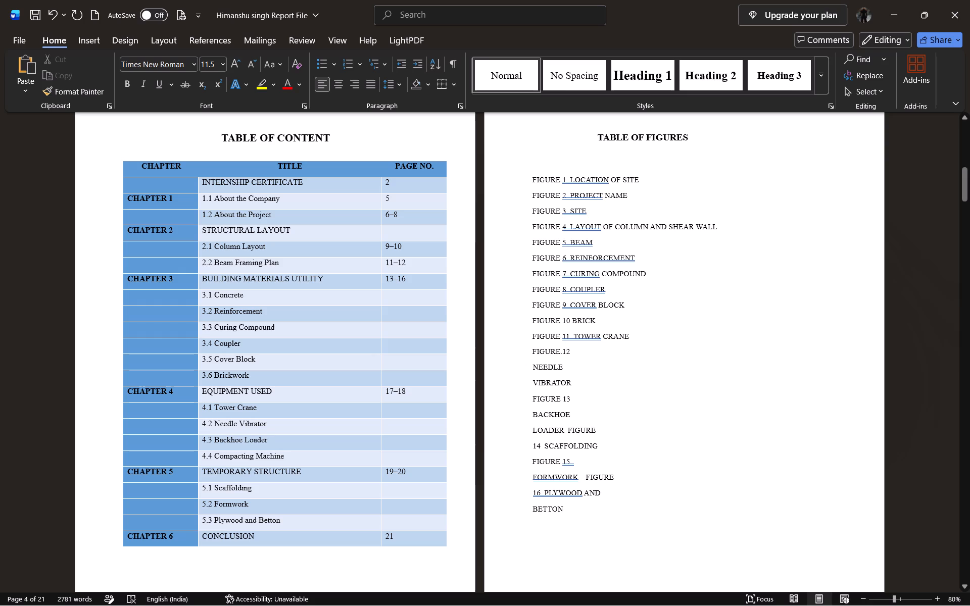
pyautogui.moveTo(628, 535); pyautogui.dragTo(751, 375)
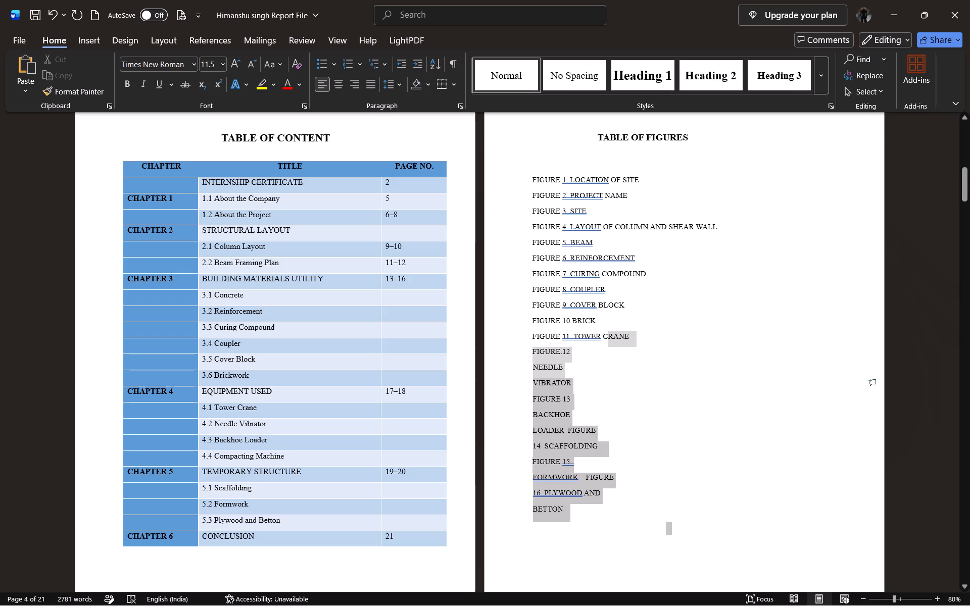
pyautogui.moveTo(751, 375); pyautogui.dragTo(547, 223)
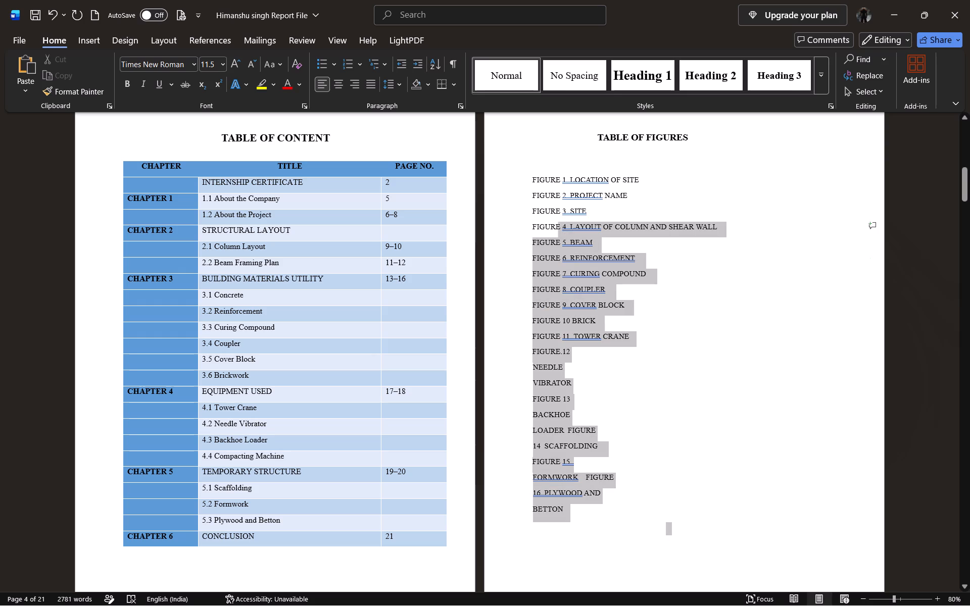
pyautogui.moveTo(547, 223); pyautogui.dragTo(530, 184)
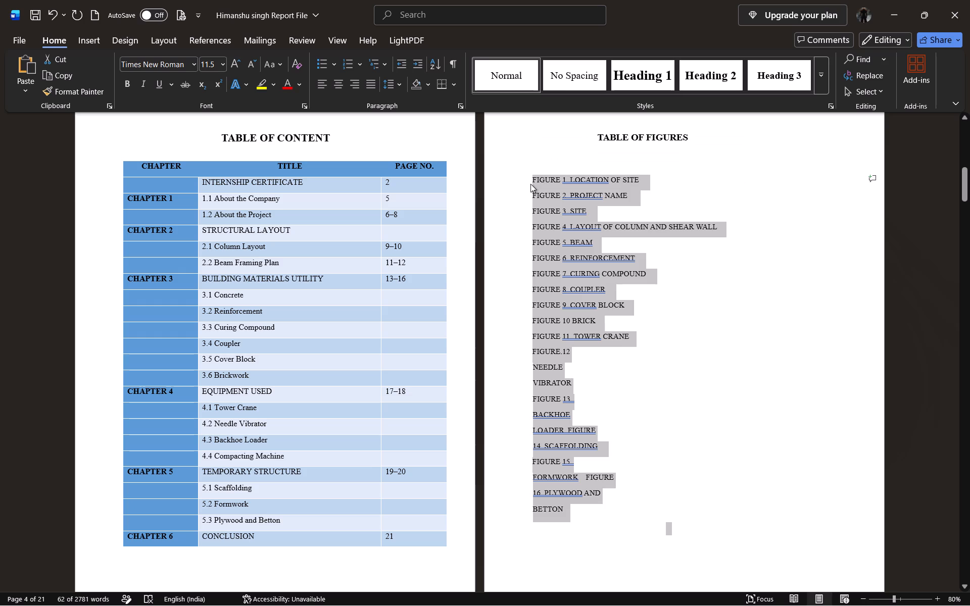
pyautogui.hotkey('ctrl', 'c')
pyautogui.click(627, 526)
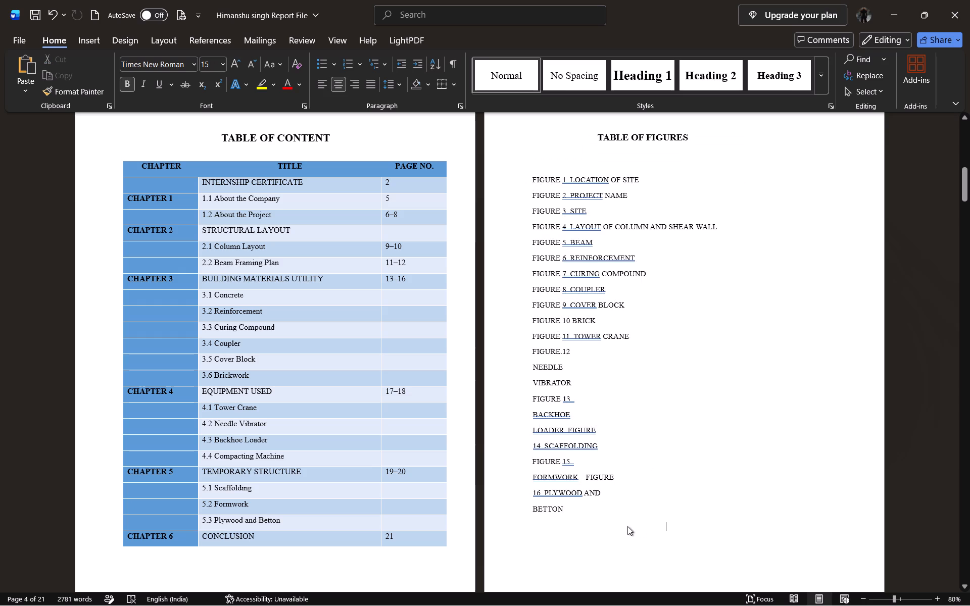
pyautogui.moveTo(627, 526); pyautogui.dragTo(597, 138)
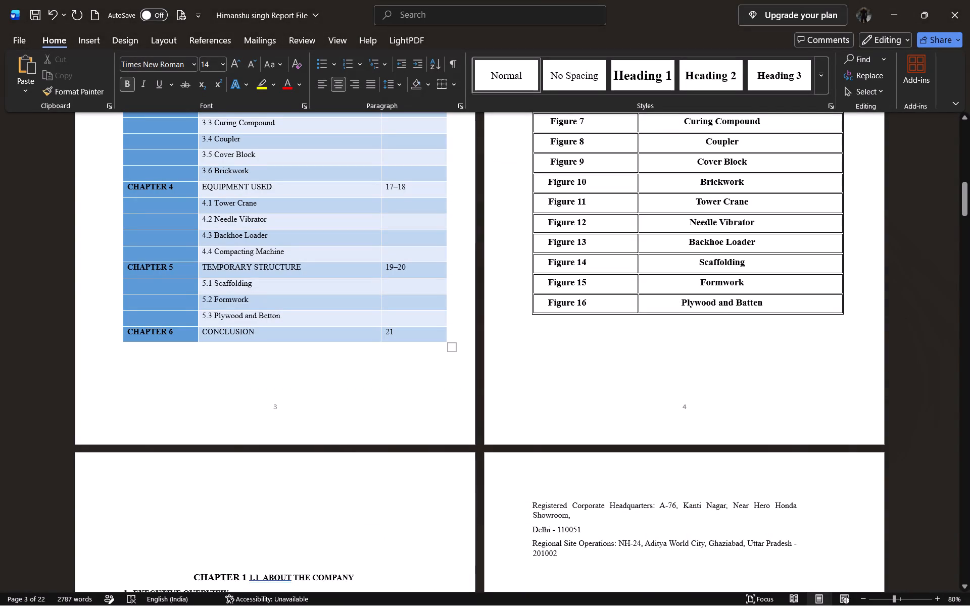
pyautogui.click(266, 316)
pyautogui.press('BackSpace')
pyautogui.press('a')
pyautogui.press('Right')
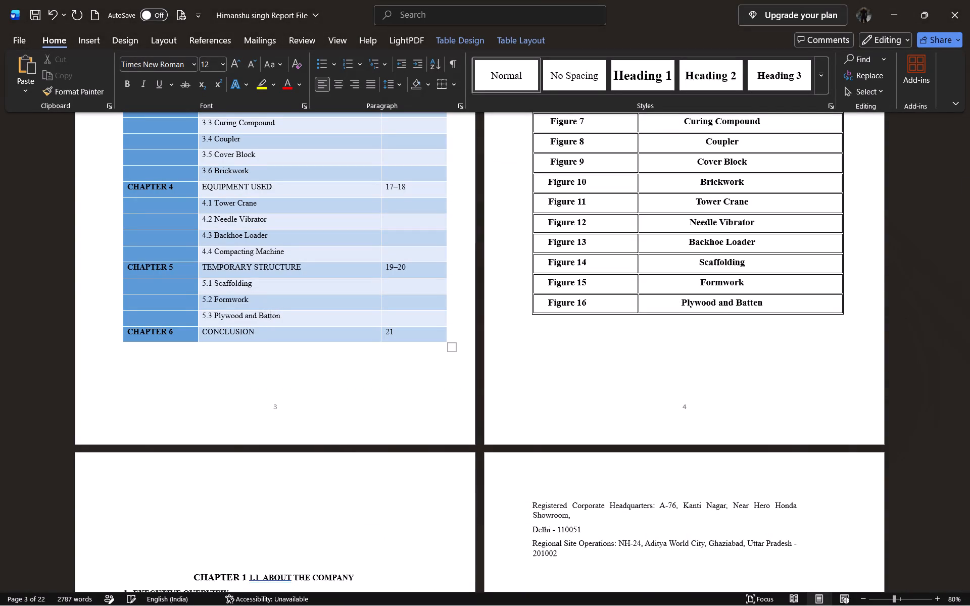
pyautogui.press('Right')
pyautogui.press('Right')
pyautogui.press('BackSpace')
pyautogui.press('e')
# Delete the blank lines above the CHAPTER 1 heading so it starts at the top of its page.
pyautogui.scroll(-1, 567, 453)
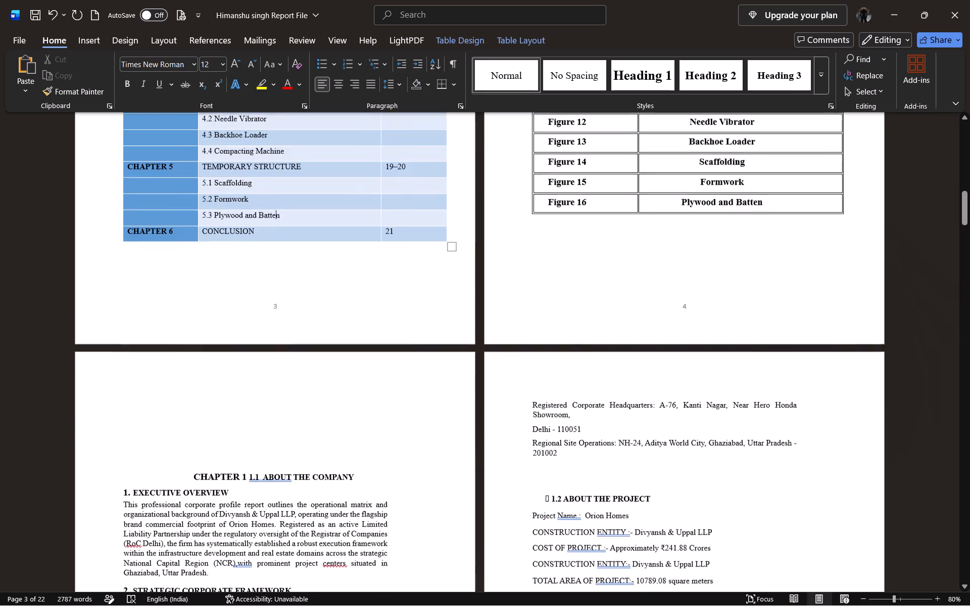
pyautogui.scroll(-1, 567, 453)
pyautogui.click(219, 369)
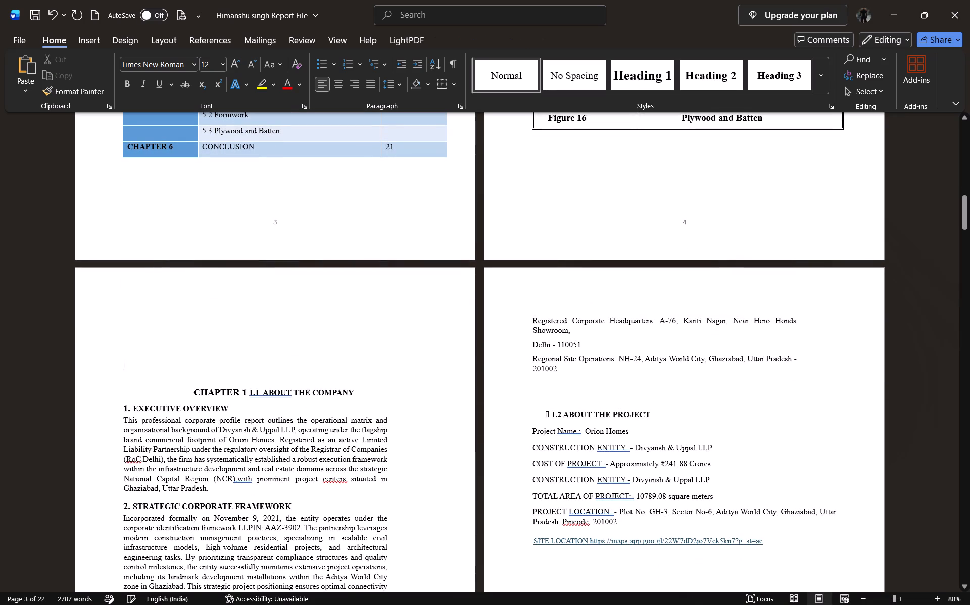
pyautogui.press('BackSpace')
pyautogui.press('BackSpace')
pyautogui.press('Down')
pyautogui.press('Down')
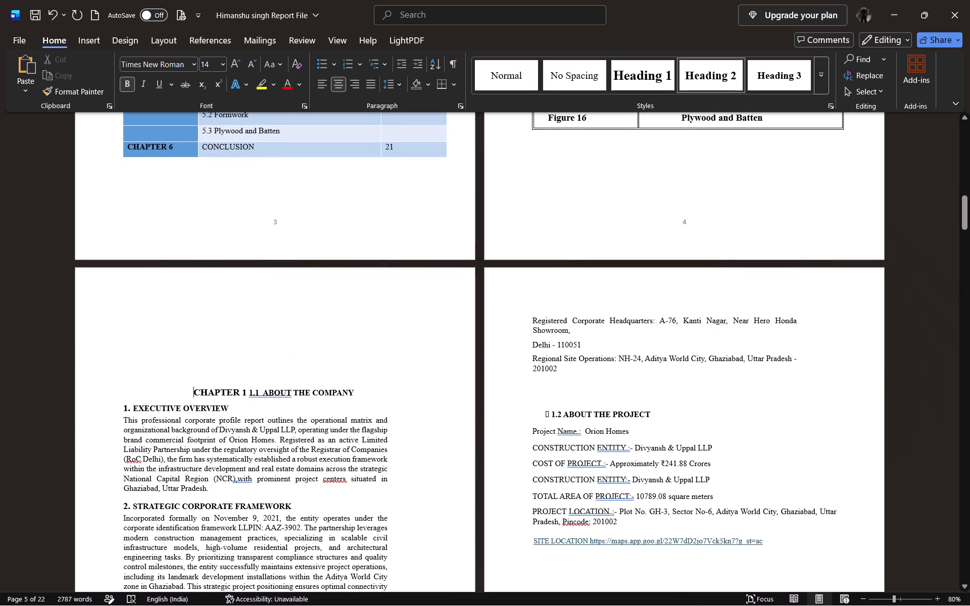
pyautogui.press('Up')
pyautogui.press('BackSpace')
pyautogui.press('BackSpace')
pyautogui.press('Down')
pyautogui.press('BackSpace')
pyautogui.press('BackSpace')
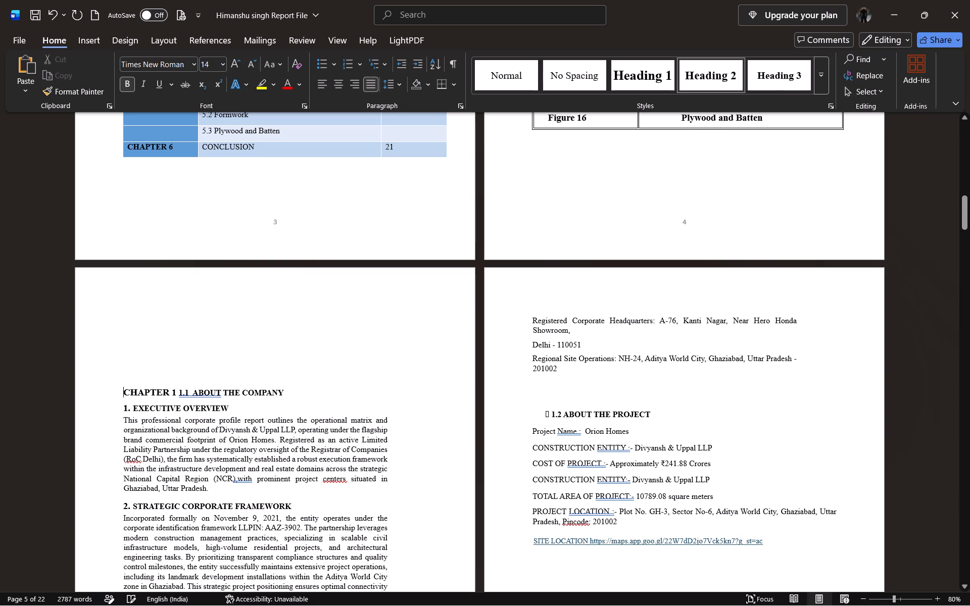
pyautogui.press('BackSpace')
pyautogui.press('BackSpace')
pyautogui.press('BackSpace')
pyautogui.press('BackSpace')
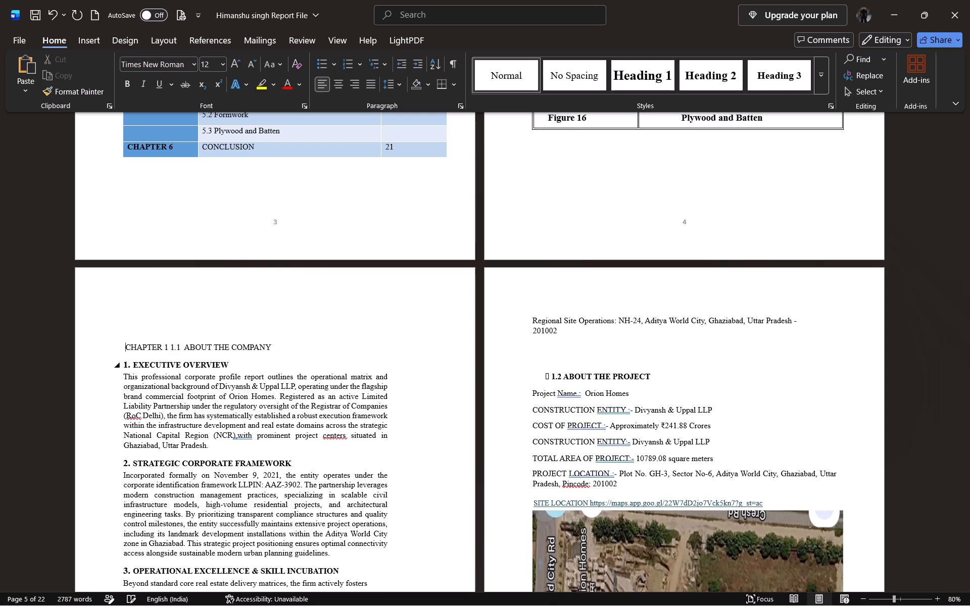
pyautogui.press('BackSpace')
pyautogui.press('BackSpace')
pyautogui.press('BackSpace')
pyautogui.press('BackSpace')
pyautogui.press('BackSpace')
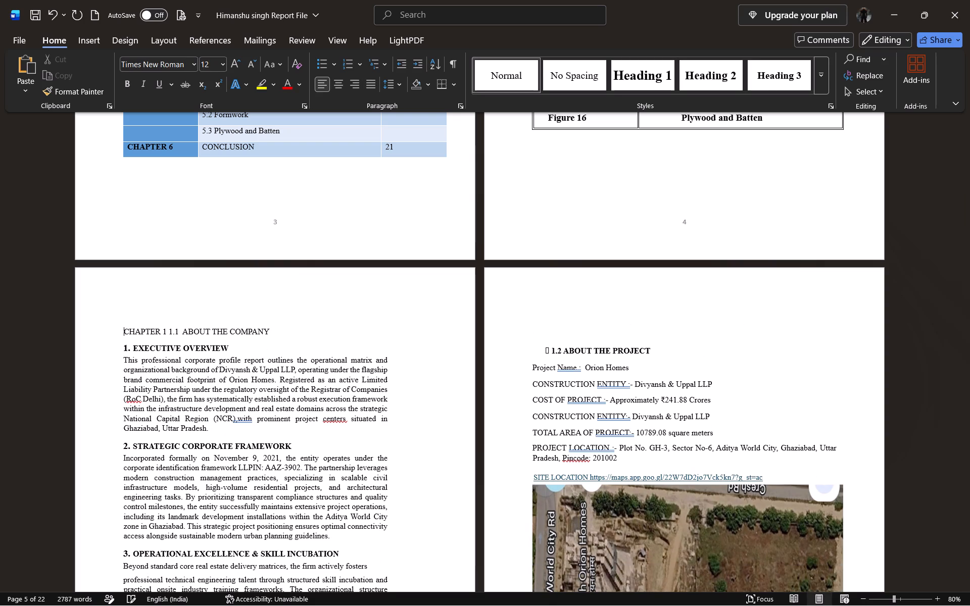
pyautogui.press('BackSpace')
pyautogui.press('BackSpace')
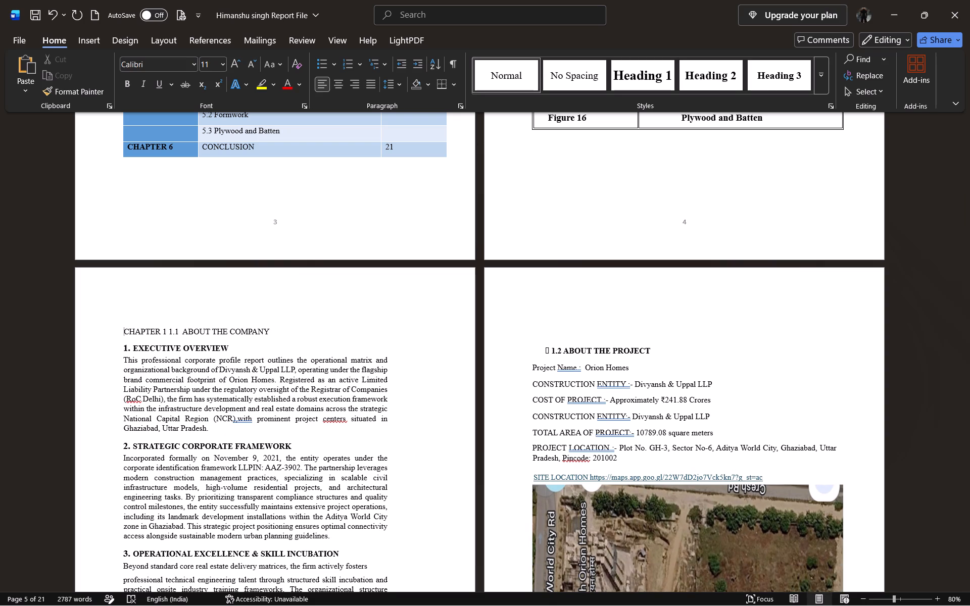
pyautogui.press('BackSpace')
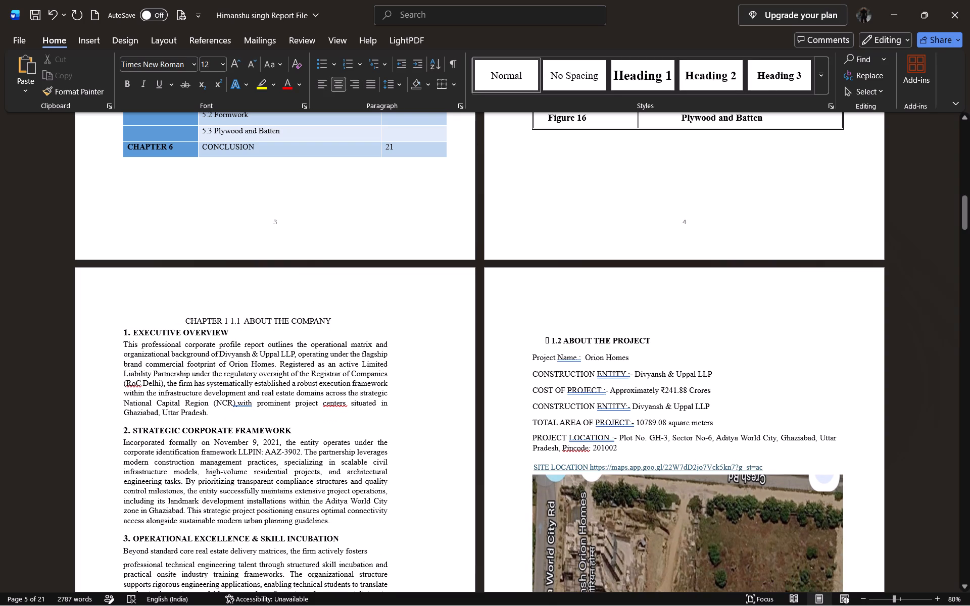
# Make the "CHAPTER 1 1.1 ABOUT THE COMPANY" heading line bold and set its font size to 14.
pyautogui.moveTo(343, 317); pyautogui.dragTo(187, 323)
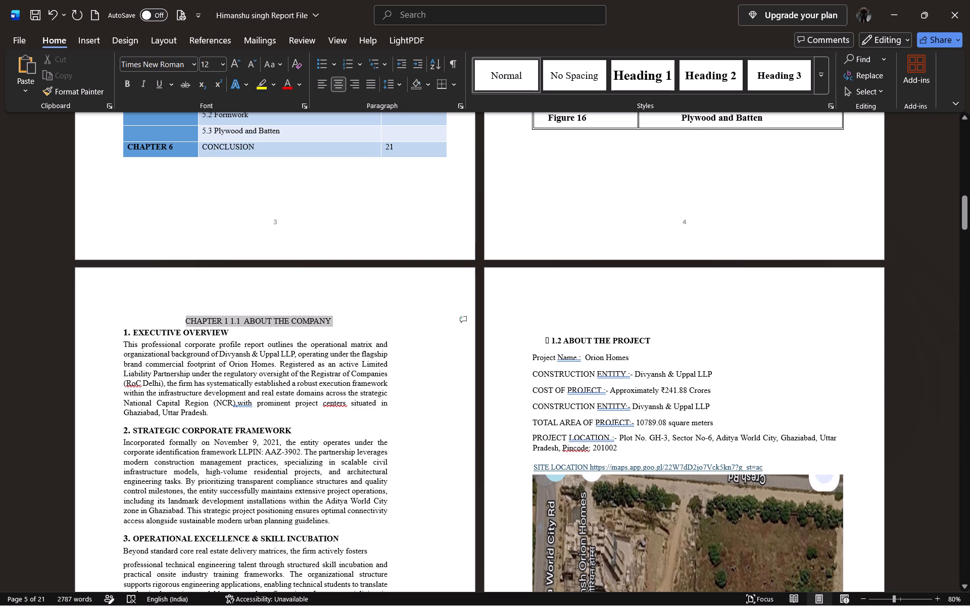
pyautogui.moveTo(187, 323); pyautogui.dragTo(189, 323)
pyautogui.click(201, 302)
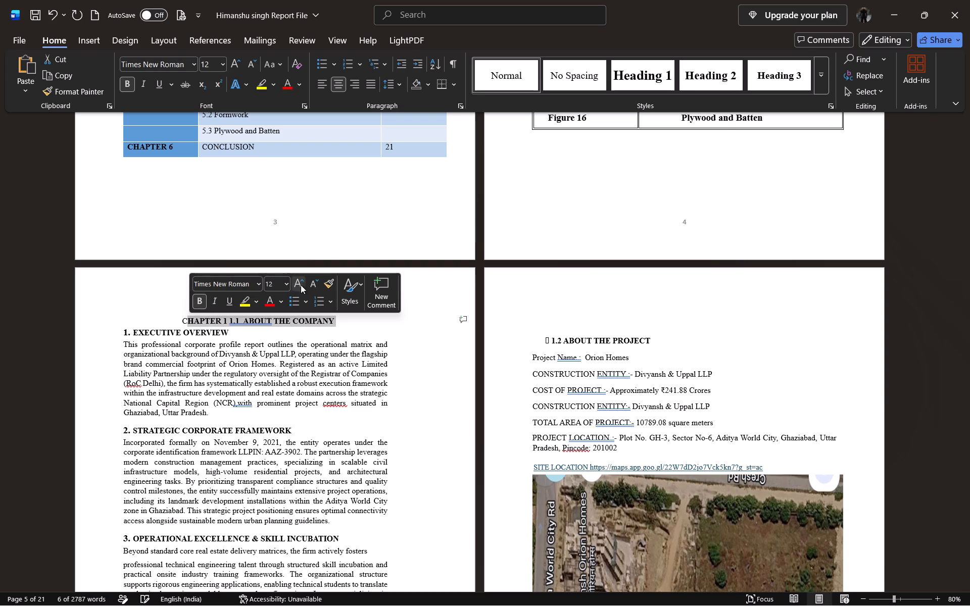
pyautogui.click(302, 284)
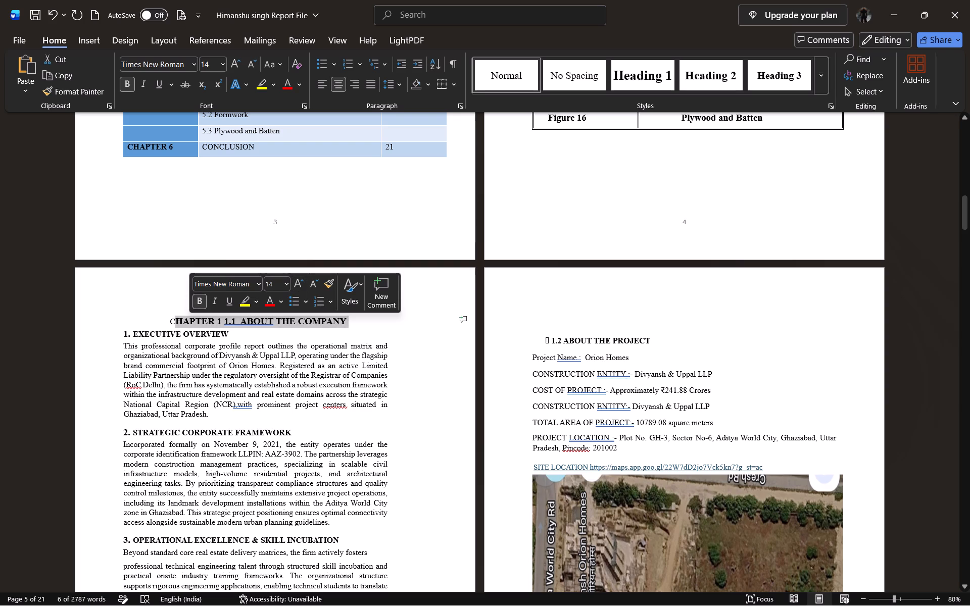
pyautogui.click(370, 323)
pyautogui.moveTo(370, 323); pyautogui.dragTo(177, 322)
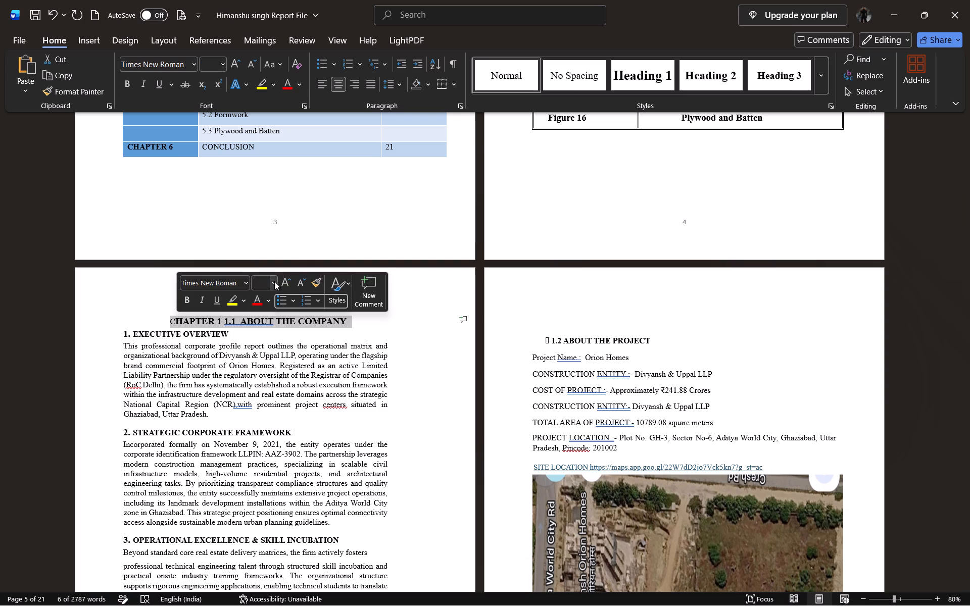
pyautogui.click(261, 283)
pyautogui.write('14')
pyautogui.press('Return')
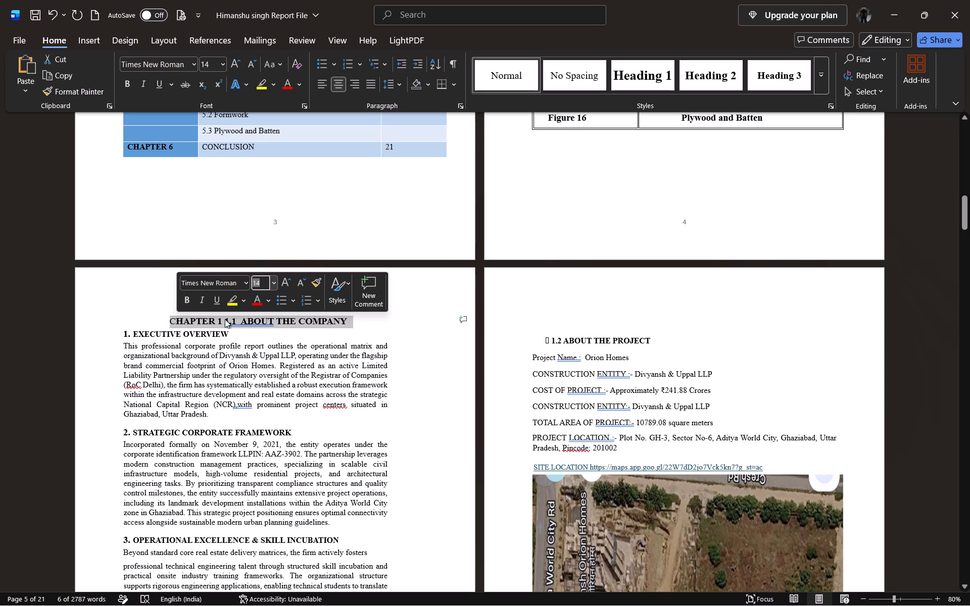
# Split "1.1 ABOUT THE COMPANY" from the CHAPTER 1 heading onto its own line, with one blank line between them.
pyautogui.doubleClick(225, 319)
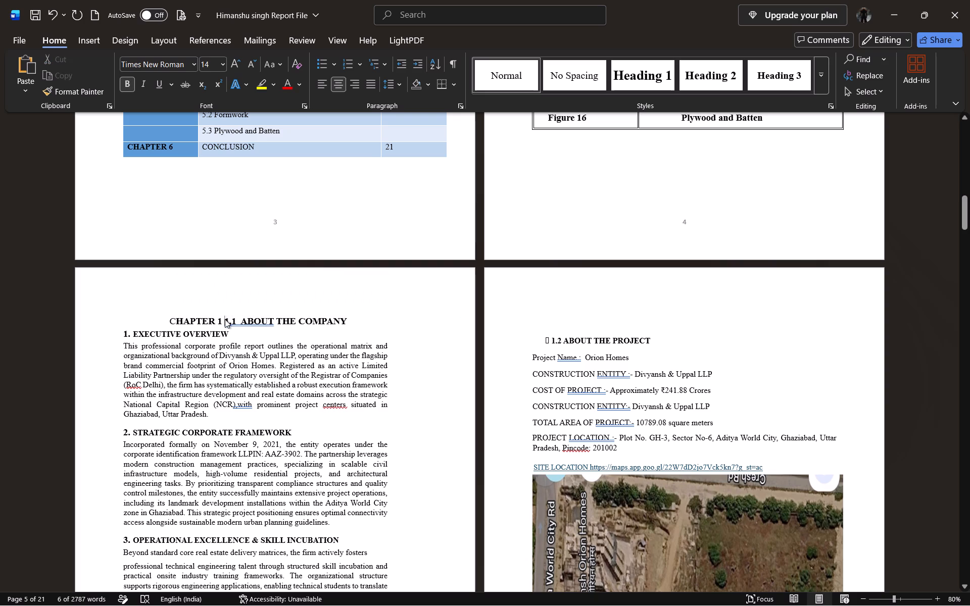
pyautogui.click(225, 319)
pyautogui.press('Return')
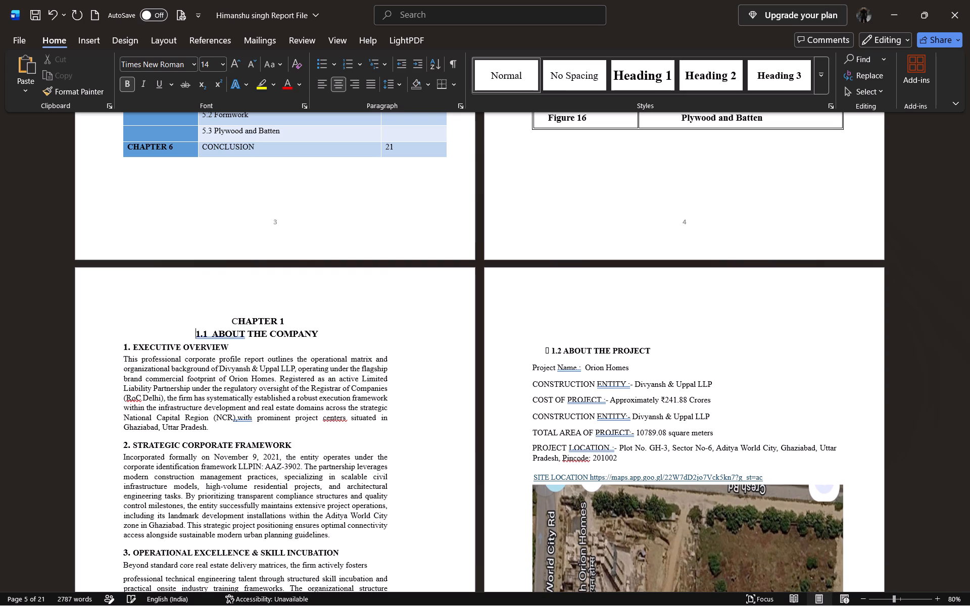
pyautogui.press('Return')
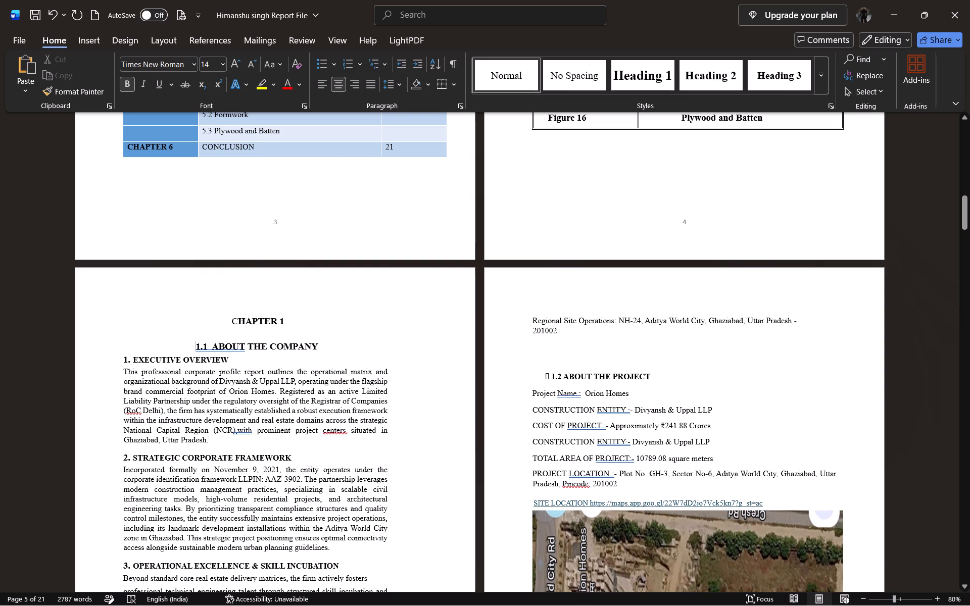
# Reduce the "1.1 ABOUT THE COMPANY" subheading to size 12 and align it left.
pyautogui.moveTo(321, 349); pyautogui.dragTo(192, 346)
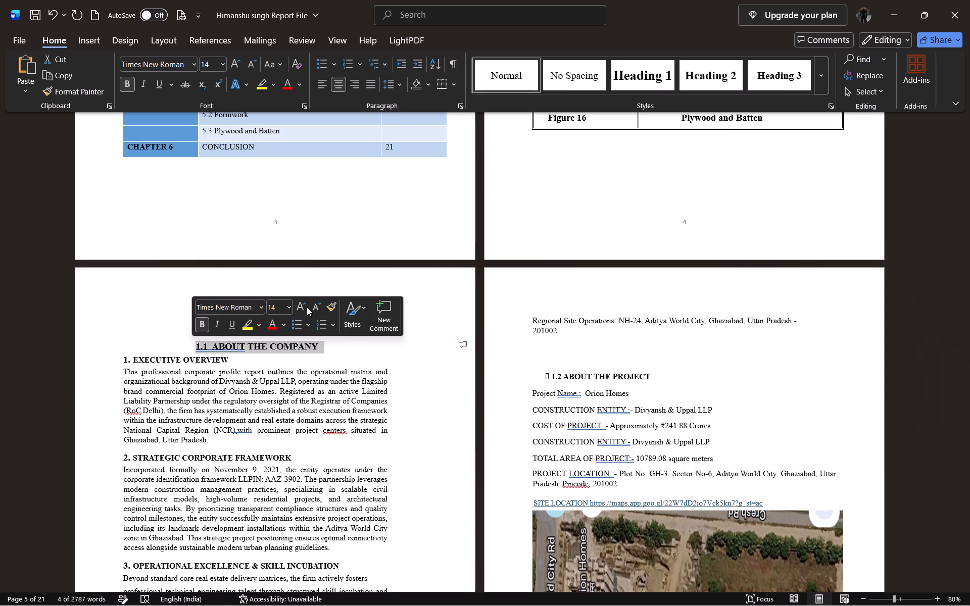
pyautogui.click(313, 306)
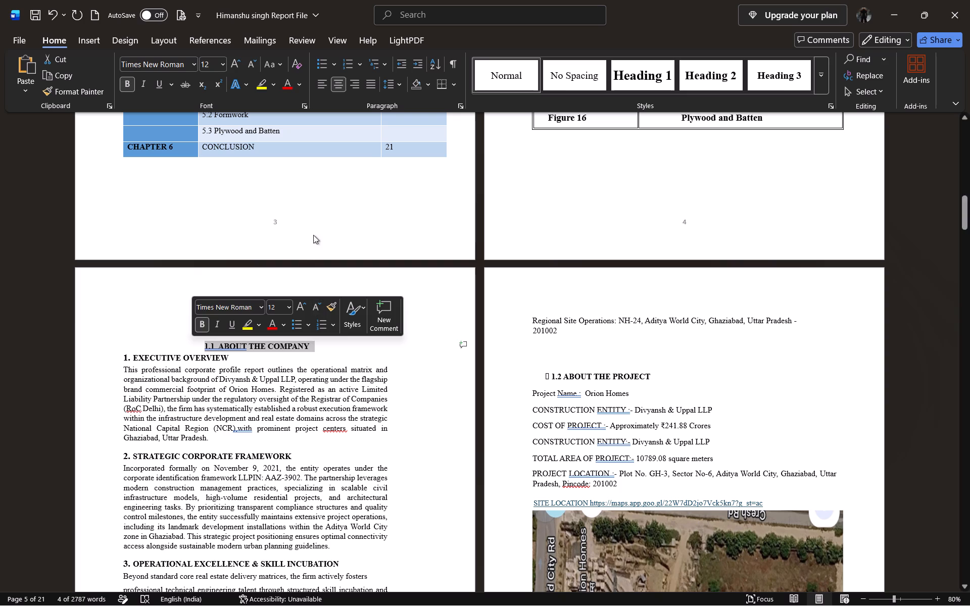
pyautogui.click(324, 80)
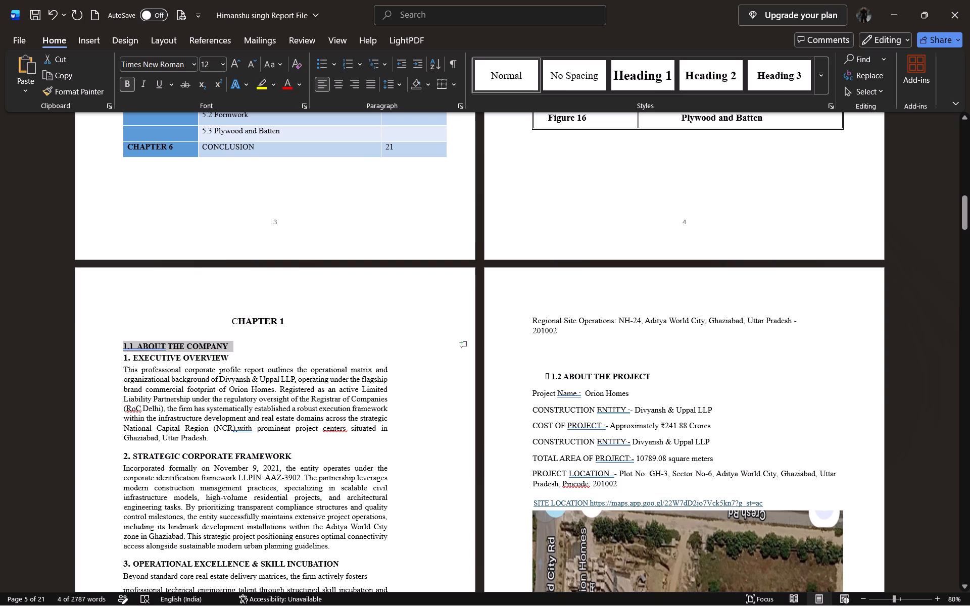
pyautogui.click(132, 322)
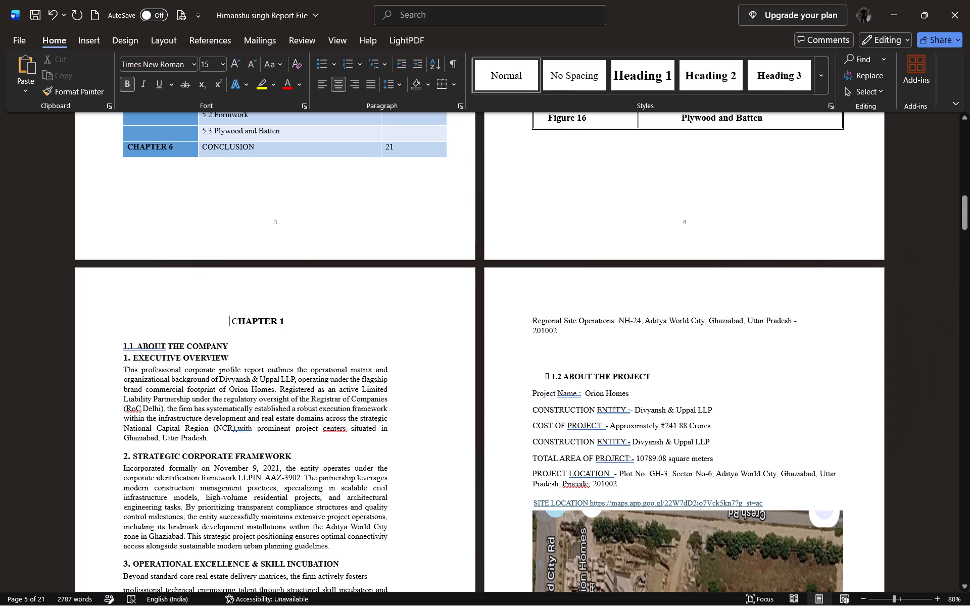
# Apply Times New Roman and justified alignment to everything from "1.1 ABOUT THE COMPANY" through the Figure 1 site location caption.
pyautogui.moveTo(119, 346); pyautogui.dragTo(361, 530)
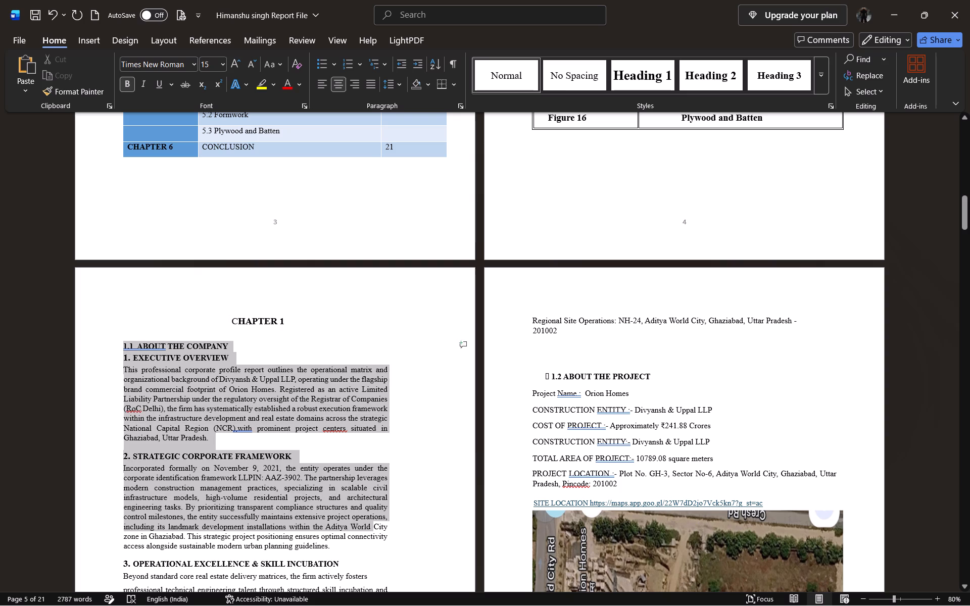
pyautogui.moveTo(361, 530); pyautogui.dragTo(427, 590)
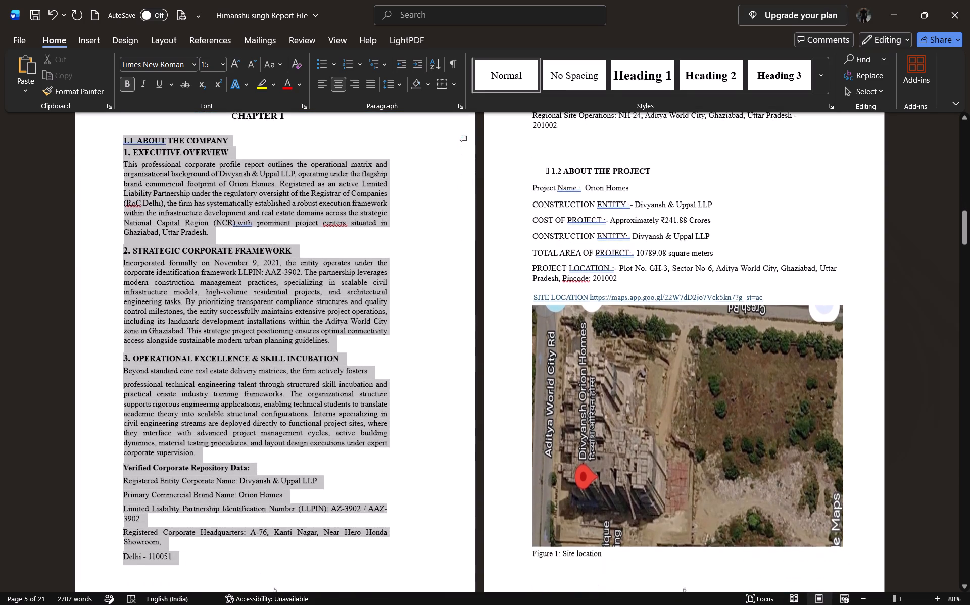
pyautogui.moveTo(427, 590); pyautogui.dragTo(669, 460)
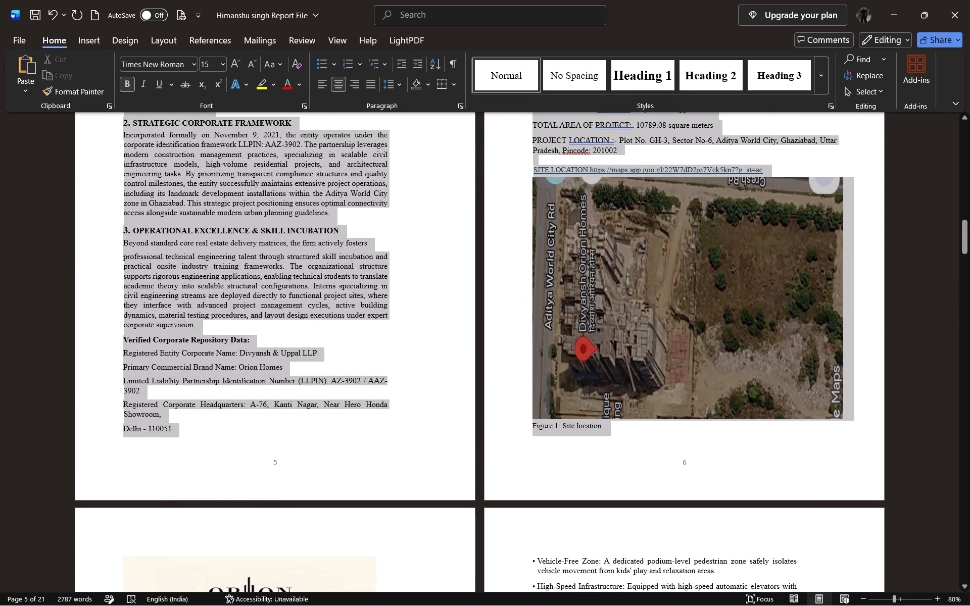
pyautogui.moveTo(669, 460); pyautogui.dragTo(668, 460)
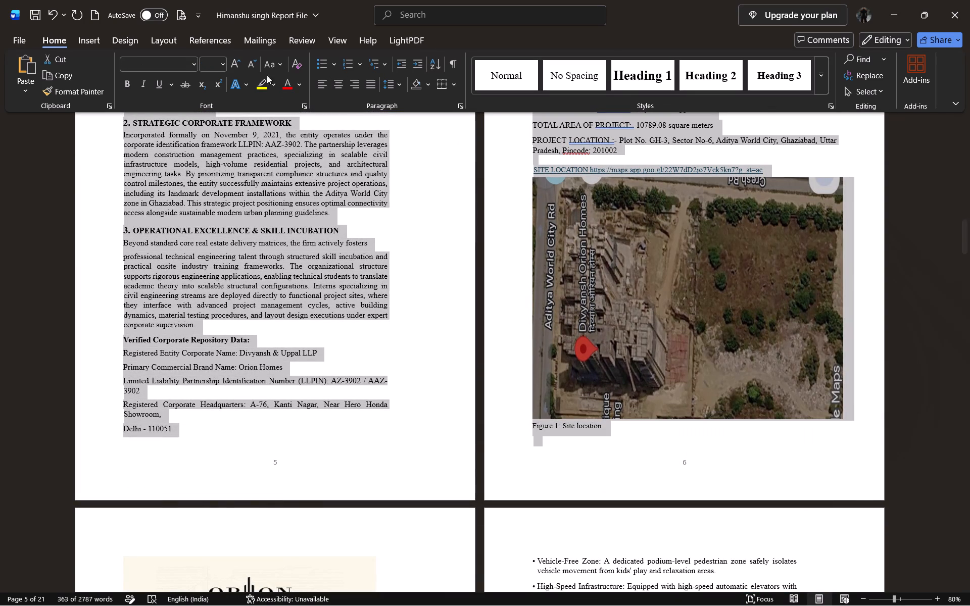
pyautogui.click(197, 64)
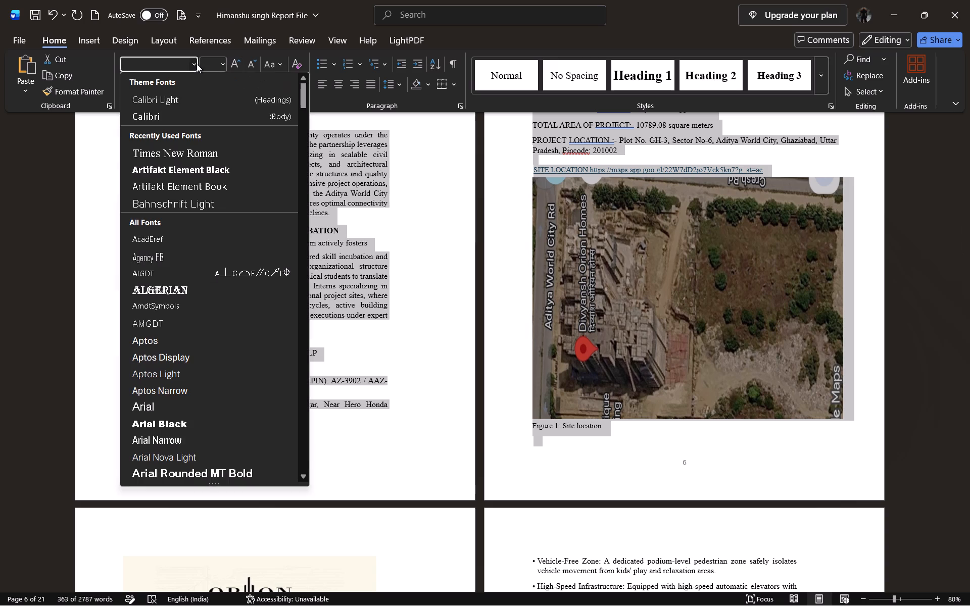
pyautogui.click(193, 149)
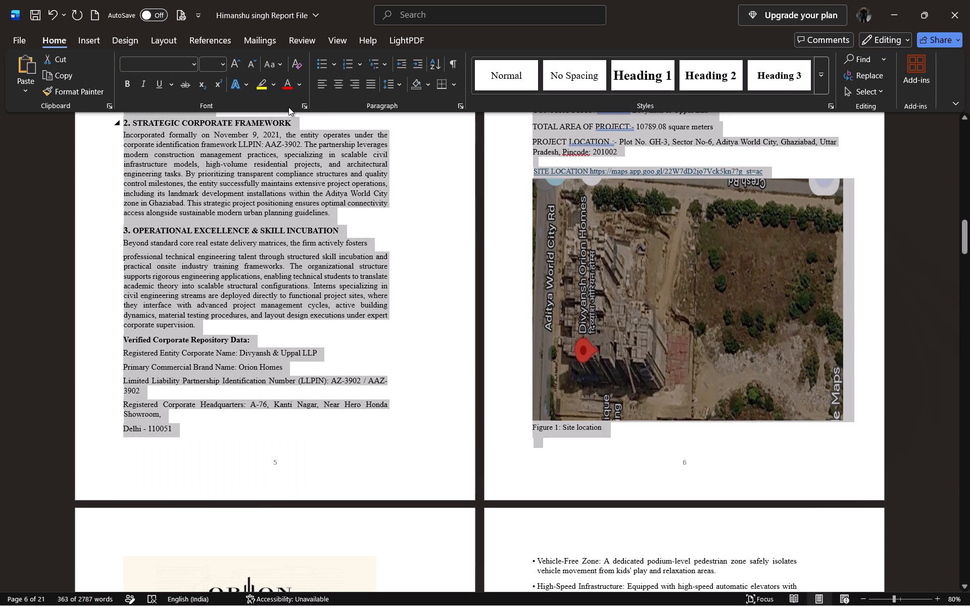
pyautogui.click(371, 86)
pyautogui.click(451, 291)
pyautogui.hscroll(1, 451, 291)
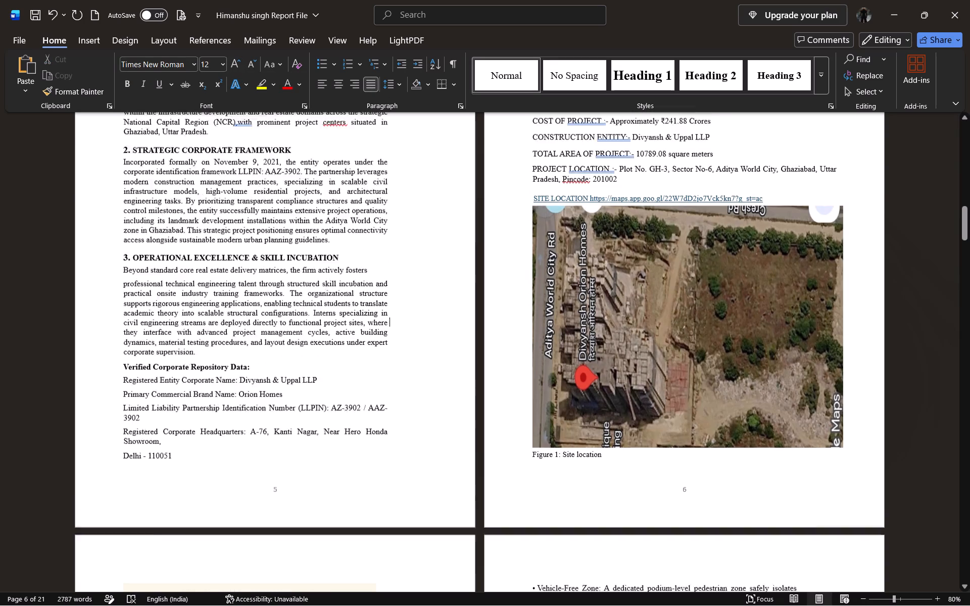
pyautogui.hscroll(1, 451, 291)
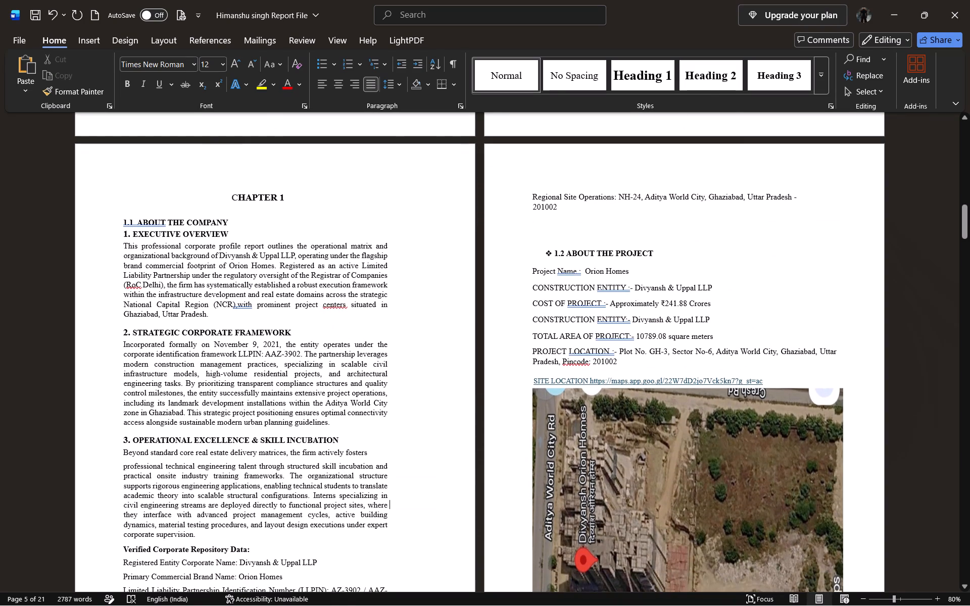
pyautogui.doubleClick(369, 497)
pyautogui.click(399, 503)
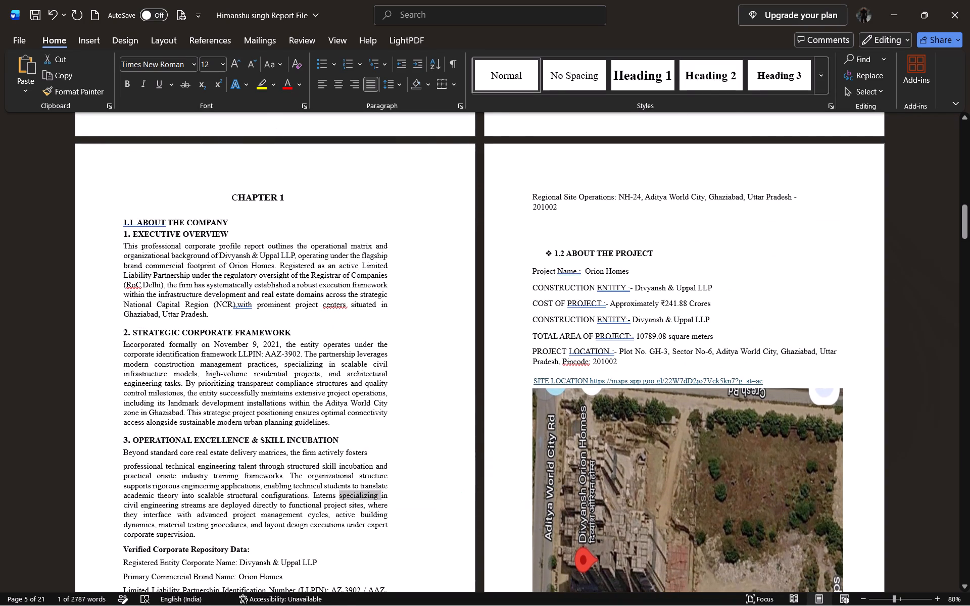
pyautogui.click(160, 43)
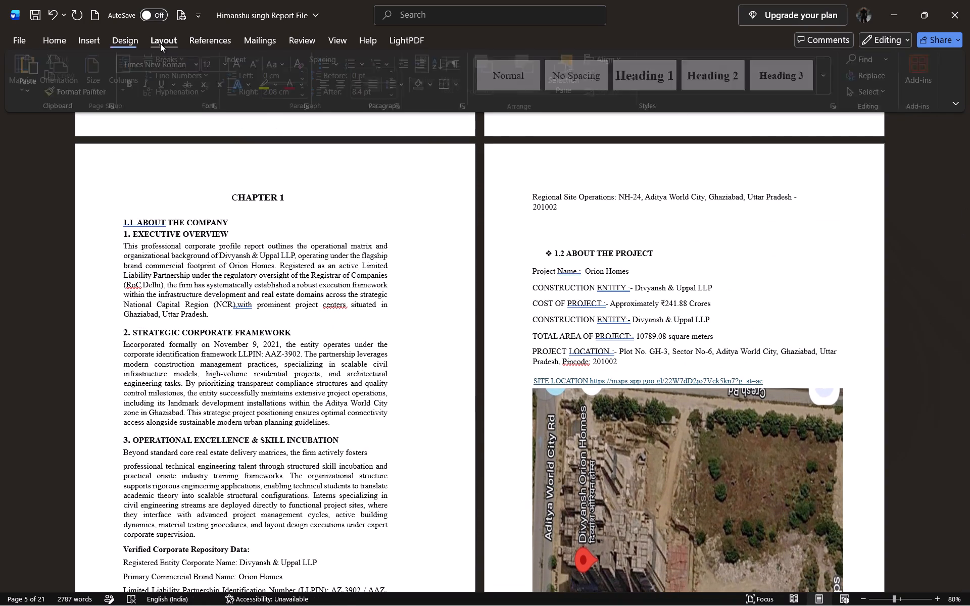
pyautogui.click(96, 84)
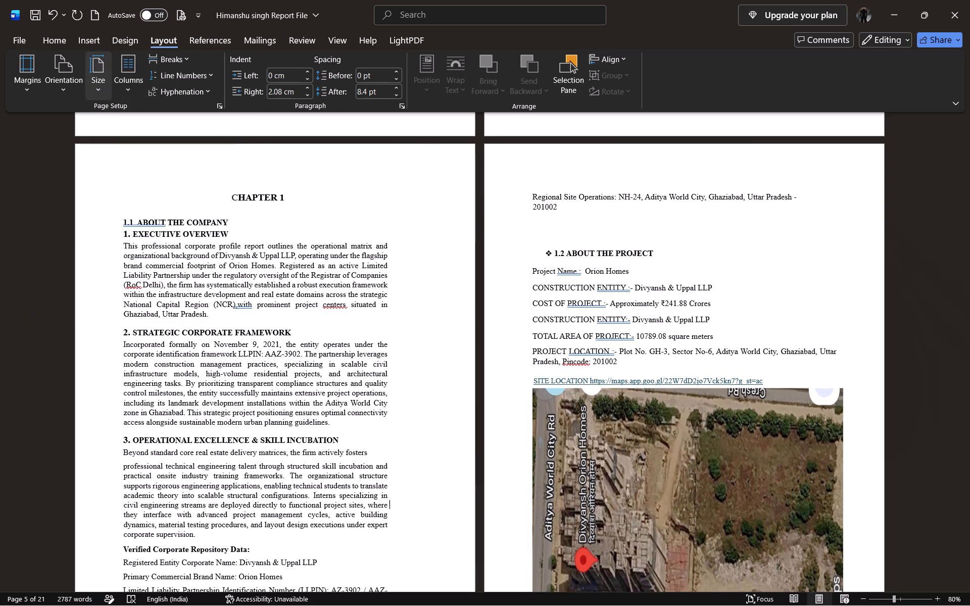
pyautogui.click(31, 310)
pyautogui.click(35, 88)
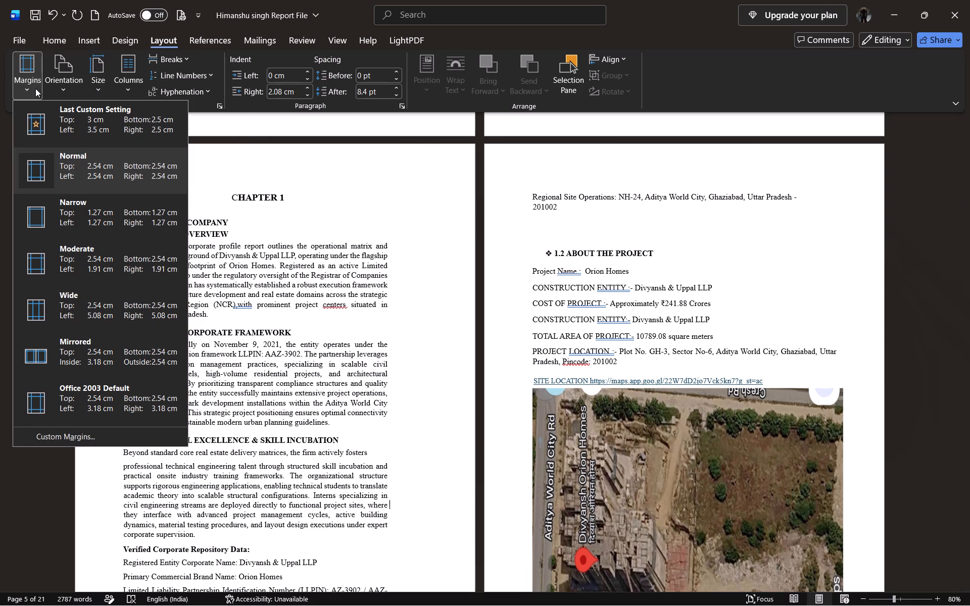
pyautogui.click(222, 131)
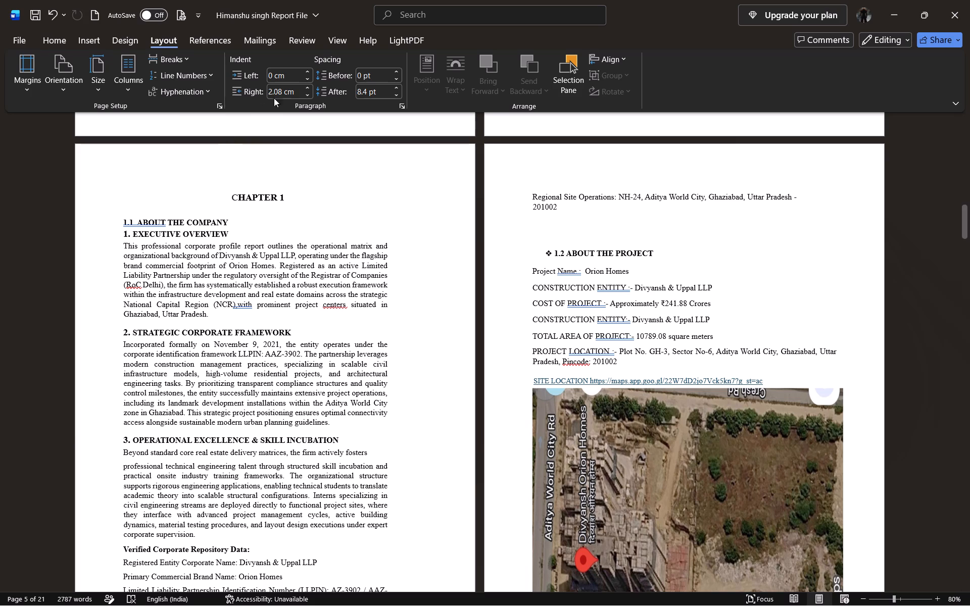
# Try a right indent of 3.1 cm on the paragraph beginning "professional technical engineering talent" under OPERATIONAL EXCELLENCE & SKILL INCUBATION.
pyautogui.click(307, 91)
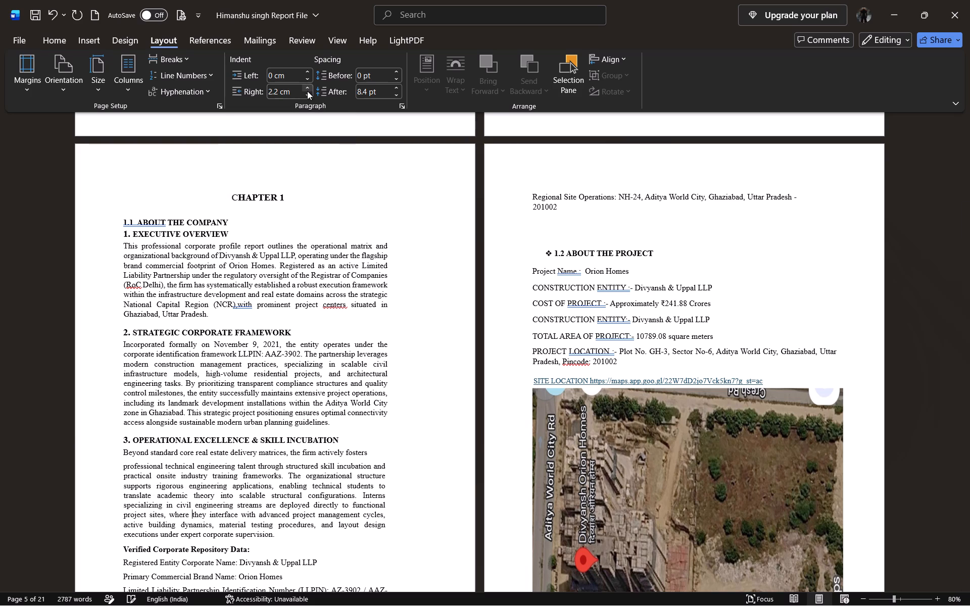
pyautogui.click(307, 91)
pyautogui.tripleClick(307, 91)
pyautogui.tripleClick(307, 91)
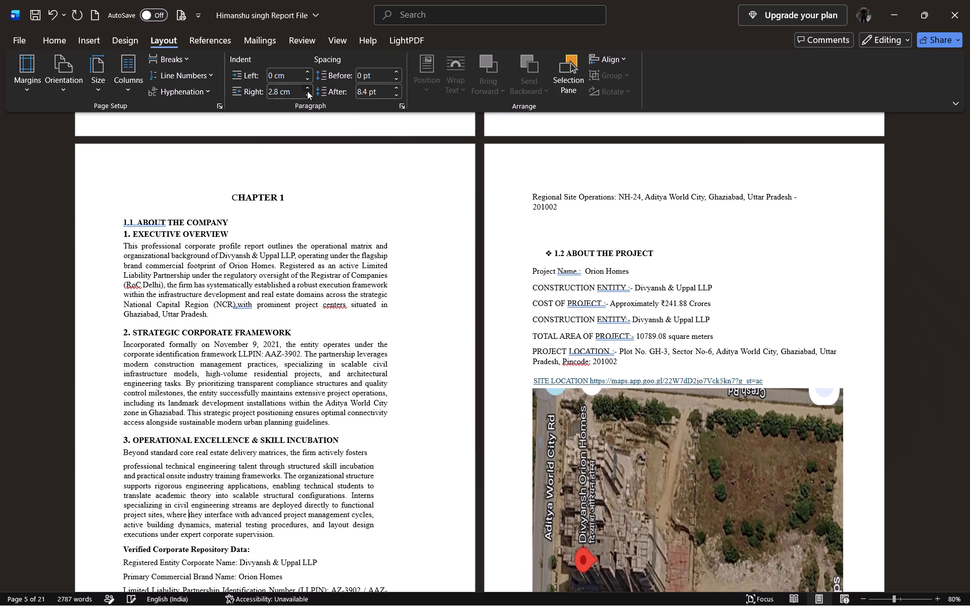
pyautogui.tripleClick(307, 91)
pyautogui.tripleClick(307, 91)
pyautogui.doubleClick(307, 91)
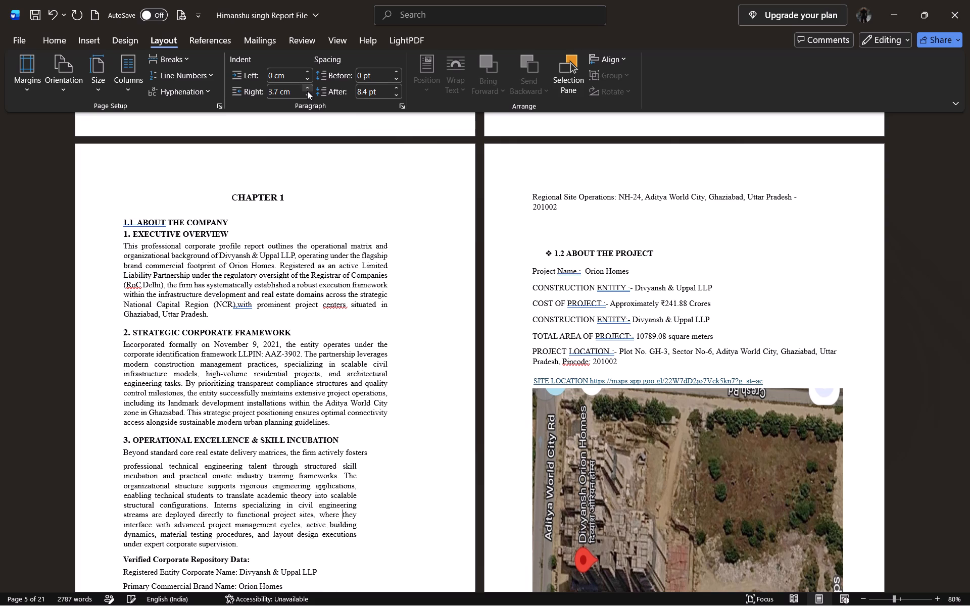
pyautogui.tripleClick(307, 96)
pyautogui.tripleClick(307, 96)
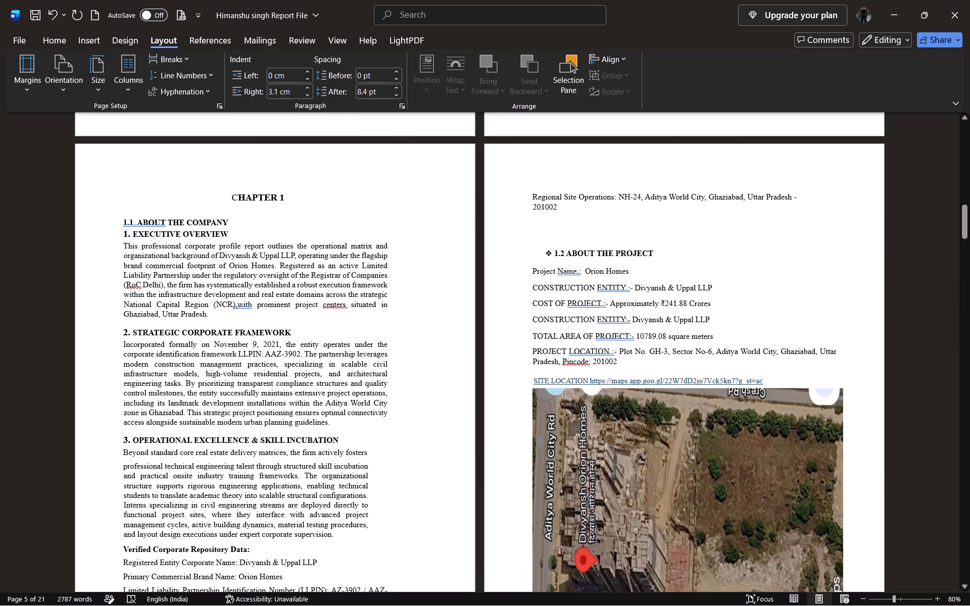
# Set the left and right indents to 0 cm for the text from "1.1 ABOUT THE COMPANY" through "Delhi - 110051".
pyautogui.scroll(-1, 362, 296)
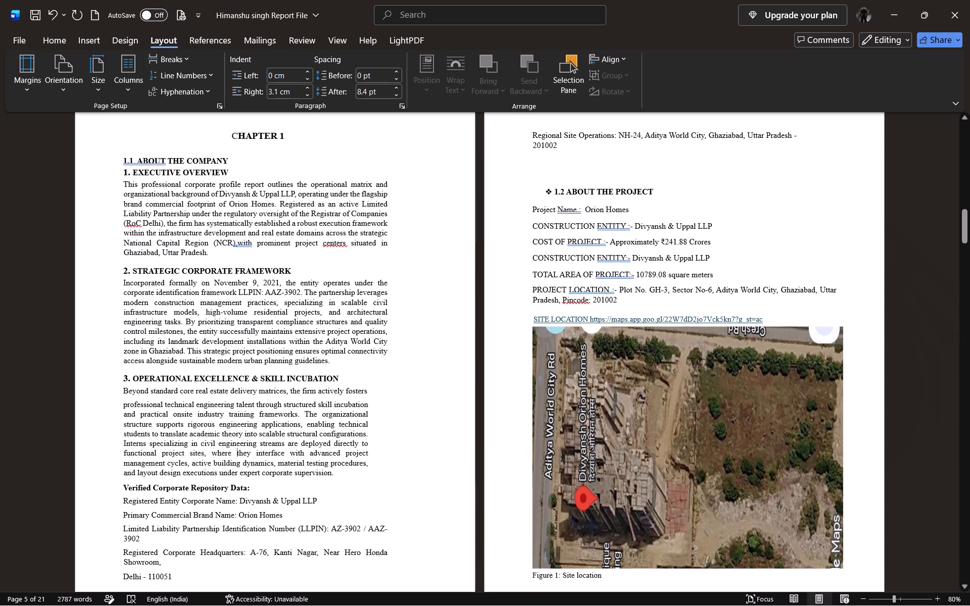
pyautogui.moveTo(117, 162); pyautogui.dragTo(389, 590)
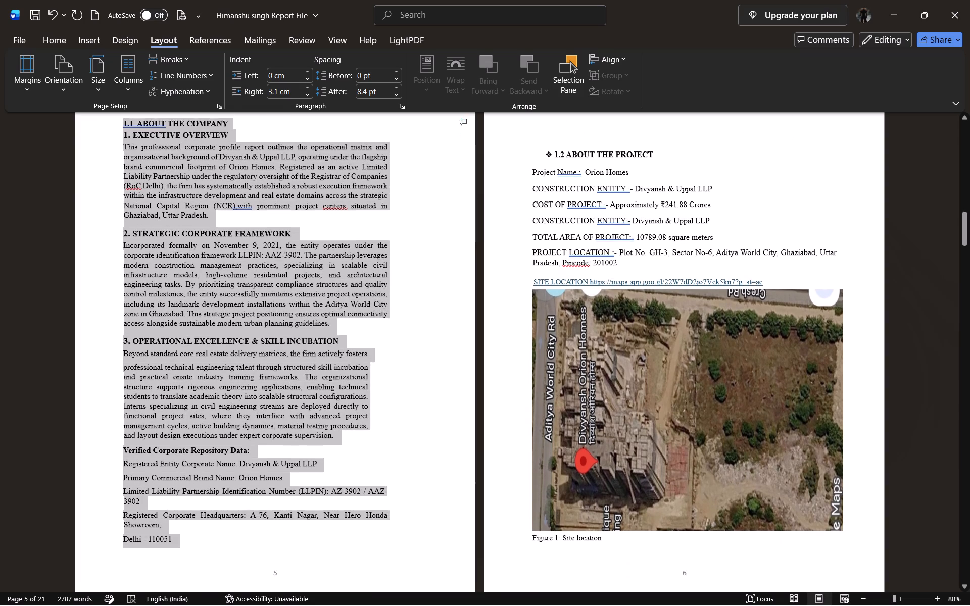
pyautogui.moveTo(389, 590); pyautogui.dragTo(405, 539)
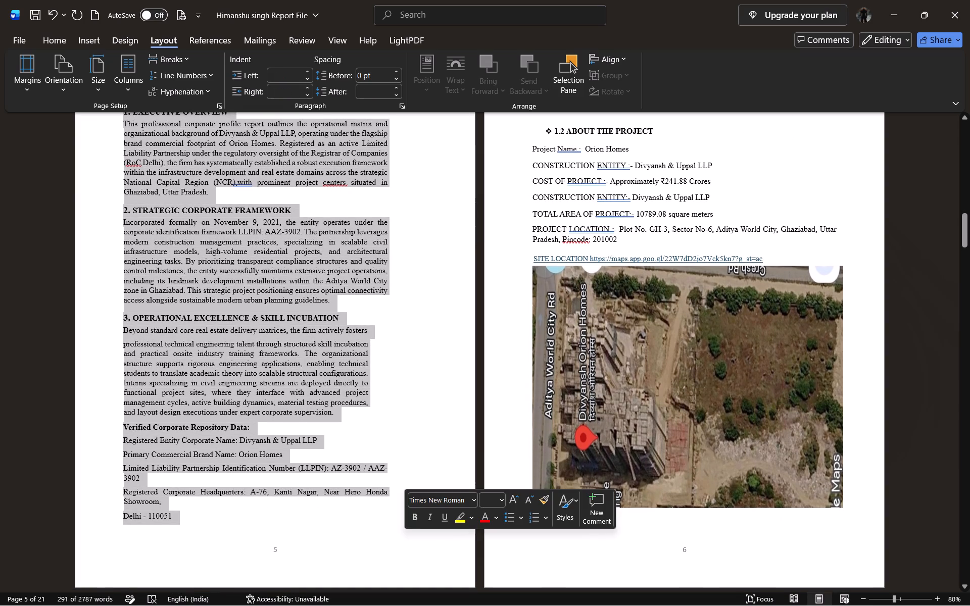
pyautogui.click(308, 85)
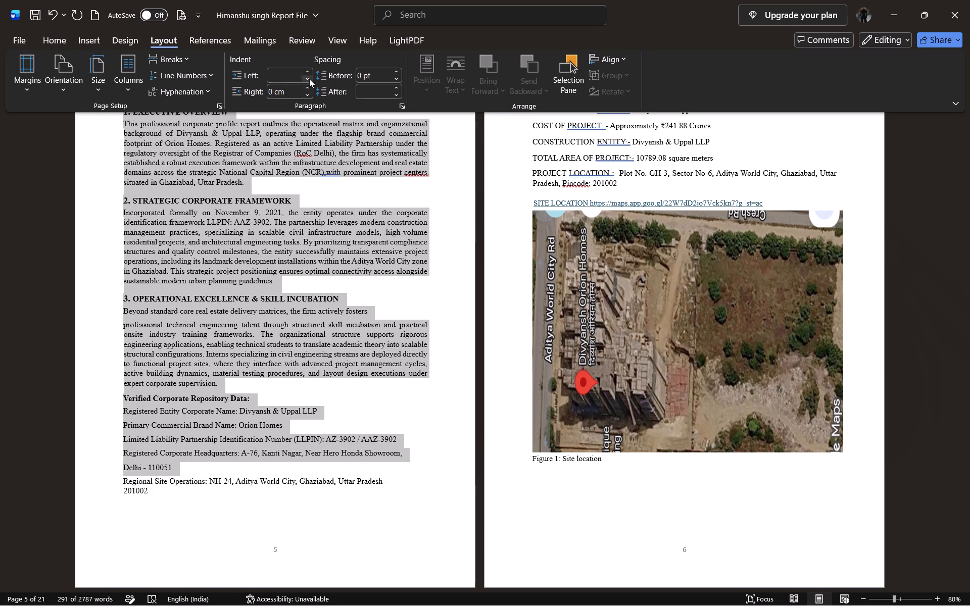
pyautogui.click(309, 72)
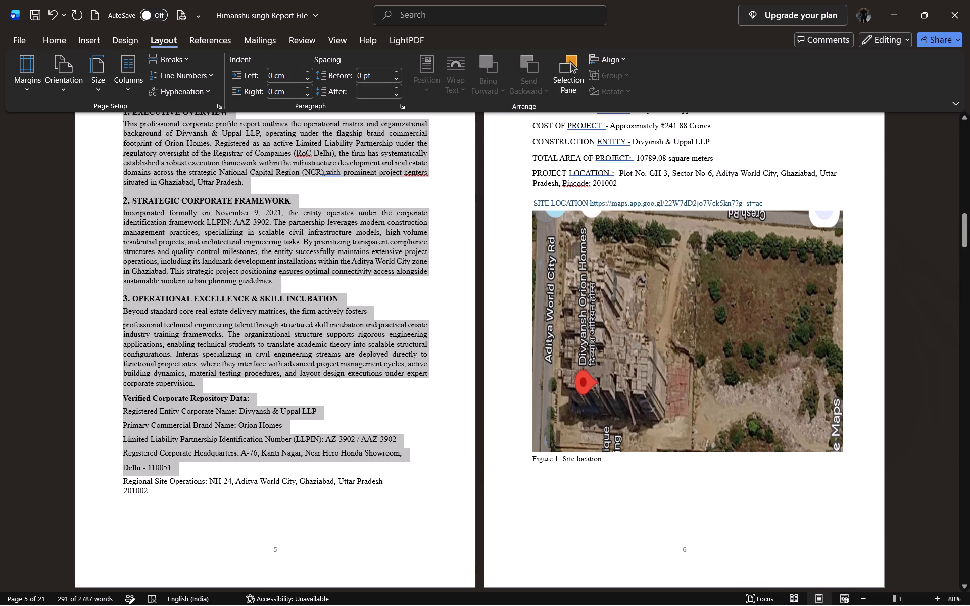
pyautogui.click(390, 522)
# Remove the diamond bullet and the left indent from the "1.2 ABOUT THE PROJECT" heading.
pyautogui.scroll(1, 390, 522)
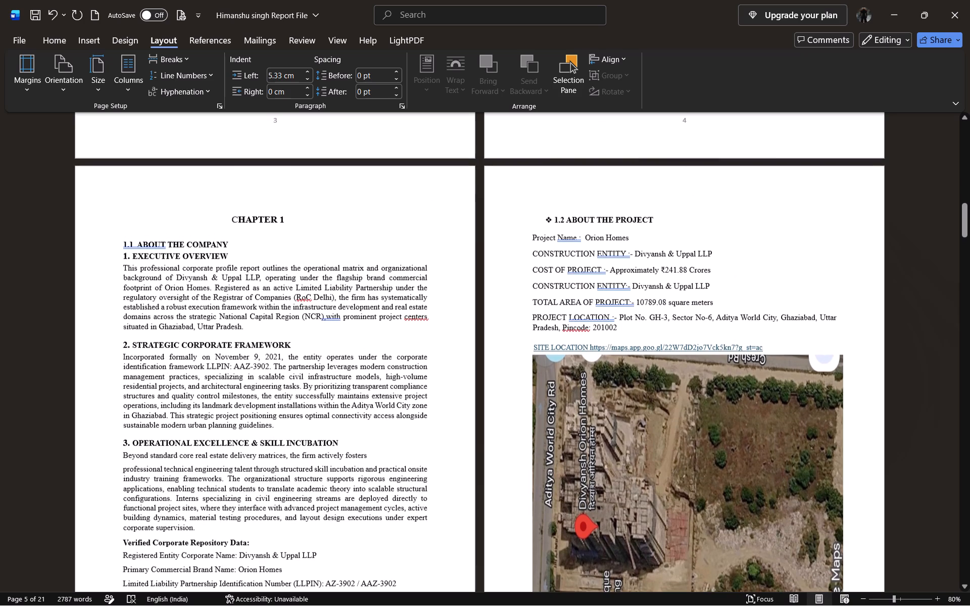
pyautogui.scroll(2, 390, 522)
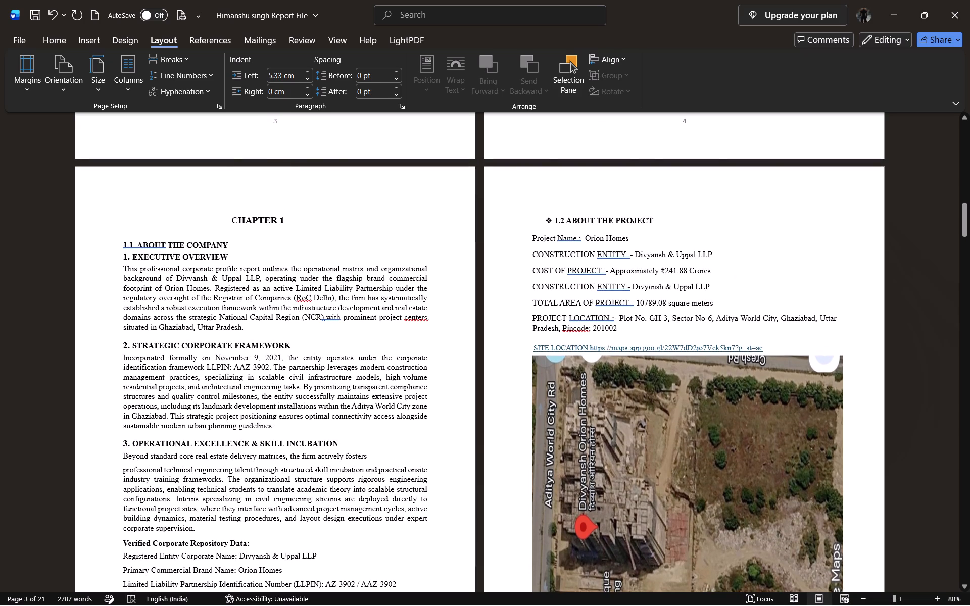
pyautogui.scroll(-2, 379, 502)
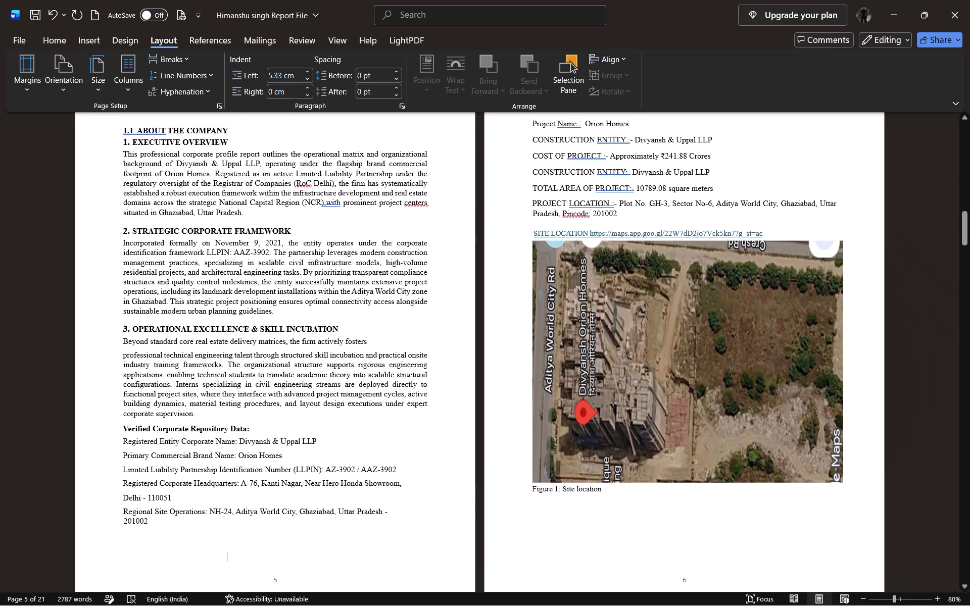
pyautogui.scroll(1, 642, 564)
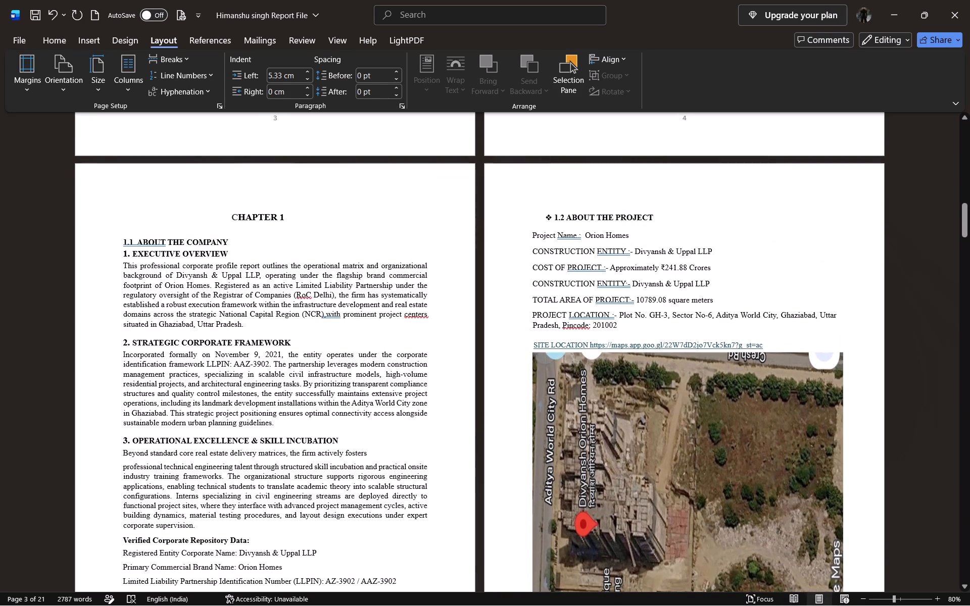
pyautogui.click(554, 218)
pyautogui.press('BackSpace')
pyautogui.press('BackSpace')
pyautogui.press('BackSpace')
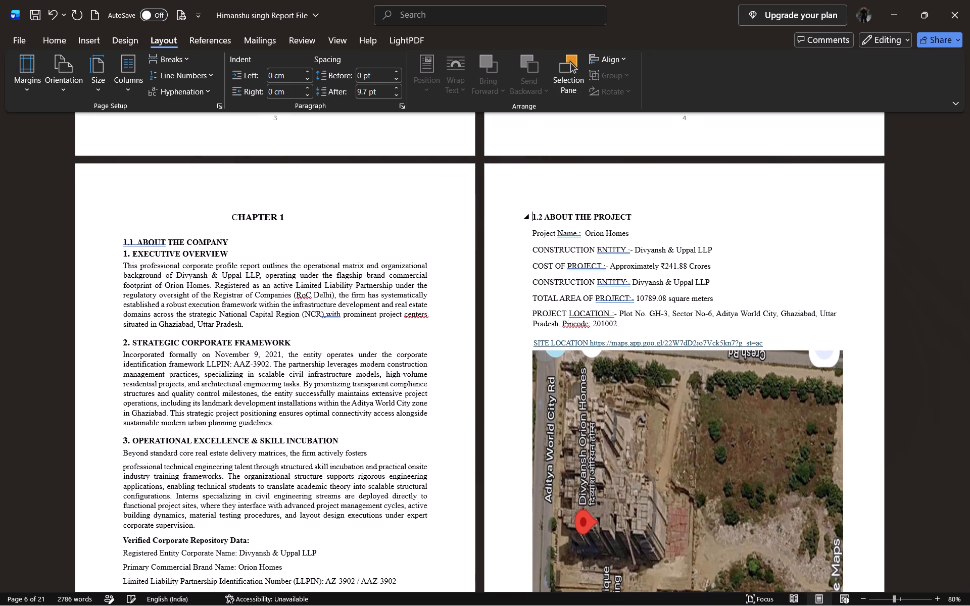
pyautogui.press('BackSpace')
# Add space before each paragraph of the project details, from Project Name through PROJECT LOCATION.
pyautogui.moveTo(642, 333); pyautogui.dragTo(573, 246)
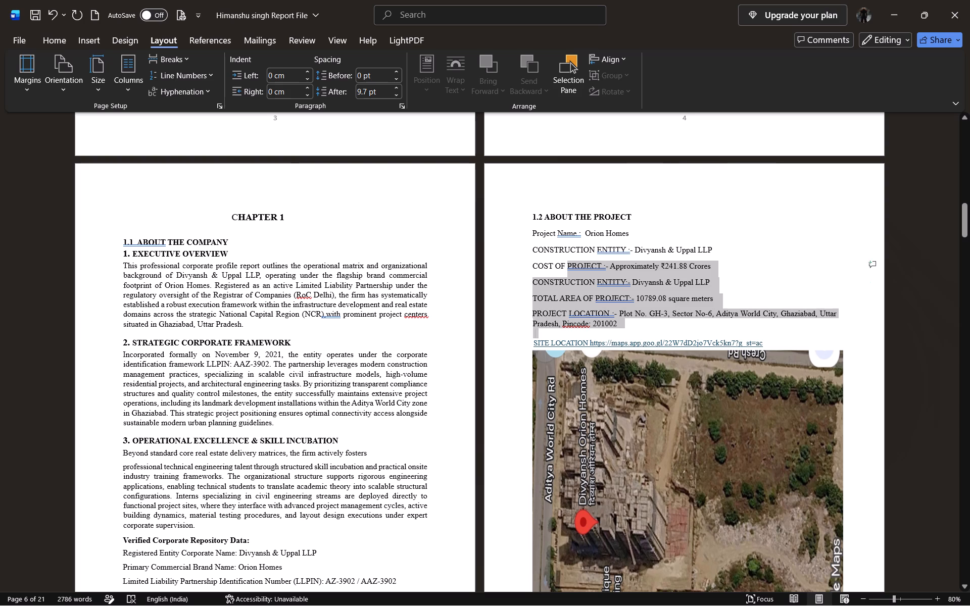
pyautogui.moveTo(573, 246); pyautogui.dragTo(531, 234)
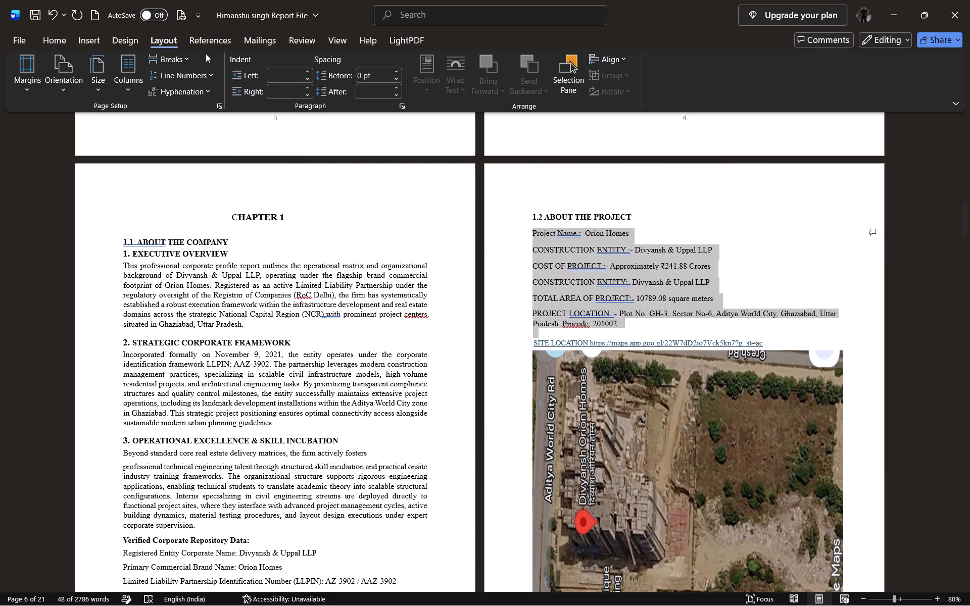
pyautogui.click(62, 35)
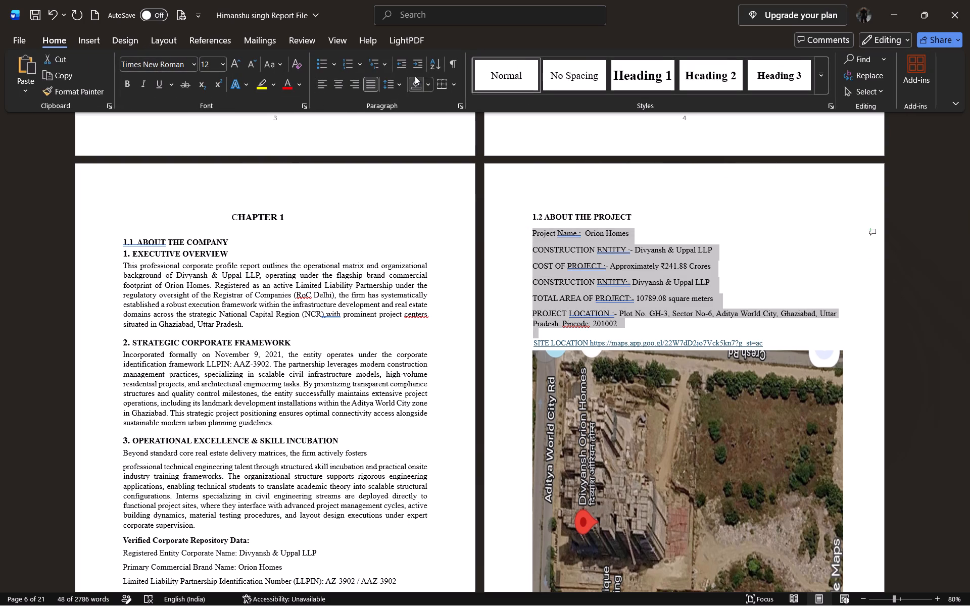
pyautogui.click(400, 86)
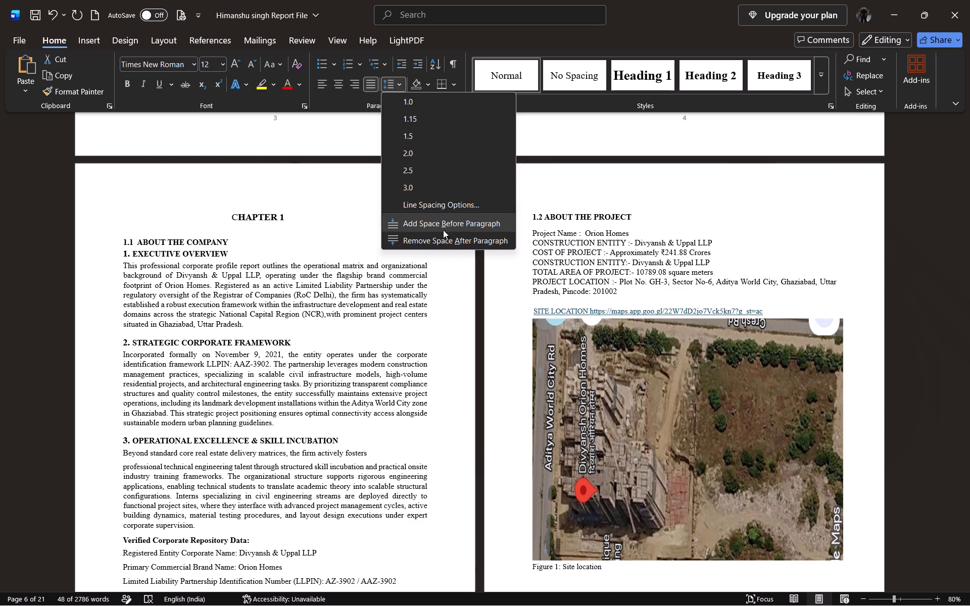
pyautogui.click(445, 229)
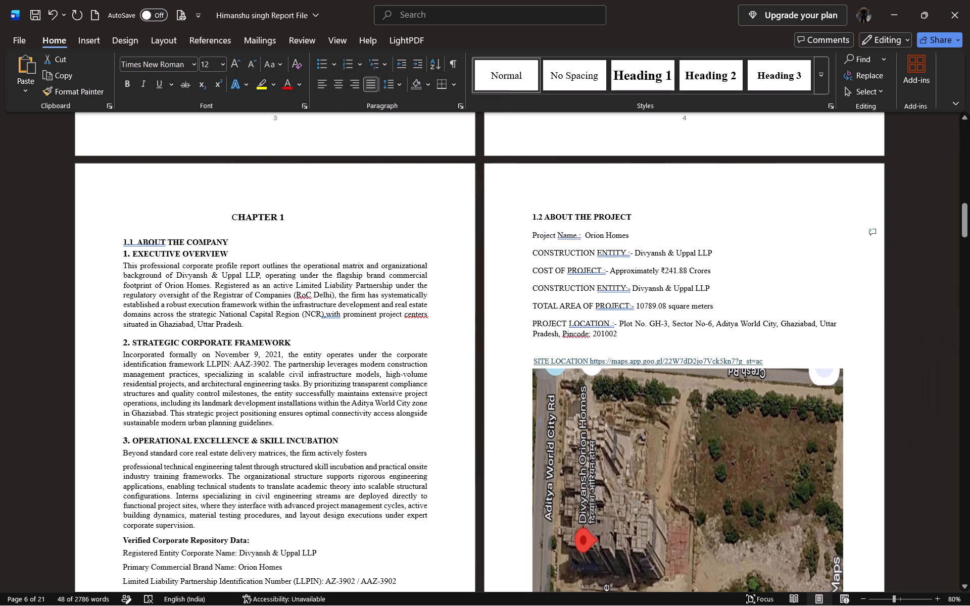
pyautogui.click(511, 357)
# Set the right and left paragraph indents to 0 for the entire document.
pyautogui.scroll(-1, 511, 357)
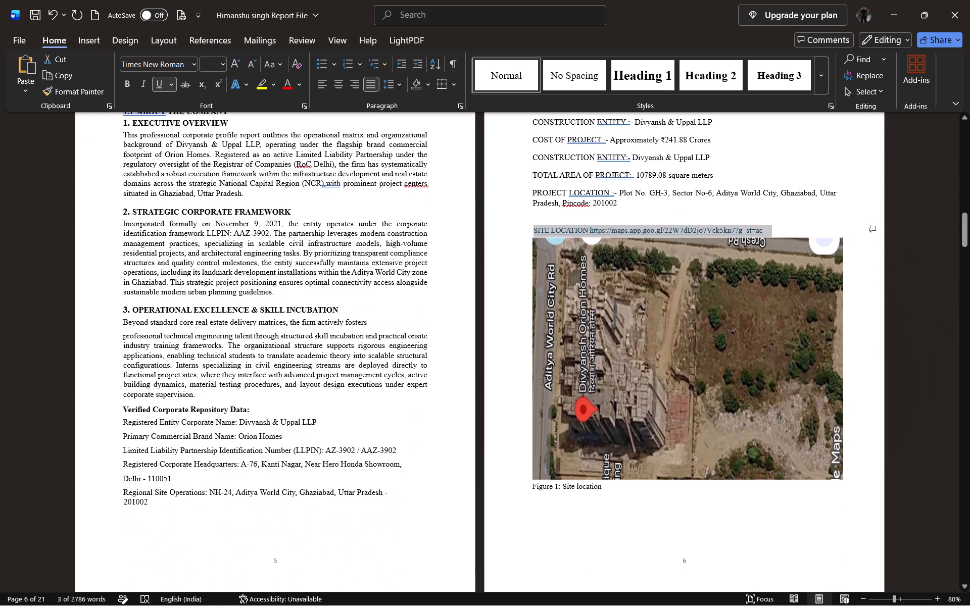
pyautogui.scroll(-1, 511, 357)
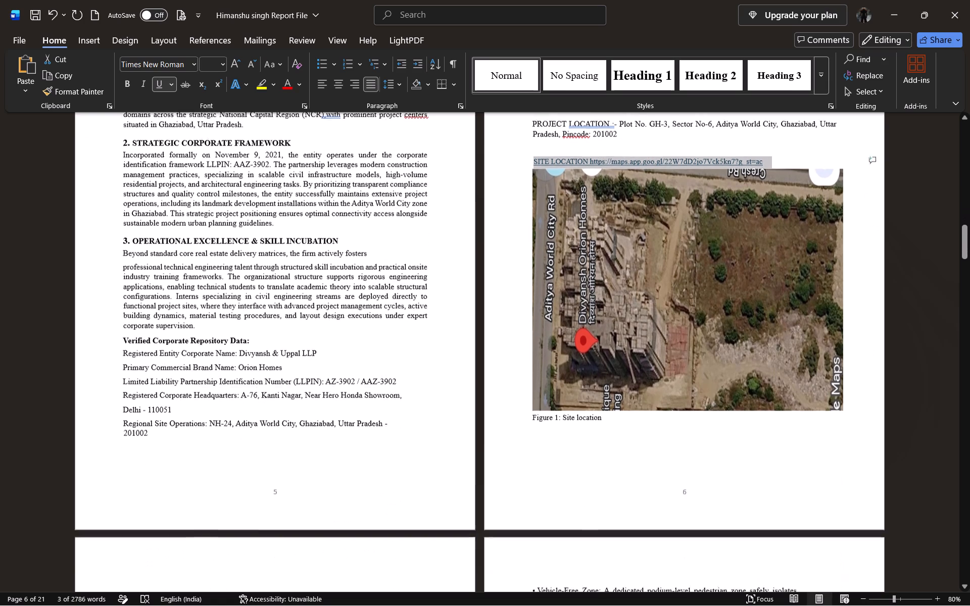
pyautogui.scroll(-2, 511, 357)
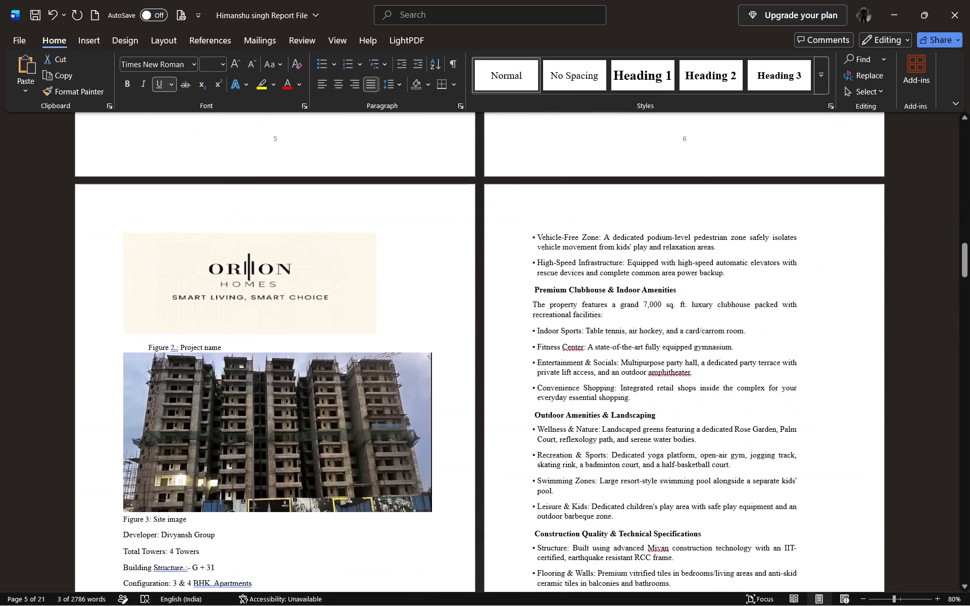
pyautogui.scroll(-2, 511, 357)
pyautogui.scroll(1, 511, 357)
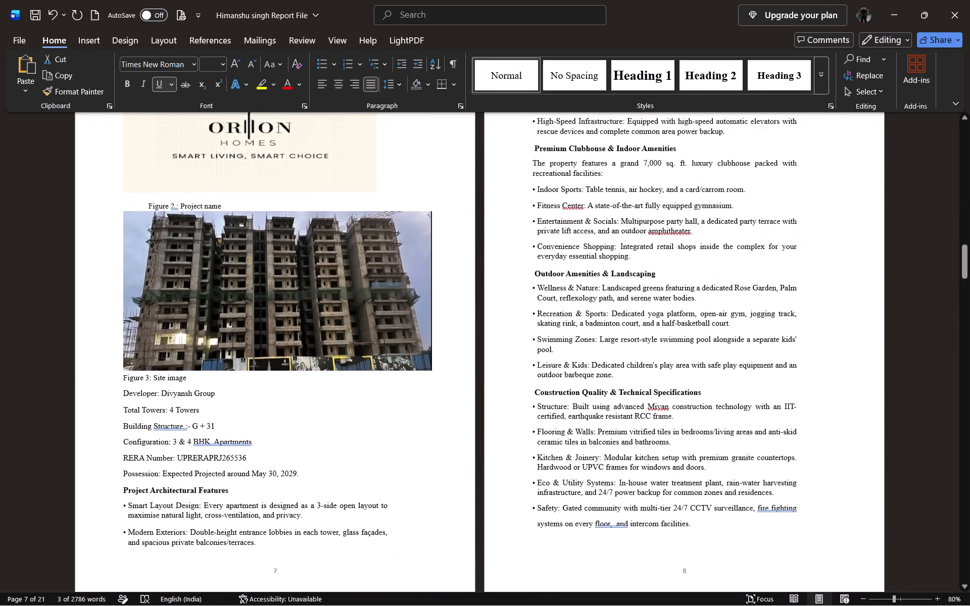
pyautogui.scroll(3, 511, 357)
pyautogui.click(115, 337)
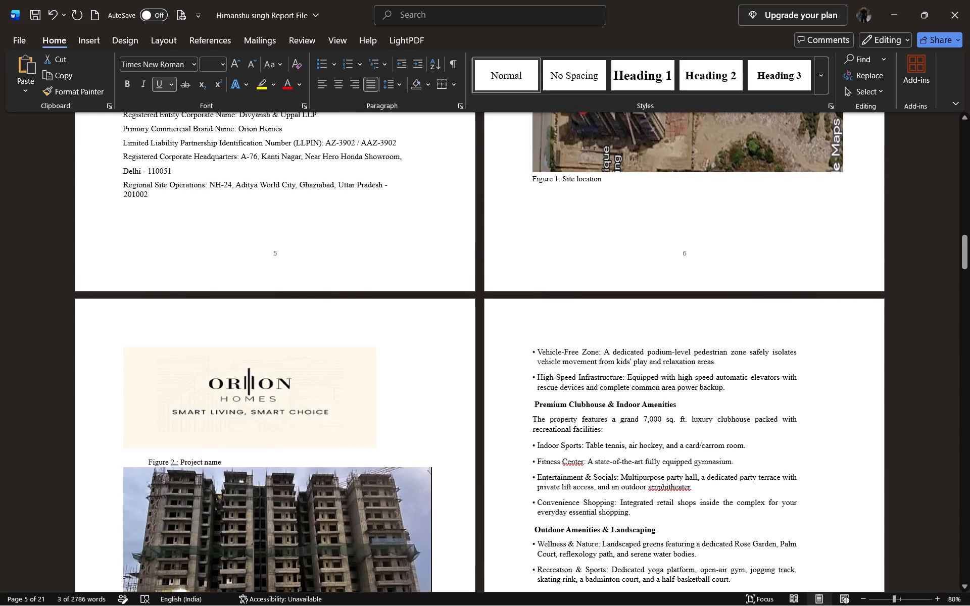
pyautogui.hotkey('ctrl', 'a')
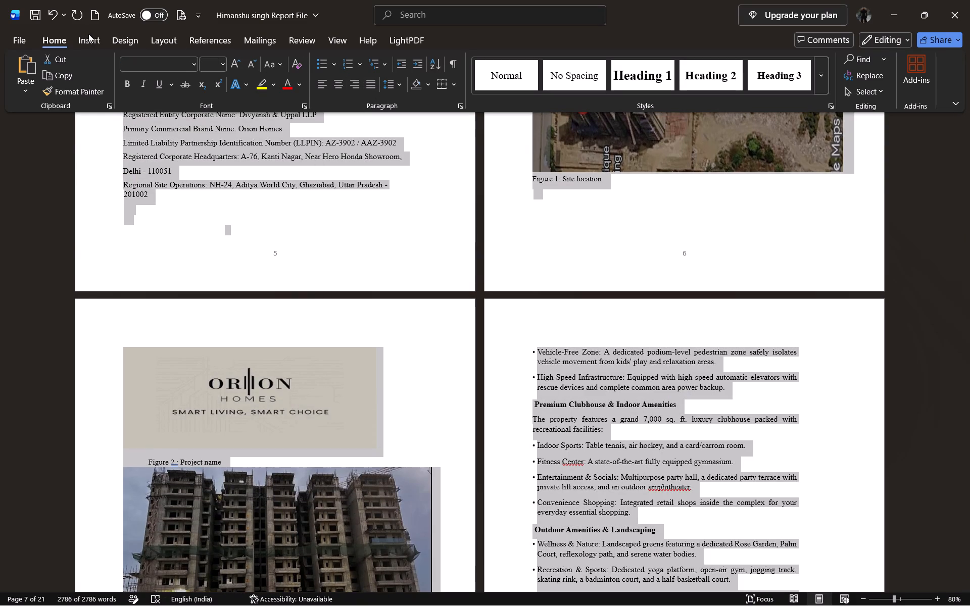
pyautogui.click(161, 45)
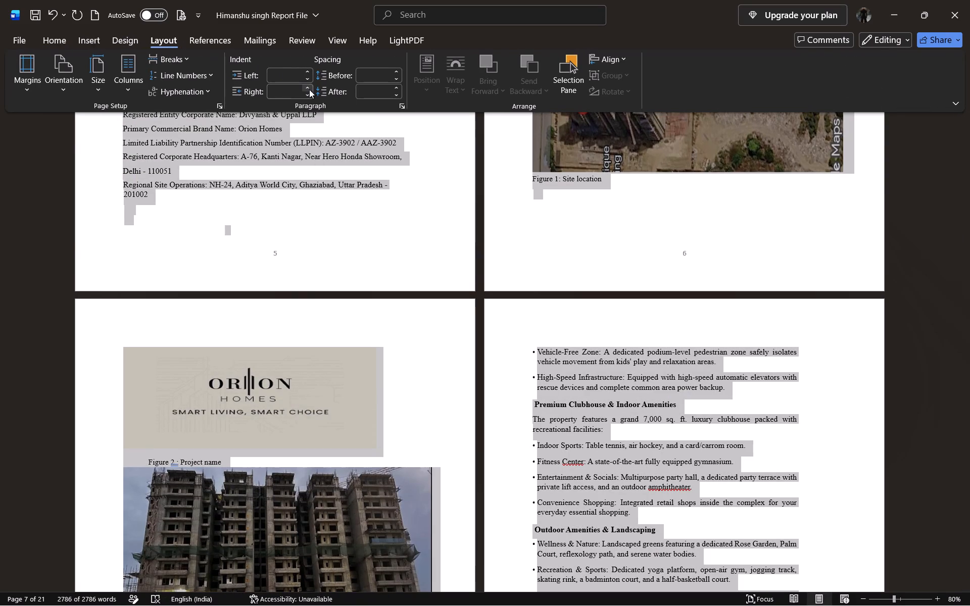
pyautogui.click(310, 88)
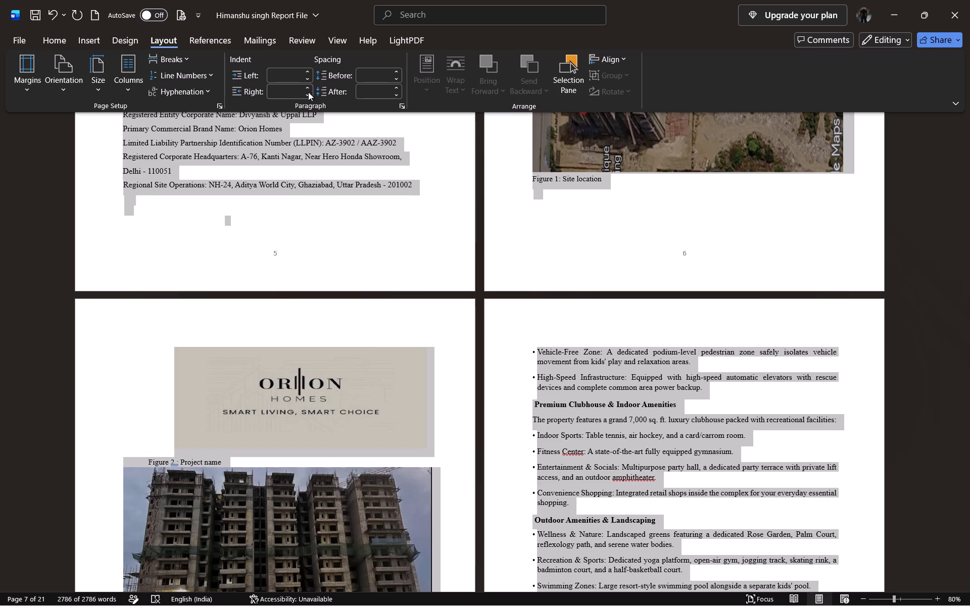
pyautogui.click(308, 92)
pyautogui.click(290, 92)
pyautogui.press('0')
pyautogui.press('Return')
pyautogui.click(288, 74)
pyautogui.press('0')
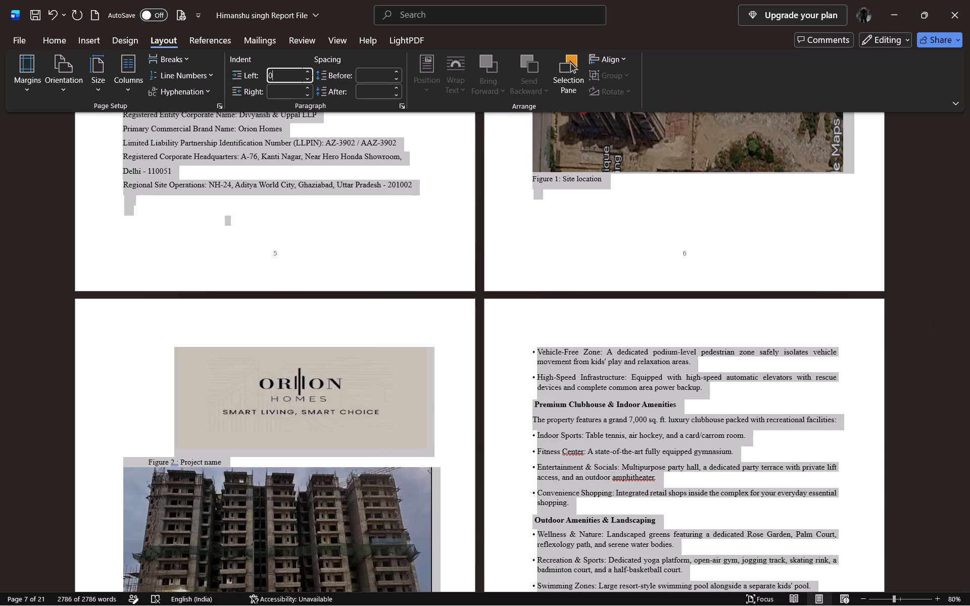
pyautogui.press('Return')
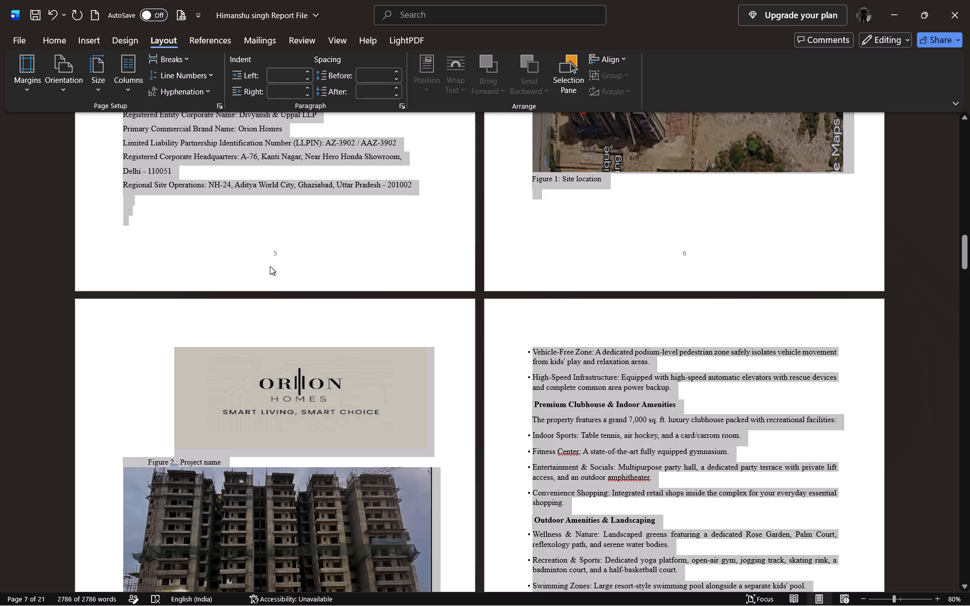
# Justify the text of the entire document.
pyautogui.click(64, 43)
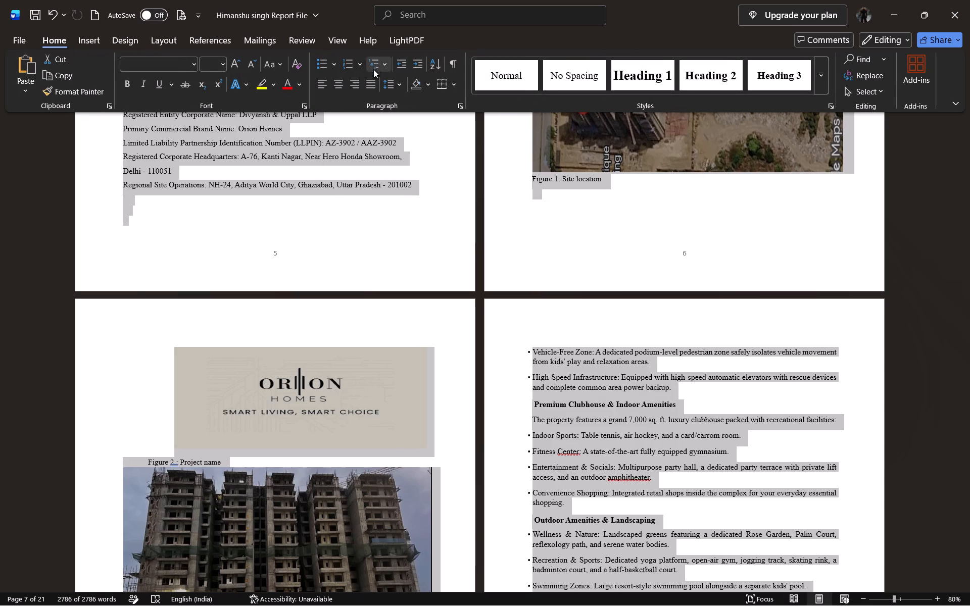
pyautogui.click(370, 79)
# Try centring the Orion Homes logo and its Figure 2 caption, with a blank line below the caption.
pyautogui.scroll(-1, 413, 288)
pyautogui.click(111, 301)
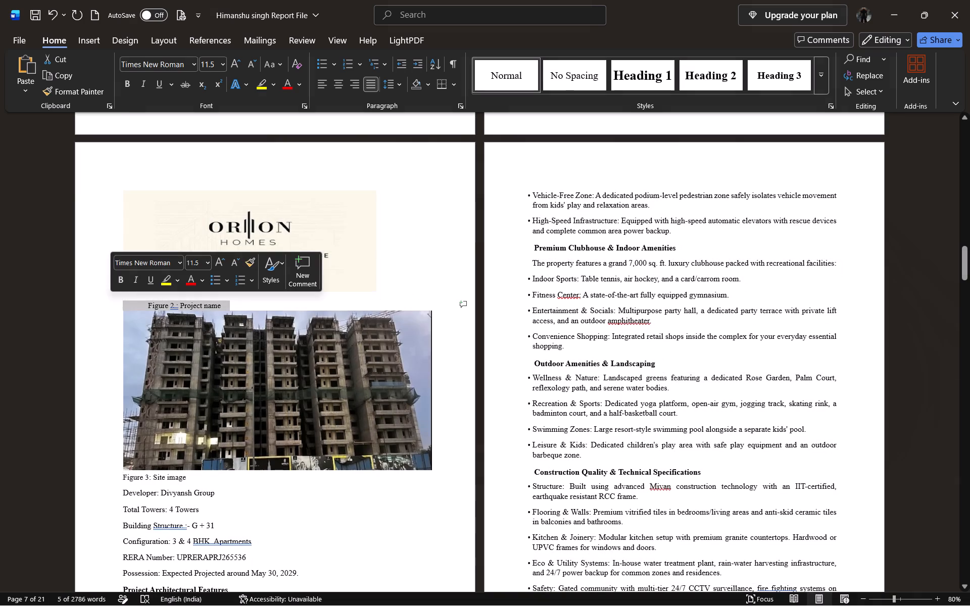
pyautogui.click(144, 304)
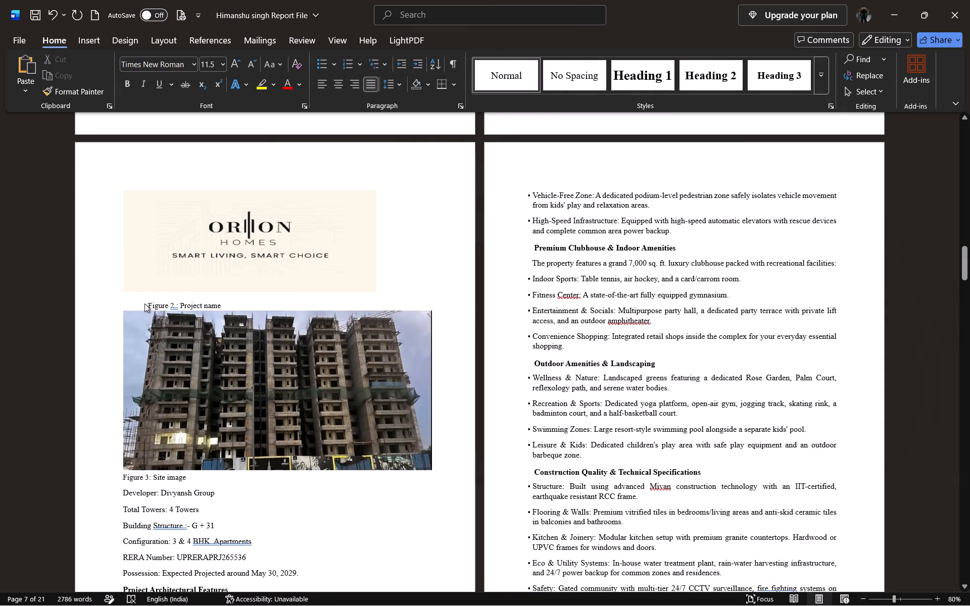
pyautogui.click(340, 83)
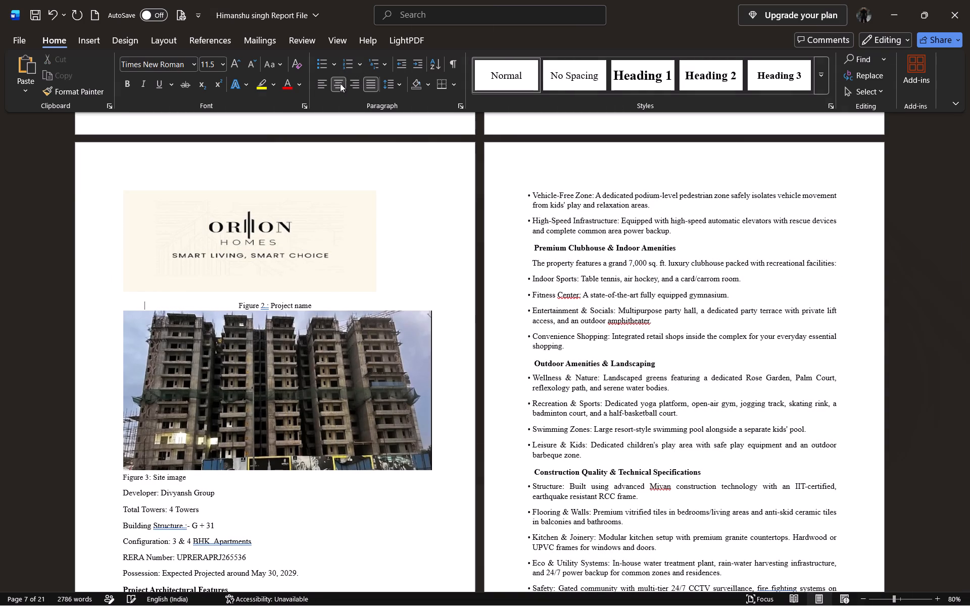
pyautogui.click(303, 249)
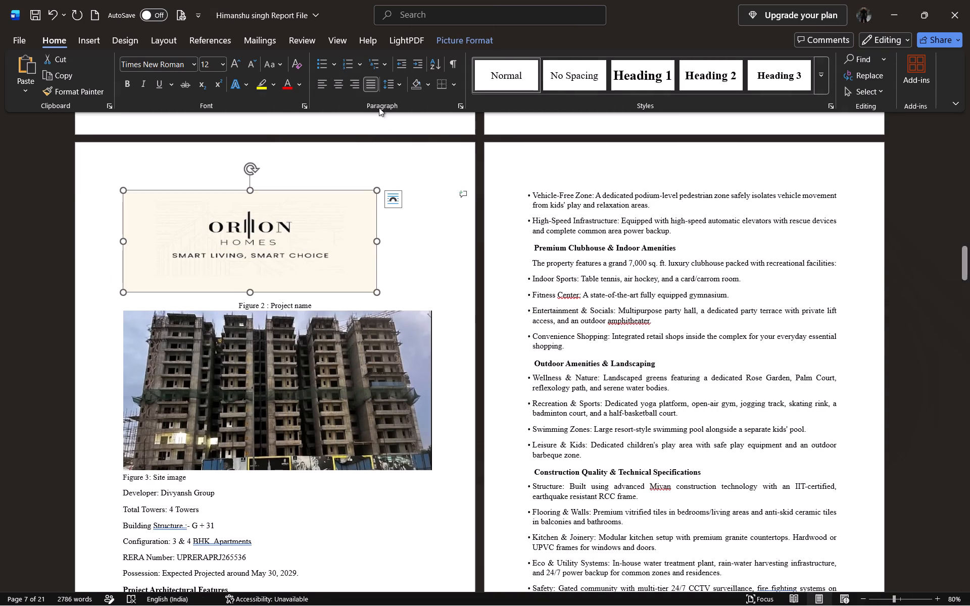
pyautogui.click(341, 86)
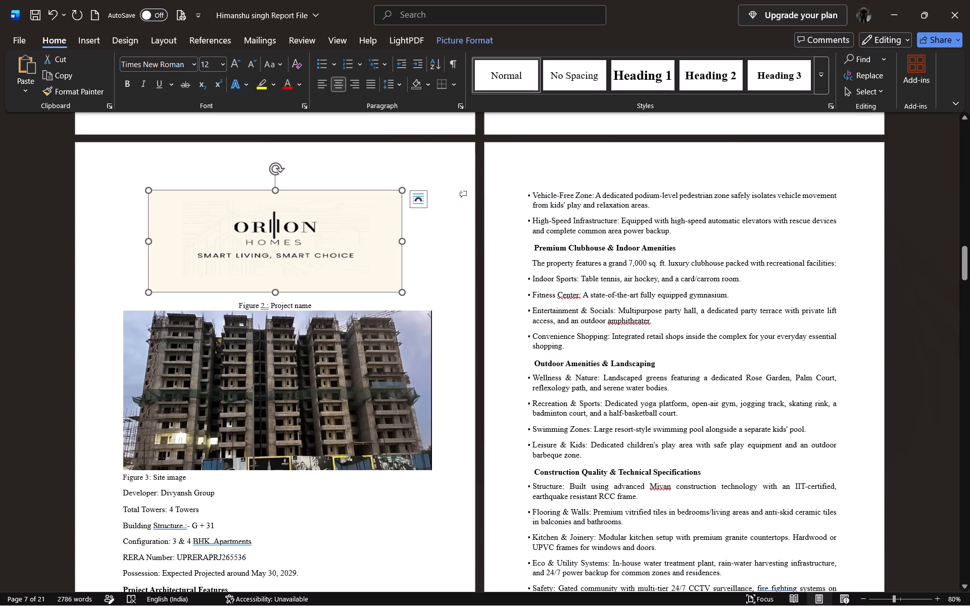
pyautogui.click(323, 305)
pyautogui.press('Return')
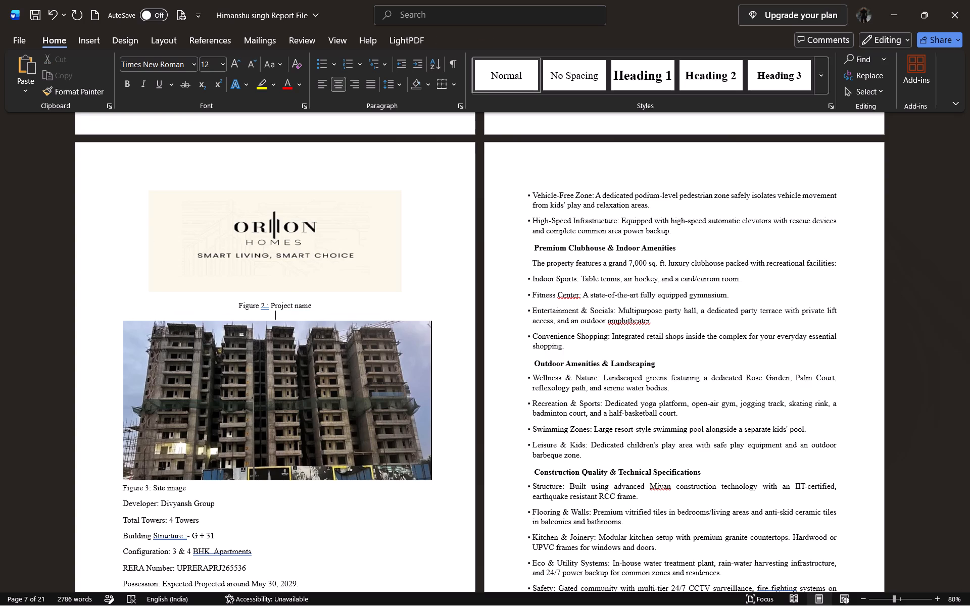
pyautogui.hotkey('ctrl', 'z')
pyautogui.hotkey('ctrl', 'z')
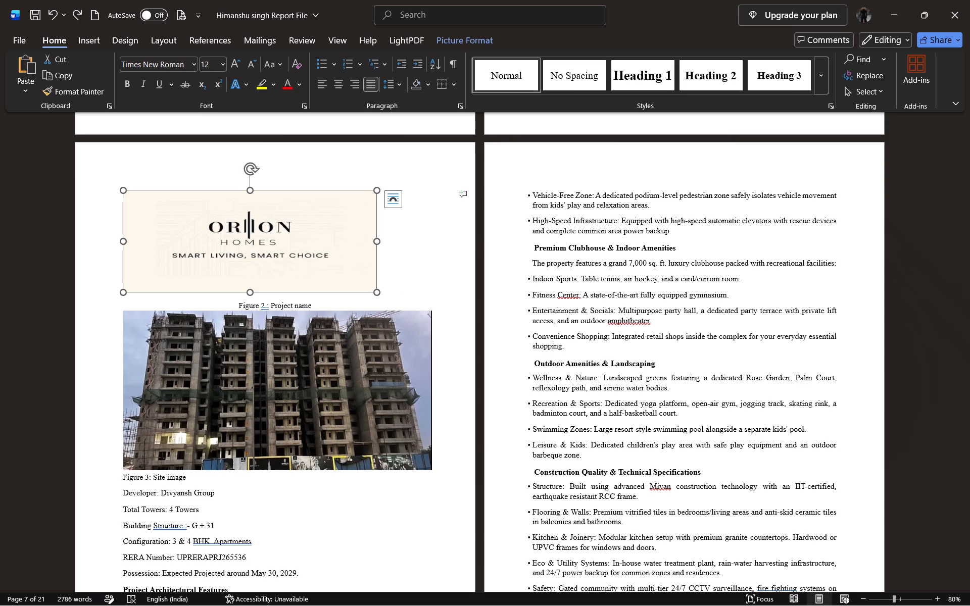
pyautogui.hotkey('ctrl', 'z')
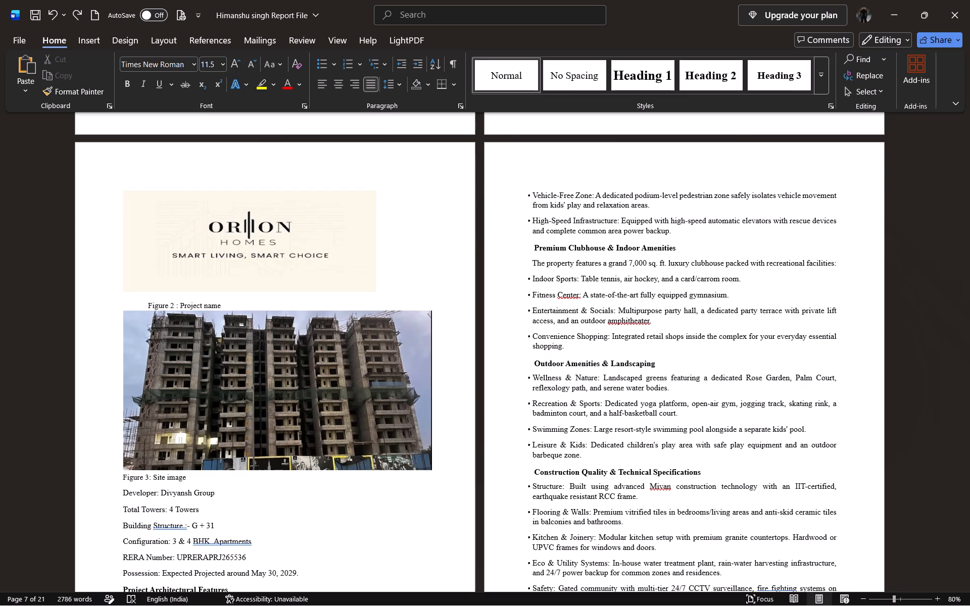
# Delete the leading spaces before the Figure 2 caption, keeping it on its own line below the Orion Homes logo.
pyautogui.press('BackSpace')
pyautogui.press('BackSpace')
pyautogui.press('BackSpace')
pyautogui.press('BackSpace')
pyautogui.press('BackSpace')
pyautogui.press('BackSpace')
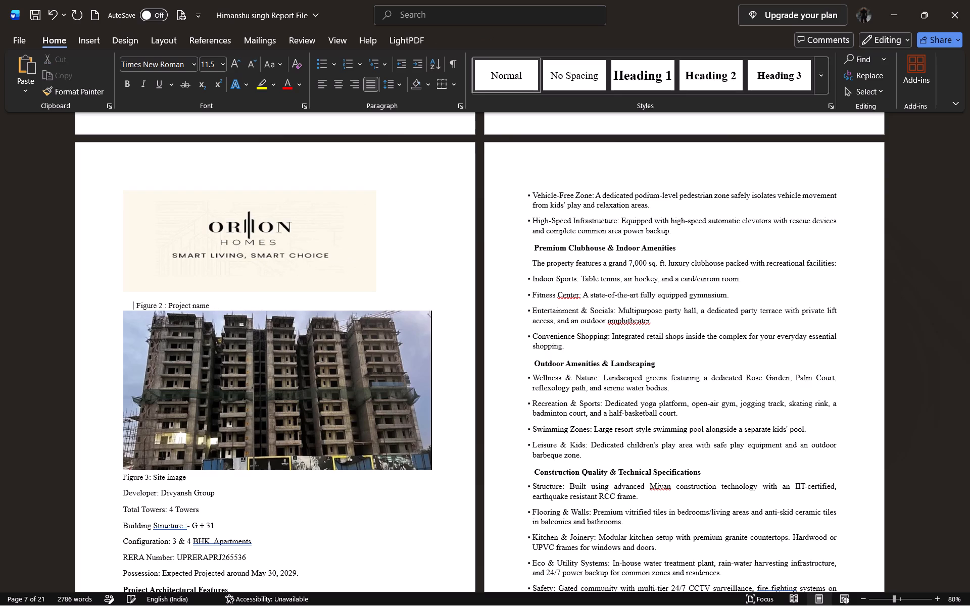
pyautogui.press('BackSpace')
pyautogui.press('BackSpace')
pyautogui.press('BackSpace')
pyautogui.press('BackSpace')
pyautogui.press('BackSpace')
pyautogui.press('BackSpace')
pyautogui.press('BackSpace')
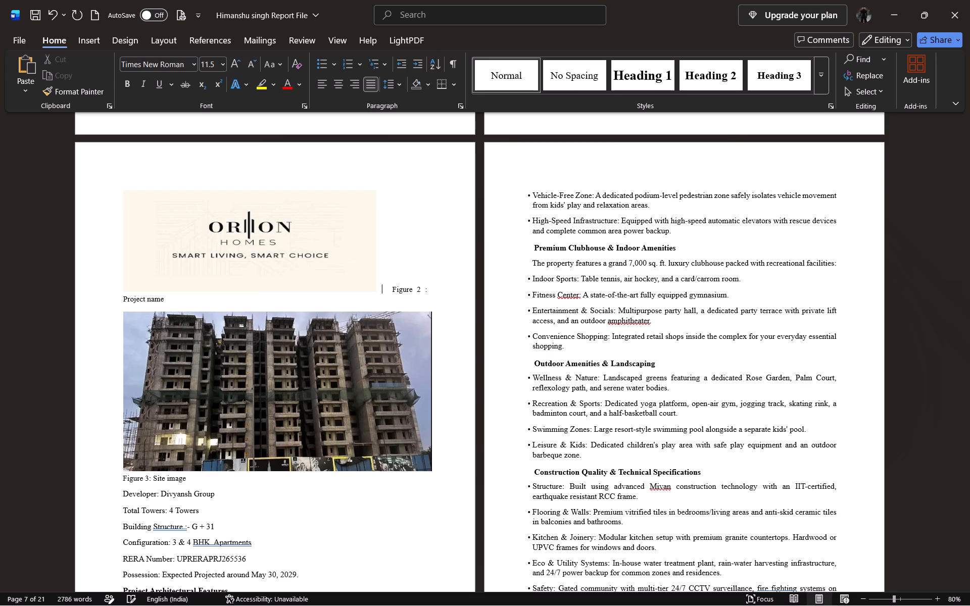
pyautogui.press('Return')
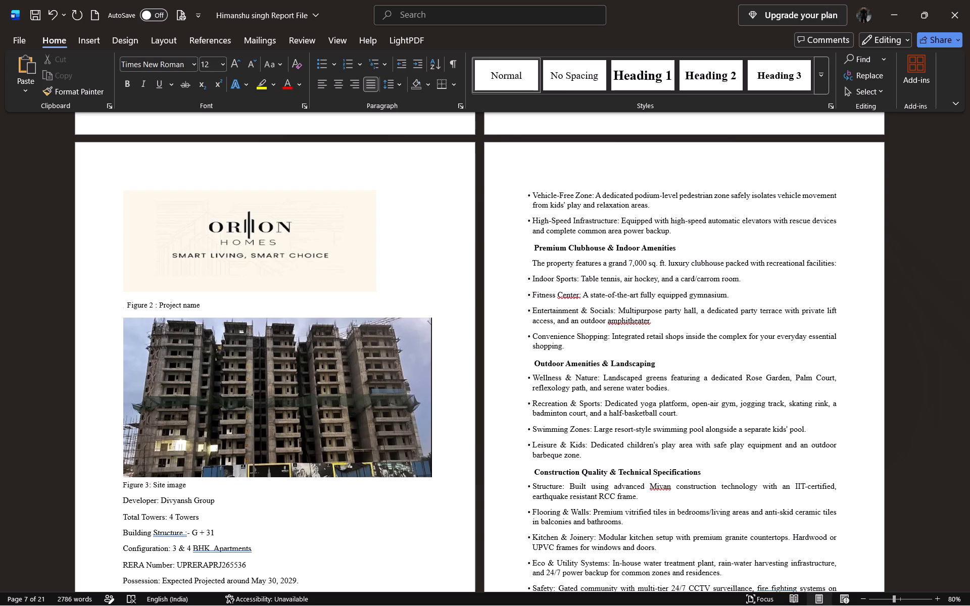
pyautogui.press('Right')
pyautogui.press('Right')
pyautogui.press('BackSpace')
pyautogui.press('BackSpace')
pyautogui.press('BackSpace')
pyautogui.press('Return')
# Insert a blank line after the Figure 2 caption and another after the Figure 3 caption.
pyautogui.click(396, 359)
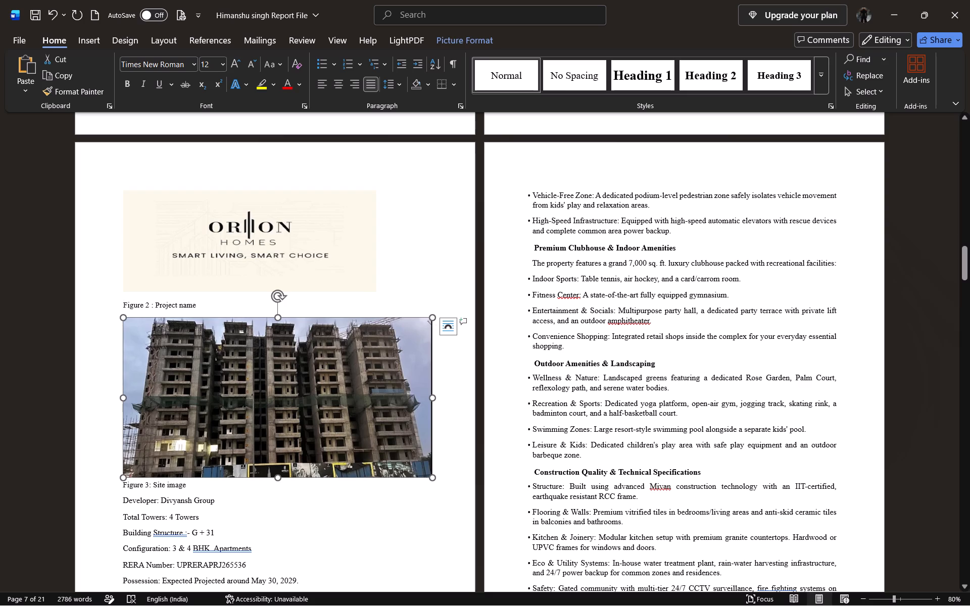
pyautogui.click(207, 309)
pyautogui.press('Return')
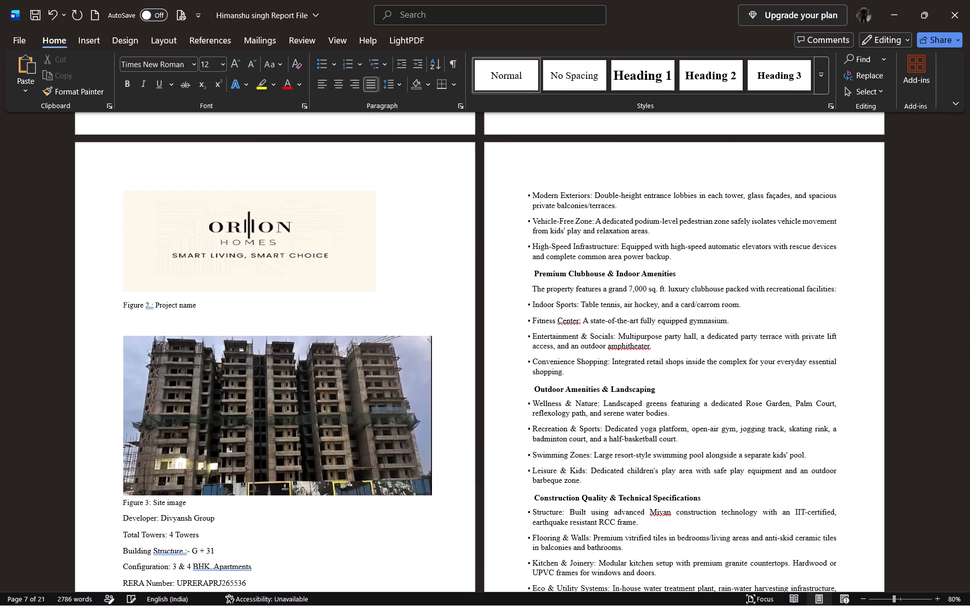
pyautogui.scroll(-1, 207, 309)
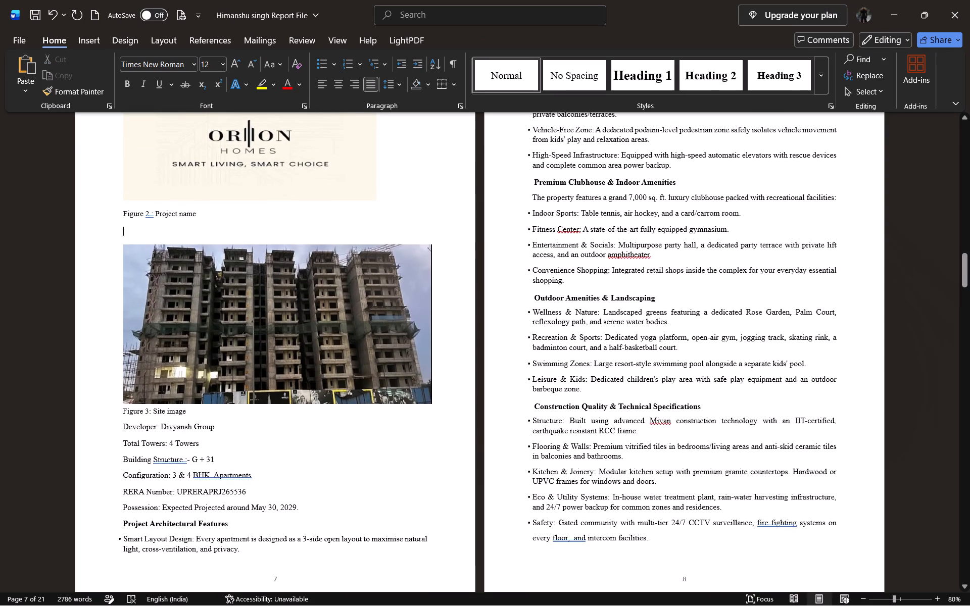
pyautogui.click(202, 417)
pyautogui.press('Return')
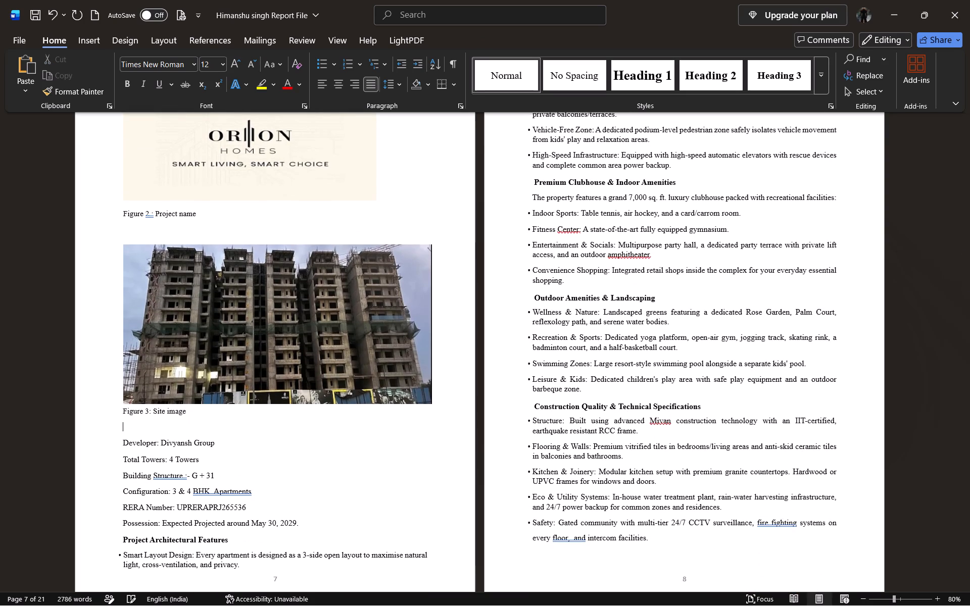
pyautogui.click(82, 387)
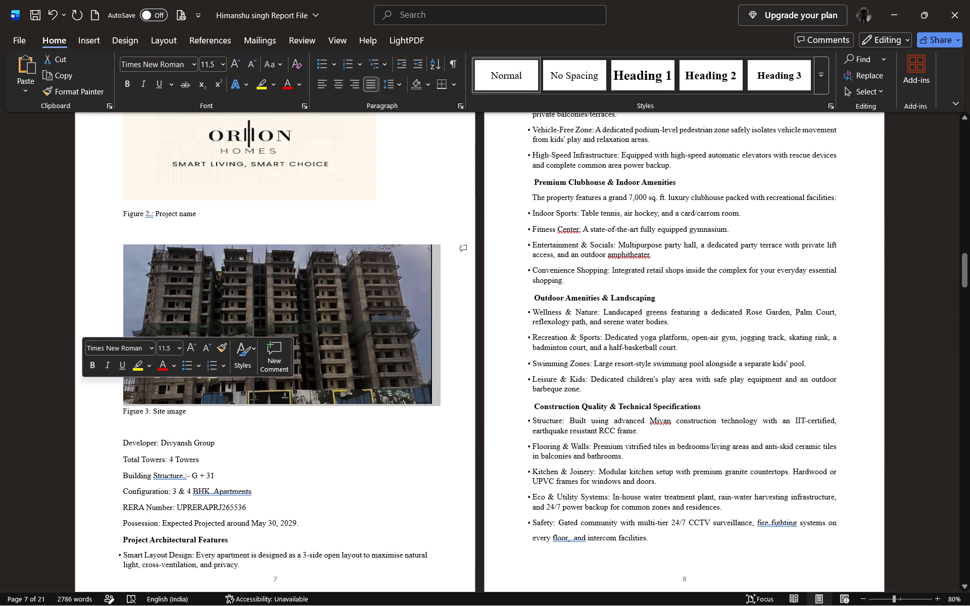
# Remove the space before the colon in the first caption so it reads "Figure 2: Project name".
pyautogui.click(150, 216)
pyautogui.press('BackSpace')
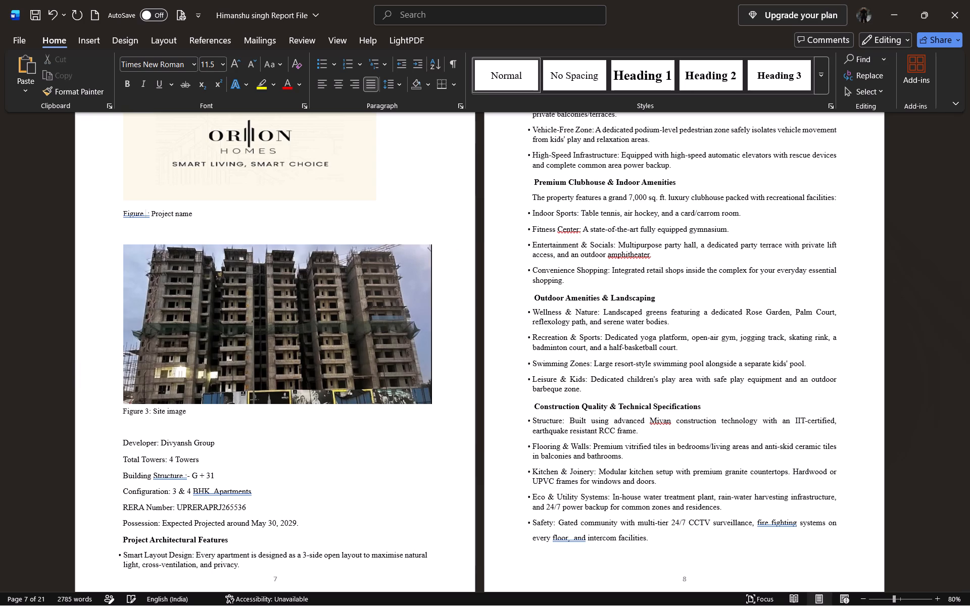
pyautogui.hotkey('ctrl', 'z')
pyautogui.press('Right')
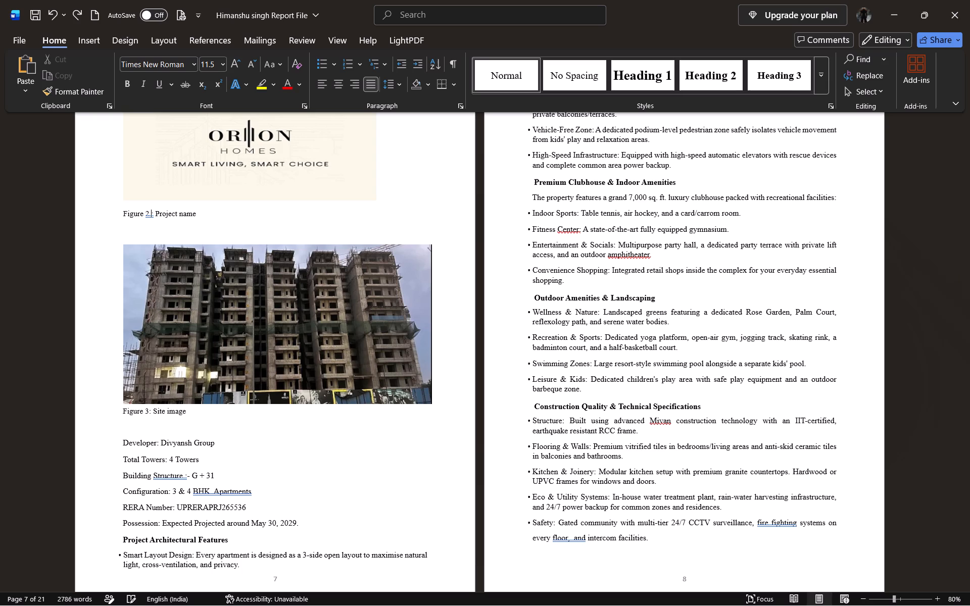
pyautogui.press('BackSpace')
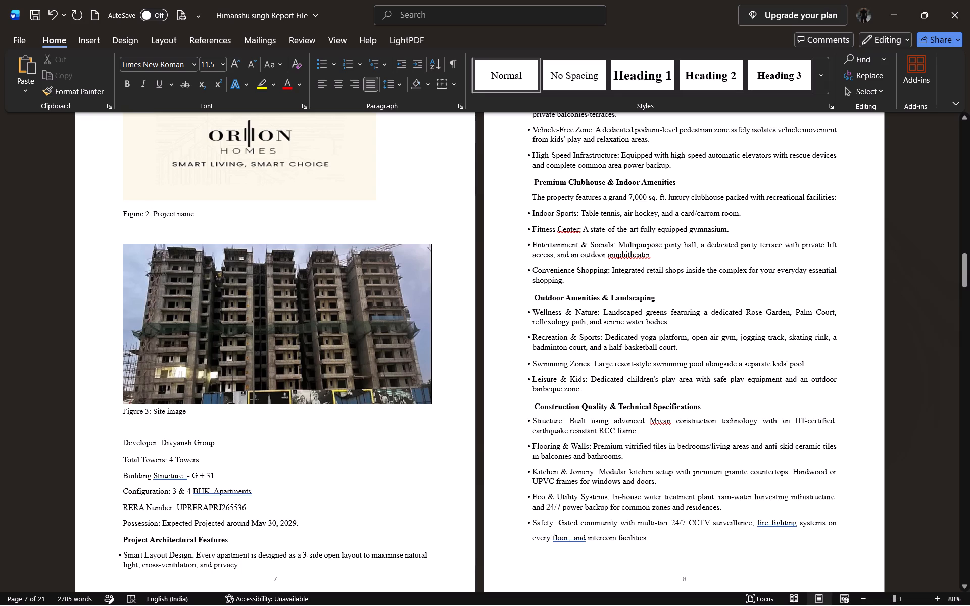
# Correct the misspelled "amphitheater" in the Entertainment & Socials bullet to "amphitheatre".
pyautogui.scroll(-1, 241, 460)
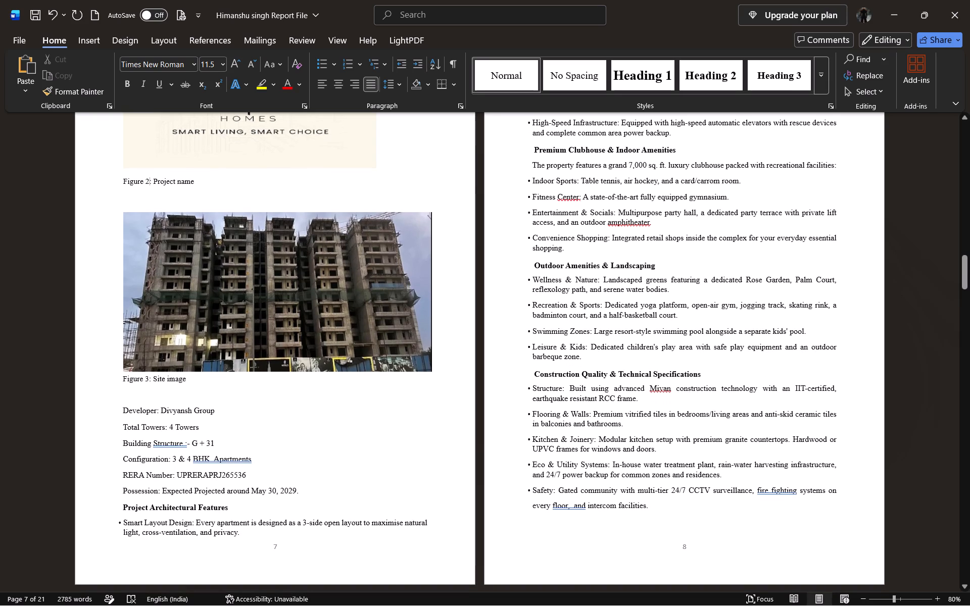
pyautogui.scroll(1, 241, 460)
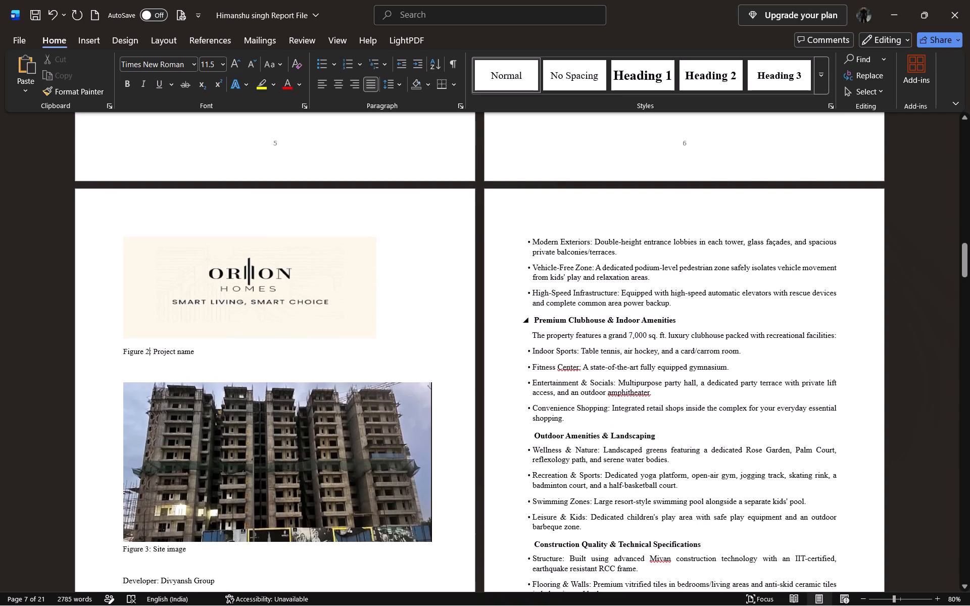
pyautogui.rightClick(639, 395)
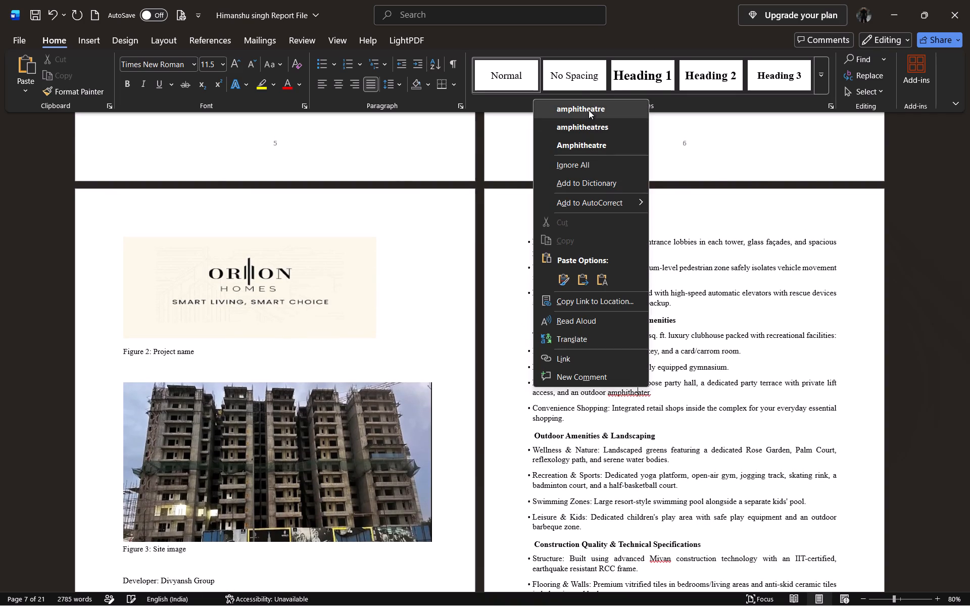
pyautogui.click(589, 110)
pyautogui.click(549, 244)
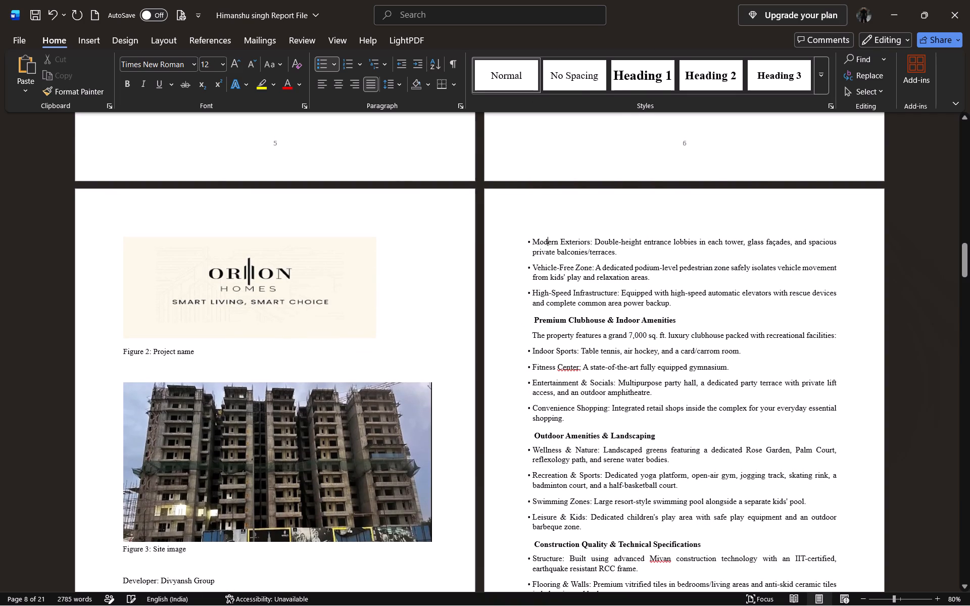
pyautogui.doubleClick(549, 244)
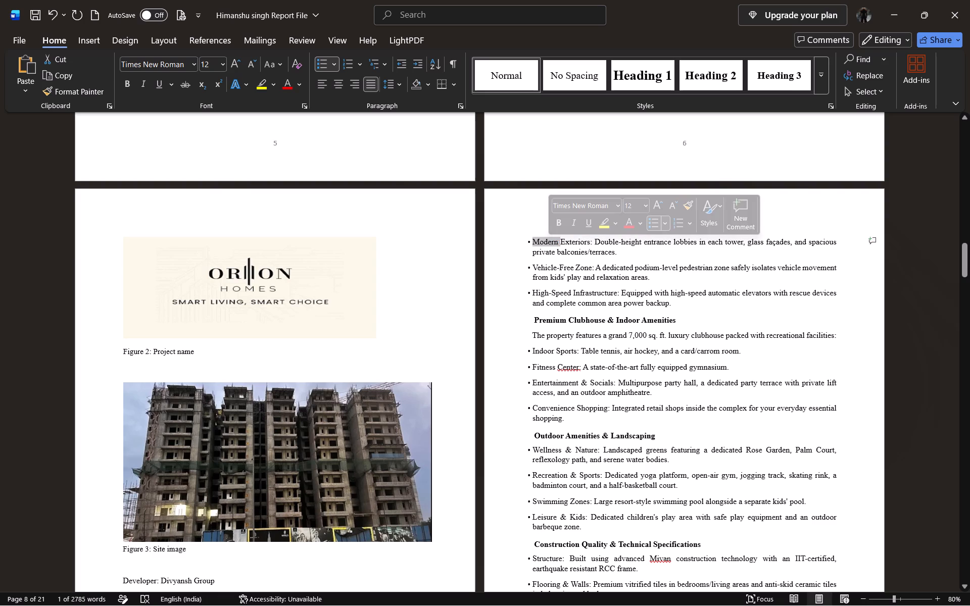
# Centre the "CHAPTER 2" heading and insert a blank line below it.
pyautogui.scroll(-1, 515, 257)
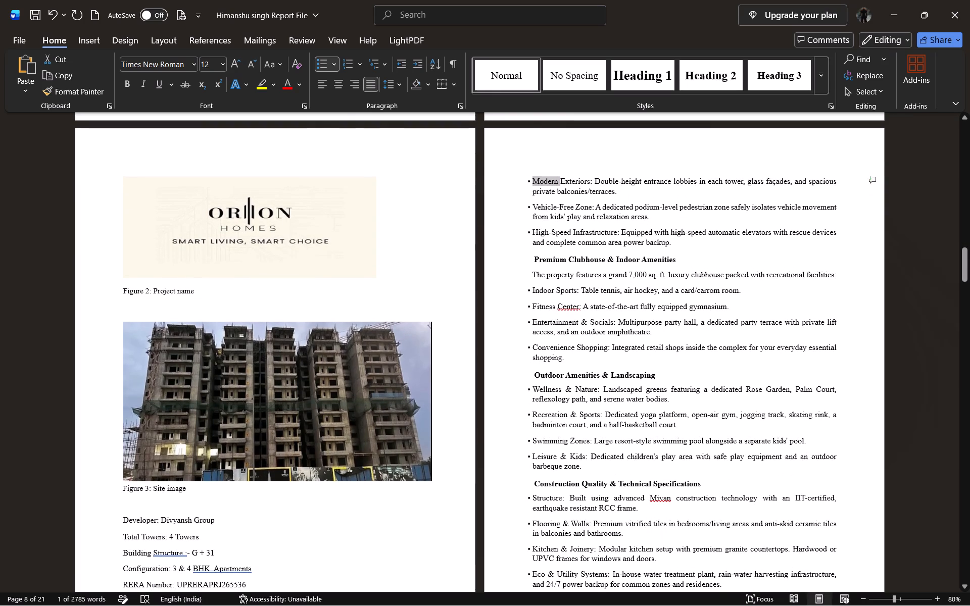
pyautogui.scroll(-2, 515, 257)
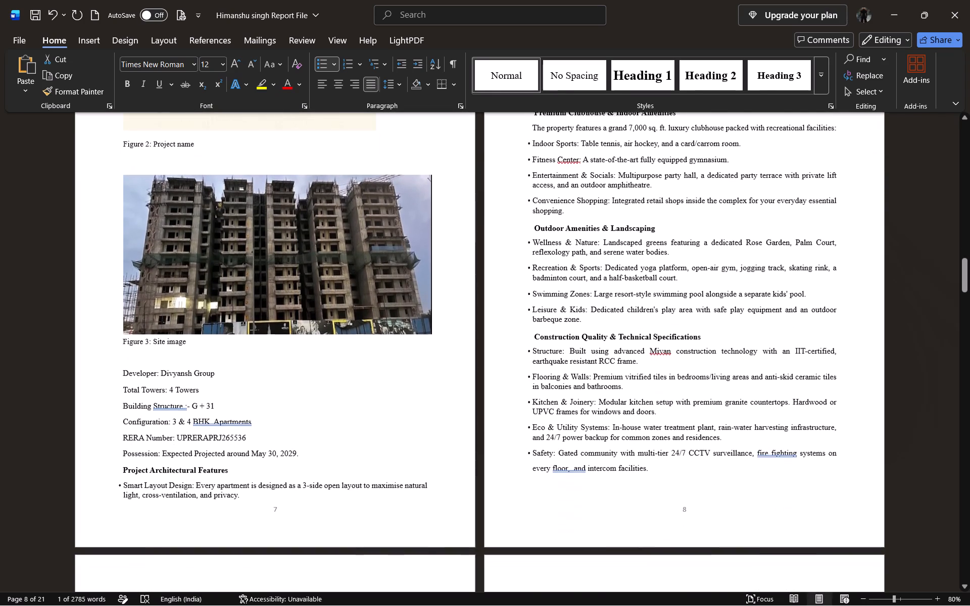
pyautogui.scroll(-2, 515, 257)
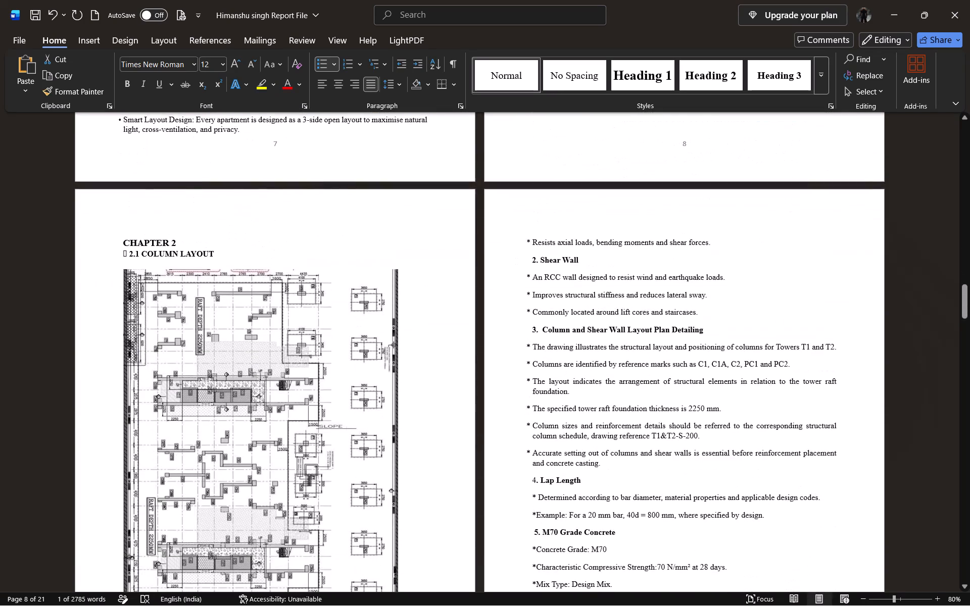
pyautogui.hscroll(1, 515, 257)
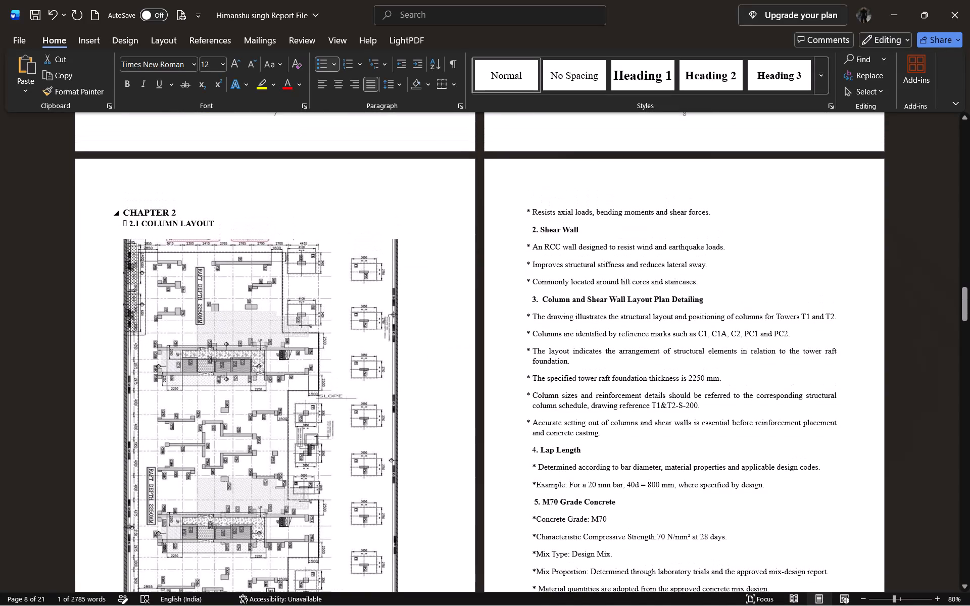
pyautogui.moveTo(186, 211); pyautogui.dragTo(116, 215)
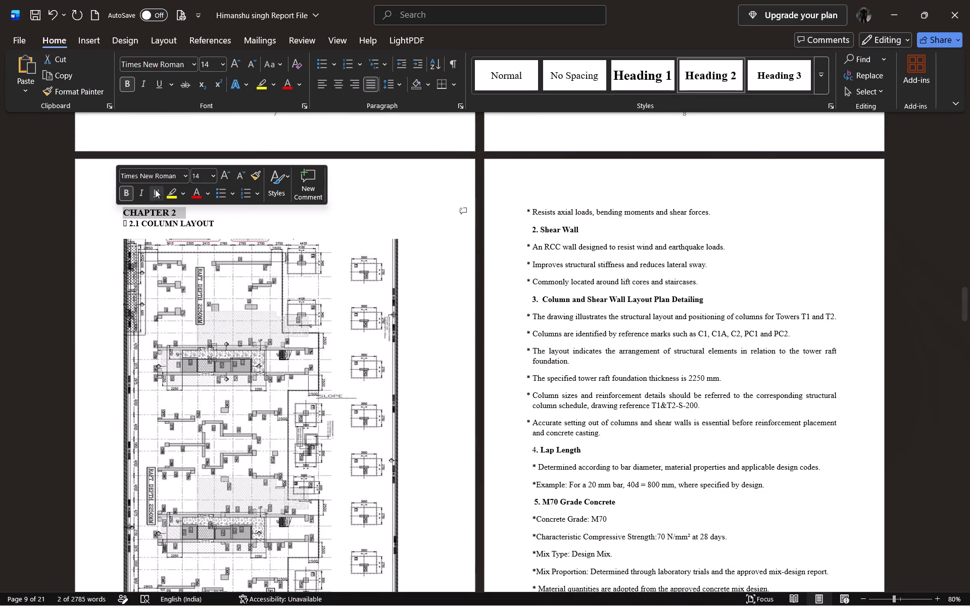
pyautogui.click(341, 84)
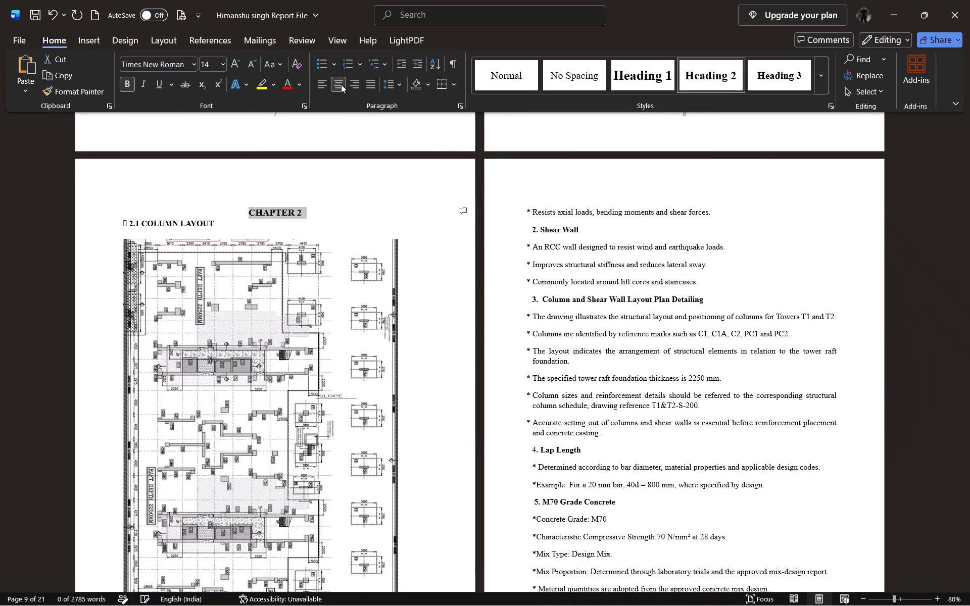
pyautogui.click(319, 207)
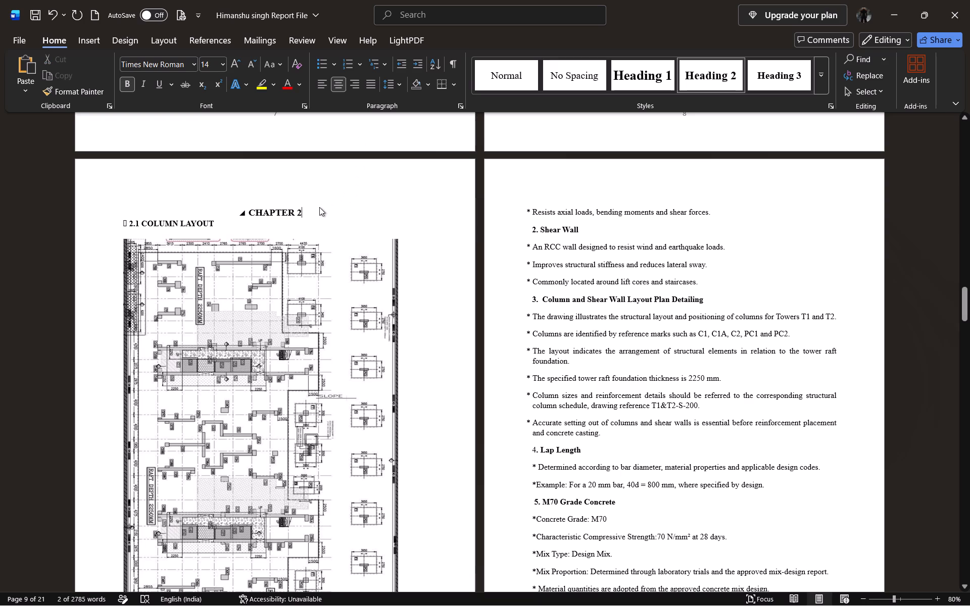
pyautogui.press('Return')
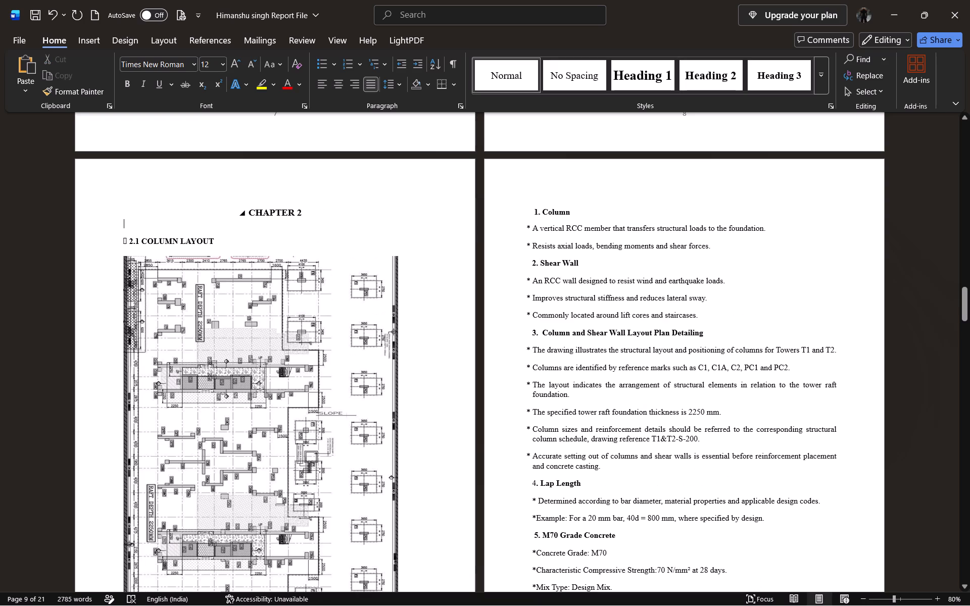
# Delete the stray box symbol and space before the "2.1 COLUMN LAYOUT" heading.
pyautogui.click(128, 248)
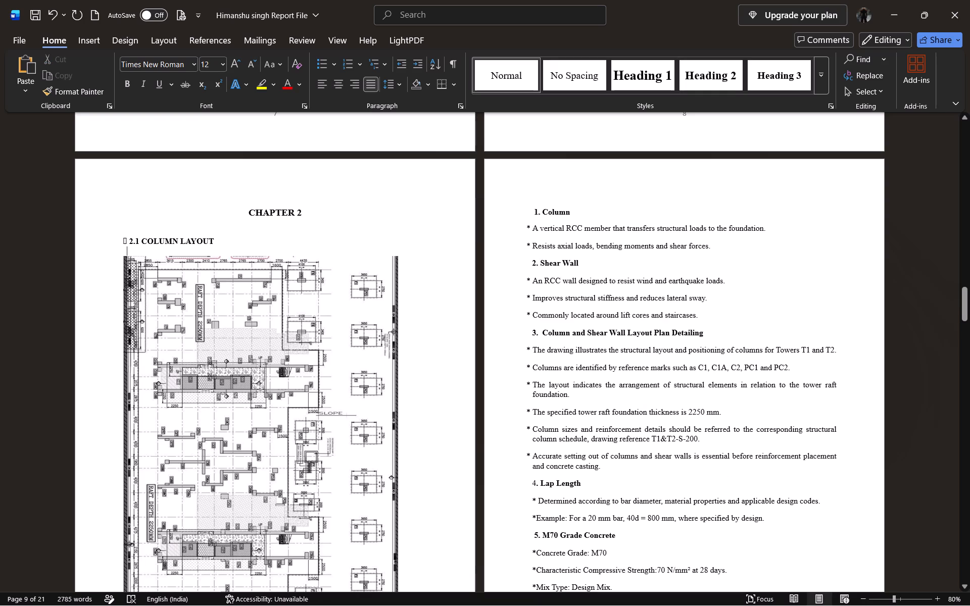
pyautogui.click(131, 240)
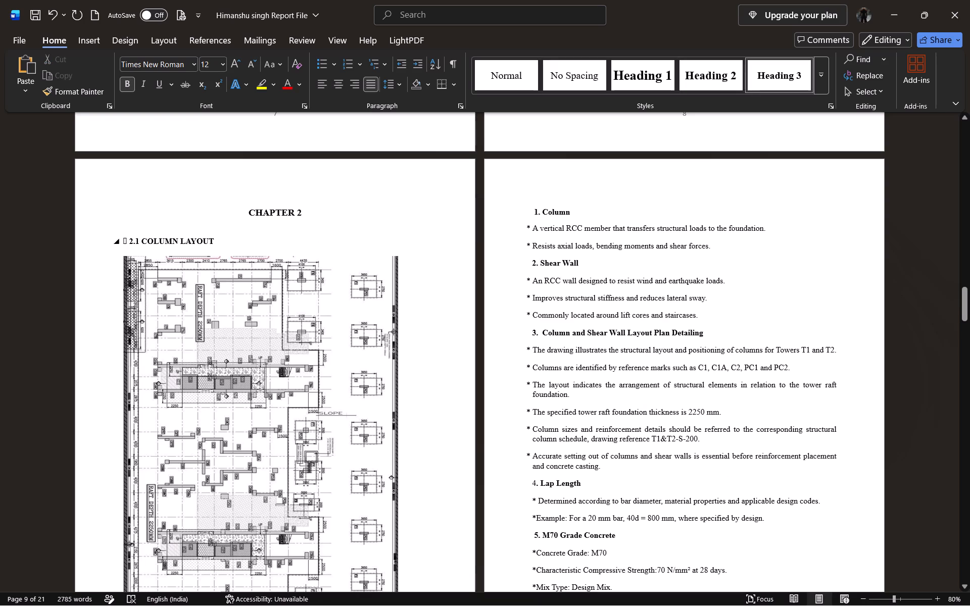
pyautogui.press('Left')
pyautogui.press('BackSpace')
pyautogui.press('BackSpace')
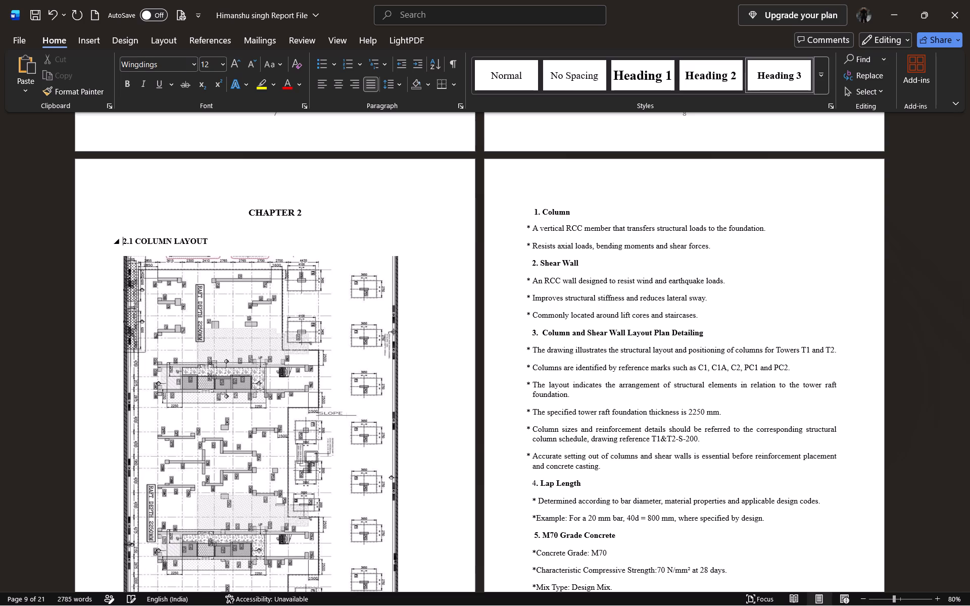
pyautogui.press('BackSpace')
# Remove the space before the colon in the caption below the column layout drawing so it reads "Figure 4: Layout of column & Shear wall".
pyautogui.scroll(-1, 131, 240)
pyautogui.click(262, 349)
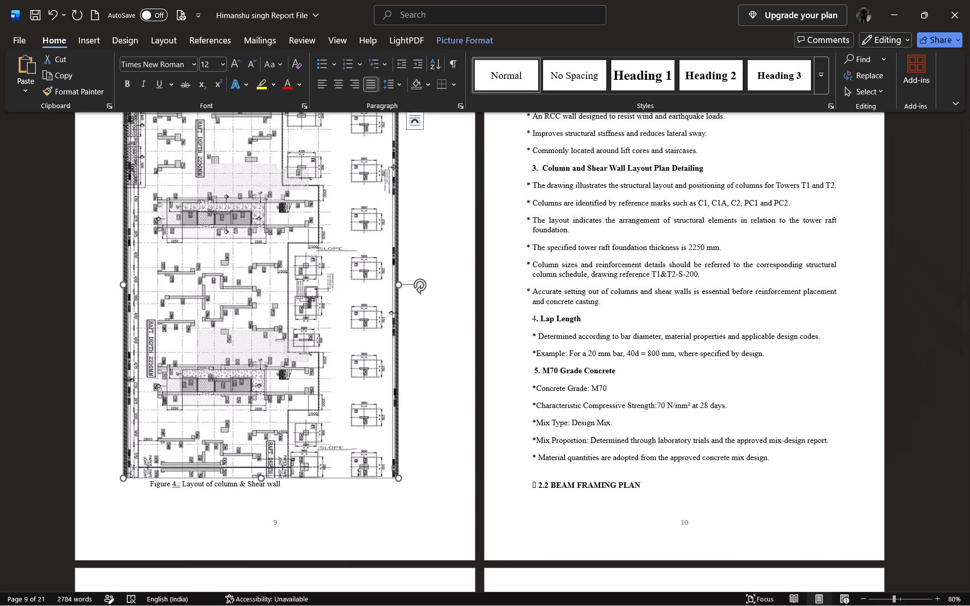
pyautogui.click(180, 487)
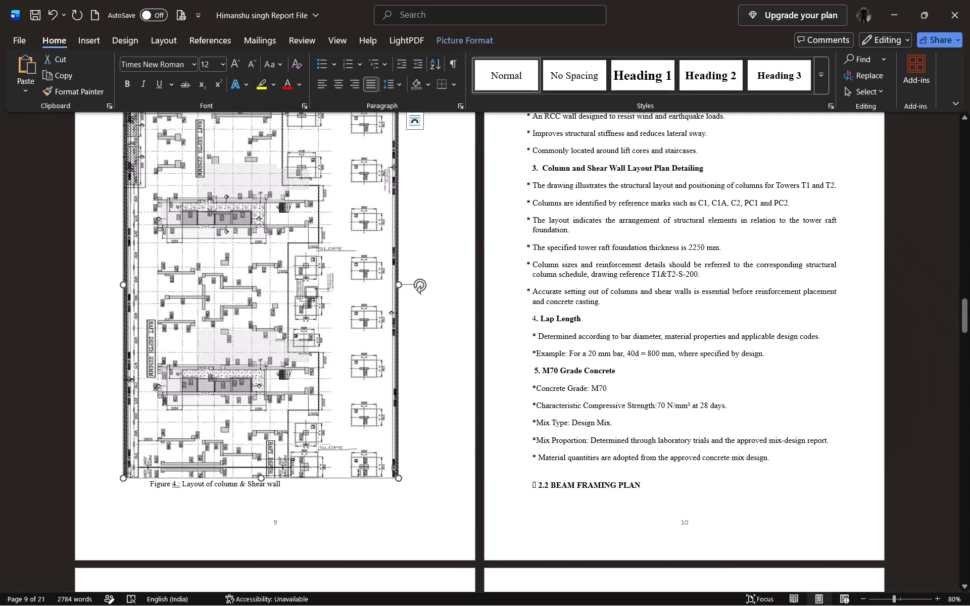
pyautogui.press('Left')
pyautogui.press('BackSpace')
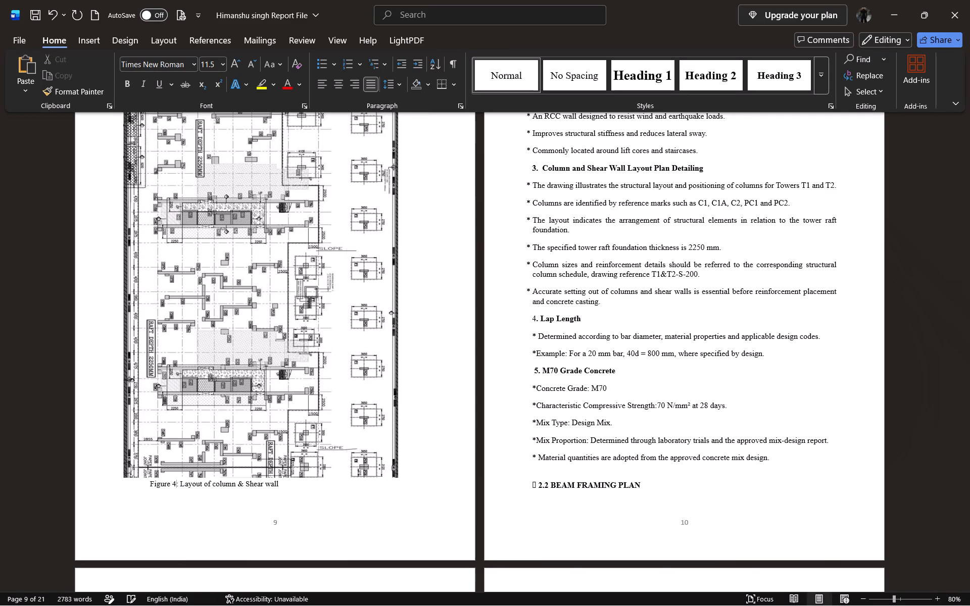
# Delete the leading spaces before the Figure 4 caption, keeping it on its own line below the column layout drawing.
pyautogui.click(151, 486)
pyautogui.press('BackSpace')
pyautogui.press('BackSpace')
pyautogui.press('BackSpace')
pyautogui.press('BackSpace')
pyautogui.press('BackSpace')
pyautogui.press('BackSpace')
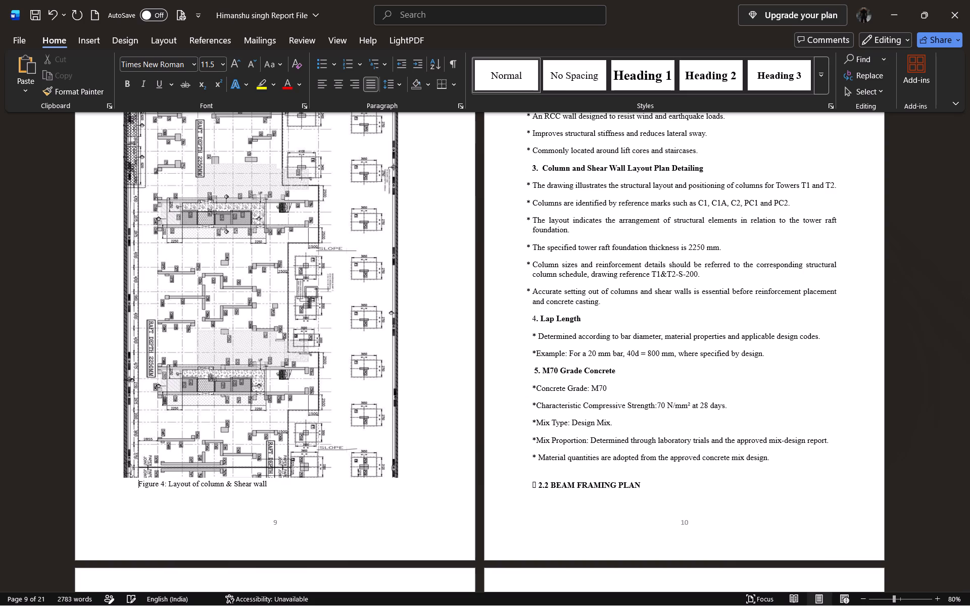
pyautogui.press('BackSpace')
pyautogui.press('BackSpace')
pyautogui.press('BackSpace')
pyautogui.press('BackSpace')
pyautogui.press('BackSpace')
pyautogui.press('BackSpace')
pyautogui.press('BackSpace')
pyautogui.press('BackSpace')
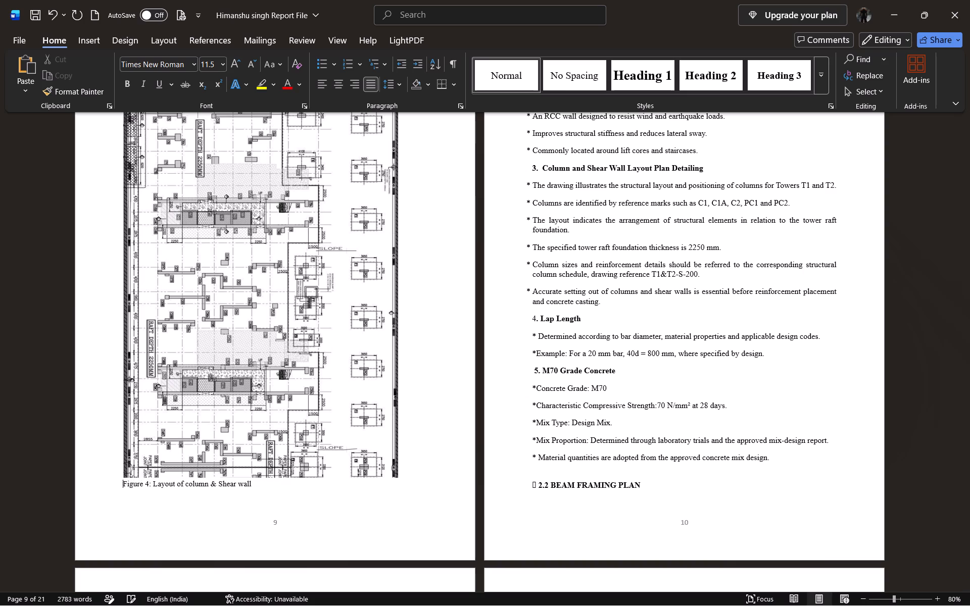
pyautogui.press('BackSpace')
pyautogui.press('BackSpace')
pyautogui.press('Return')
# Remove the extra leading space before the "1. Column" heading so it lines up with the "2. Shear Wall" heading.
pyautogui.scroll(2, 151, 486)
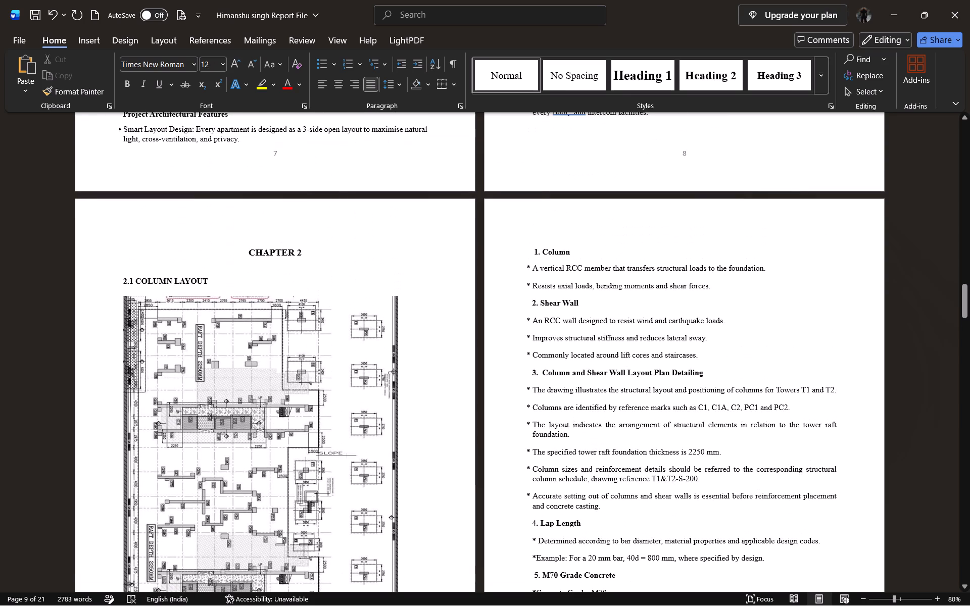
pyautogui.scroll(-1, 151, 486)
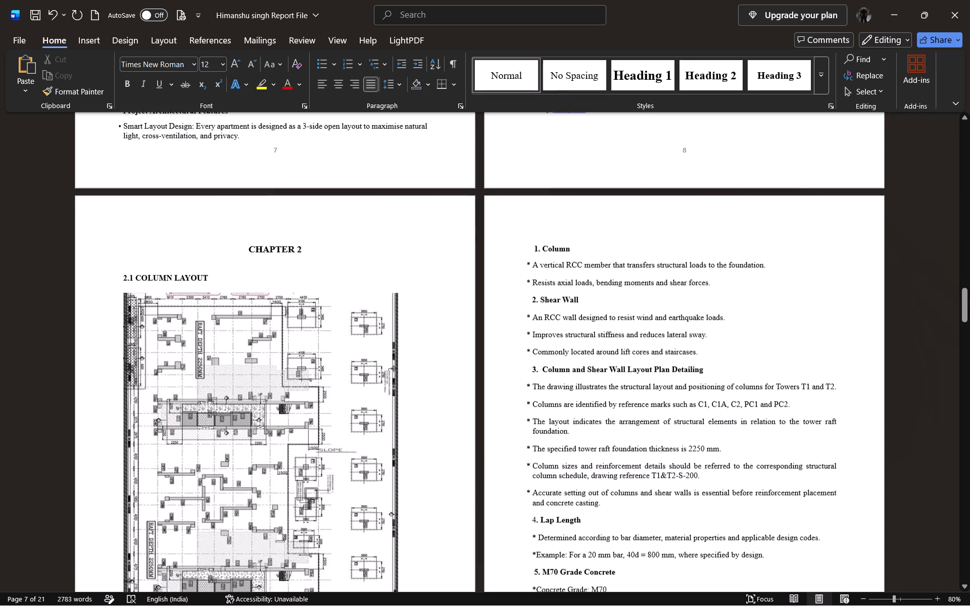
pyautogui.scroll(-1, 151, 486)
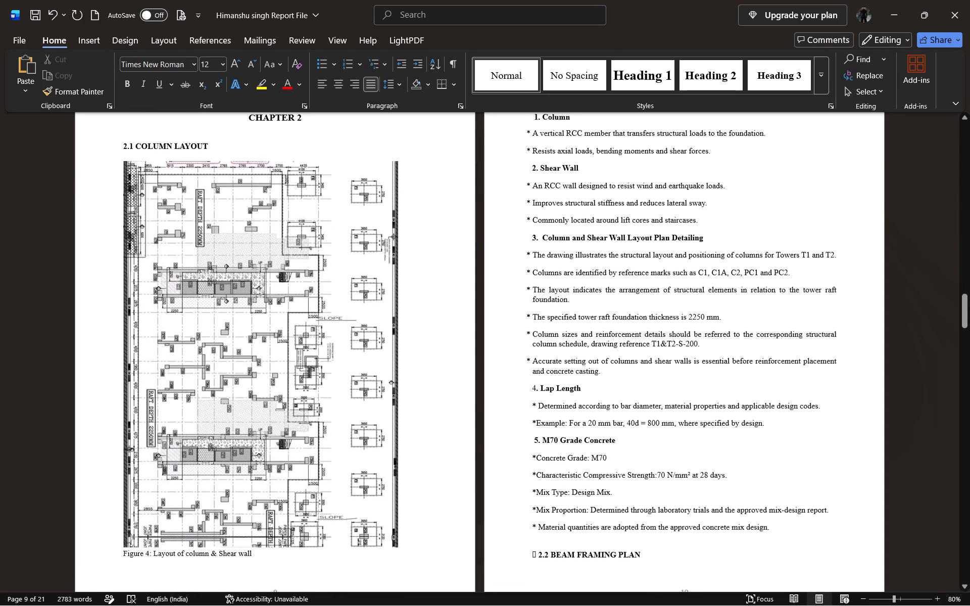
pyautogui.scroll(1, 151, 486)
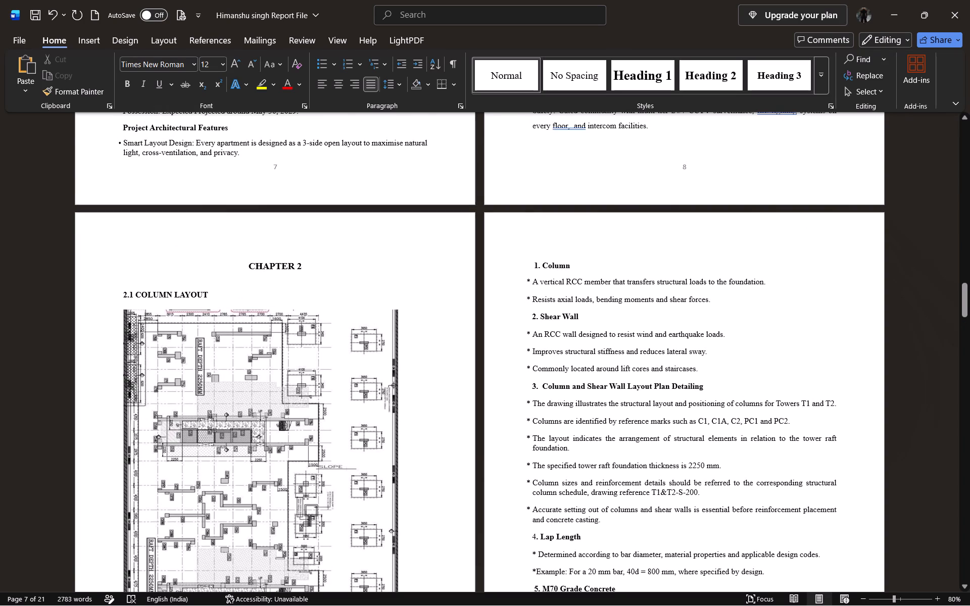
pyautogui.click(535, 266)
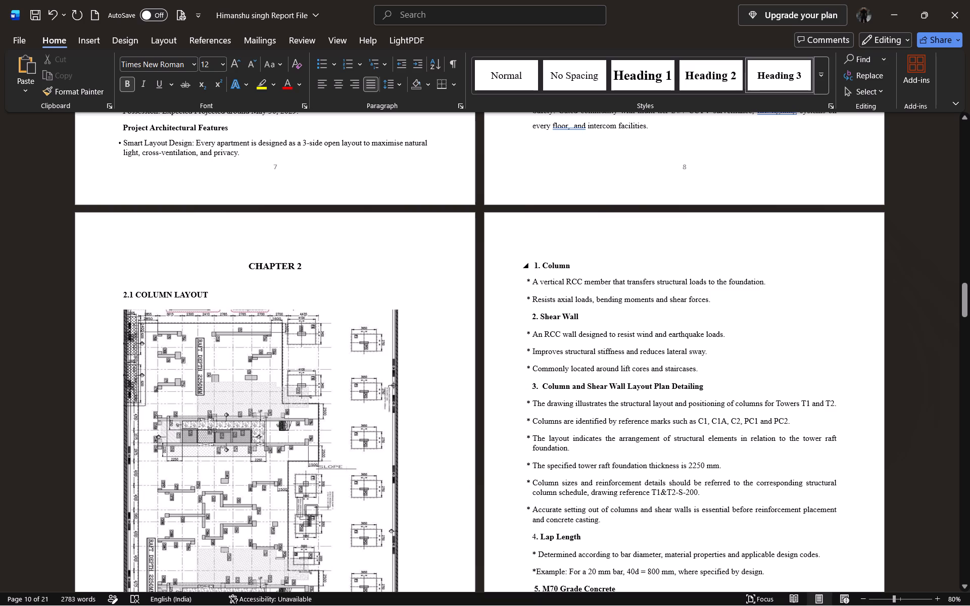
pyautogui.press('BackSpace')
pyautogui.press('BackSpace')
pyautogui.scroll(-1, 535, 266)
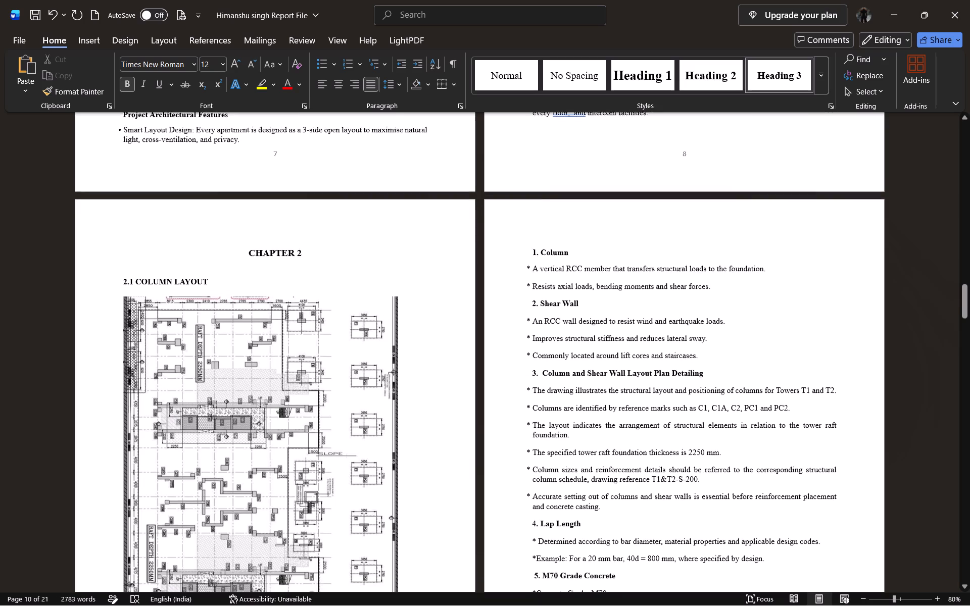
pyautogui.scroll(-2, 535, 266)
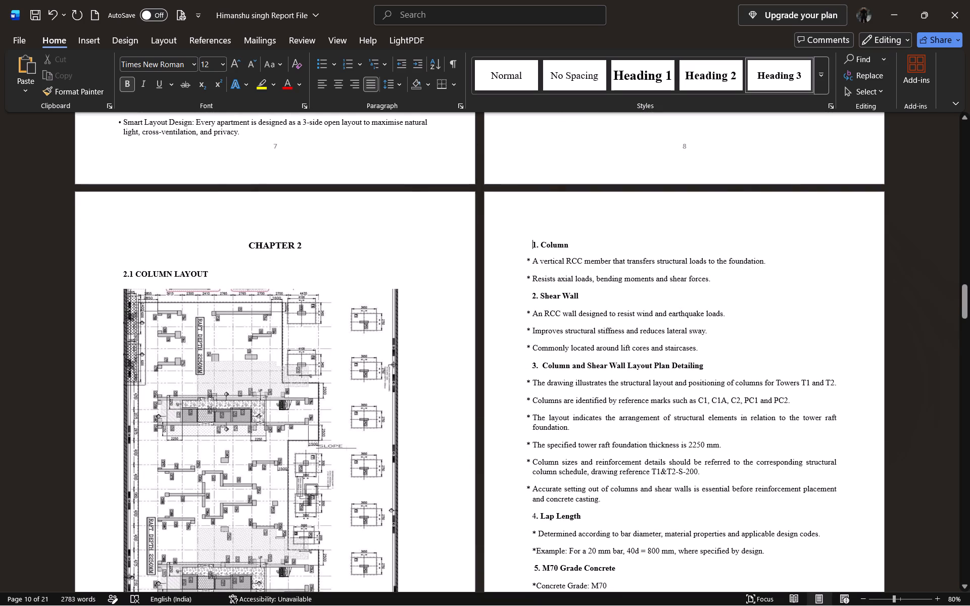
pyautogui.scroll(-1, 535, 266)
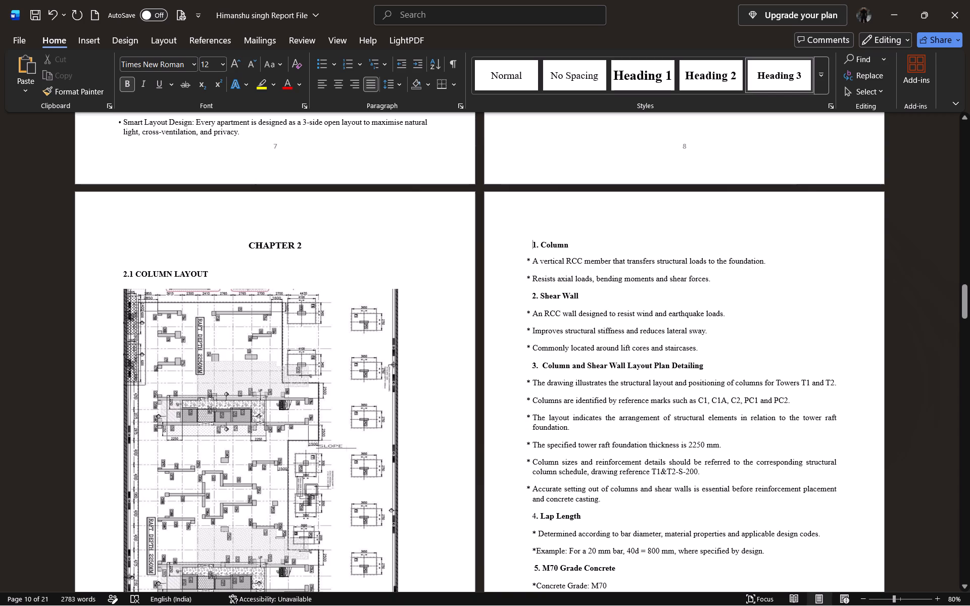
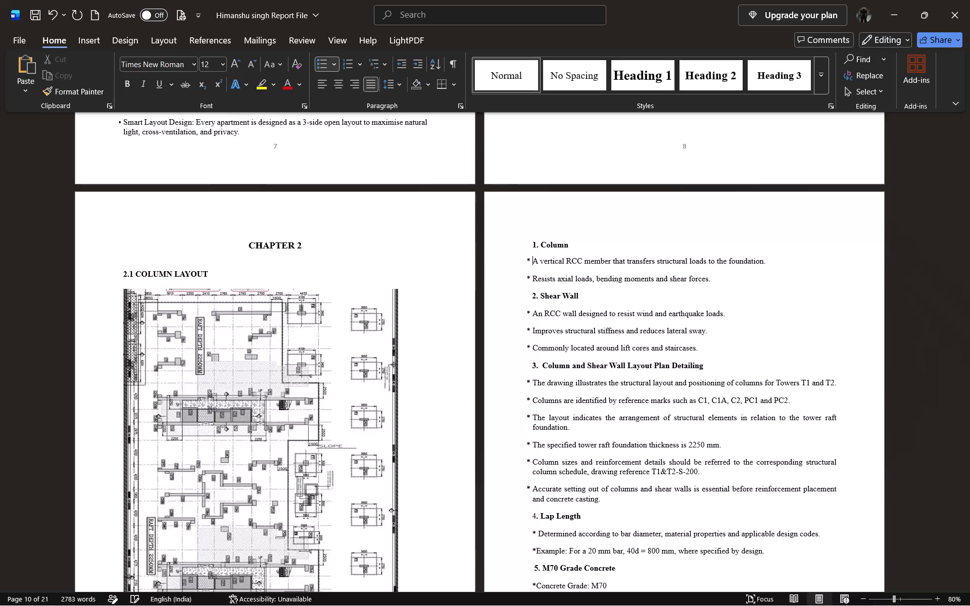
# Delete the stray box symbol and space before the "2.2 BEAM FRAMING PLAN" heading.
pyautogui.scroll(-1, 535, 266)
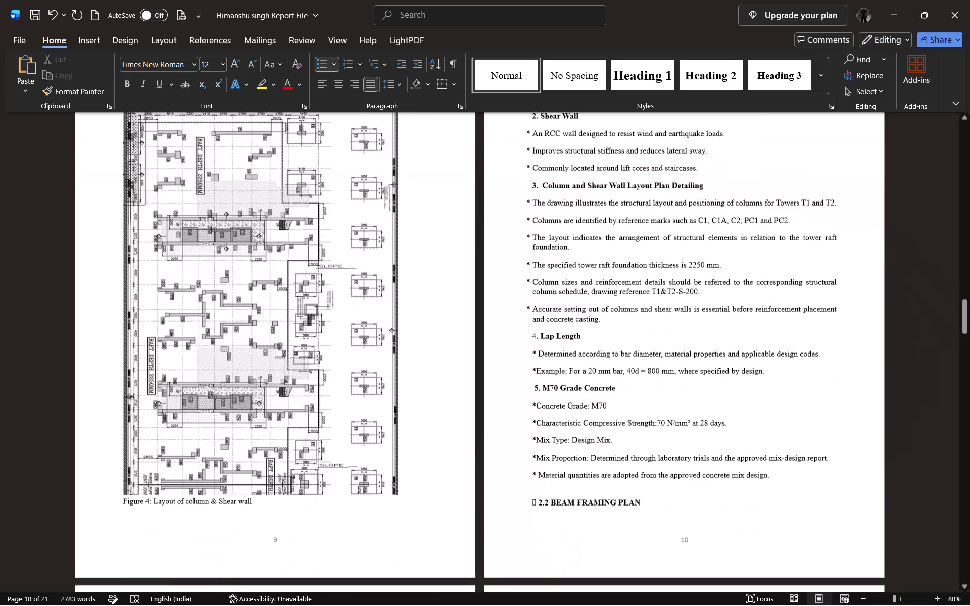
pyautogui.scroll(-1, 535, 266)
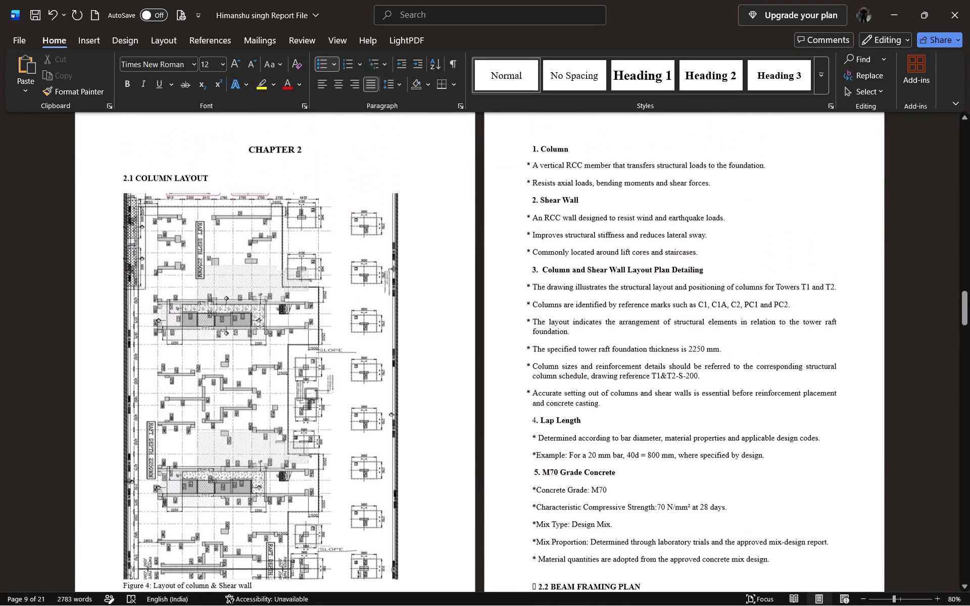
pyautogui.scroll(-1, 535, 266)
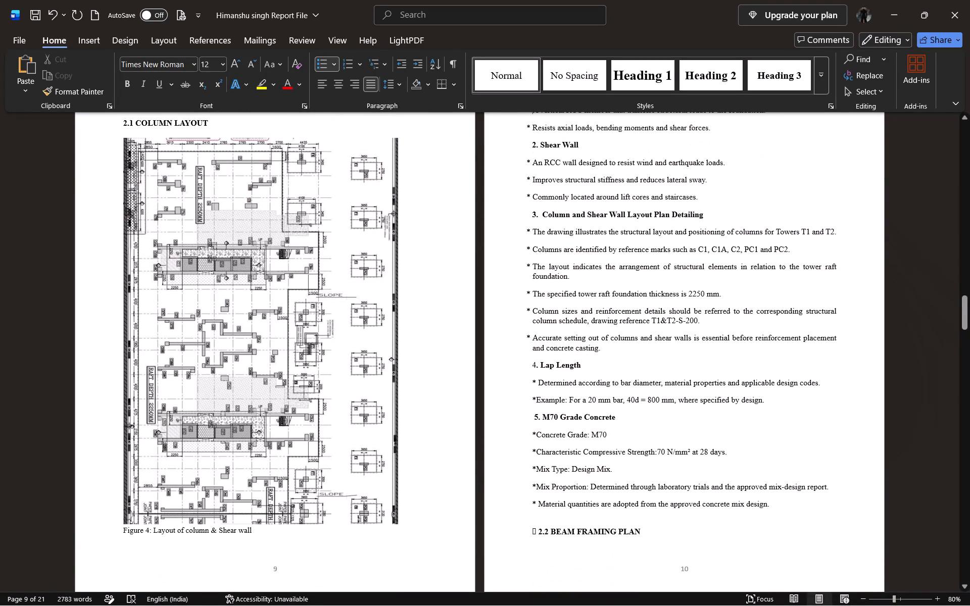
pyautogui.click(540, 536)
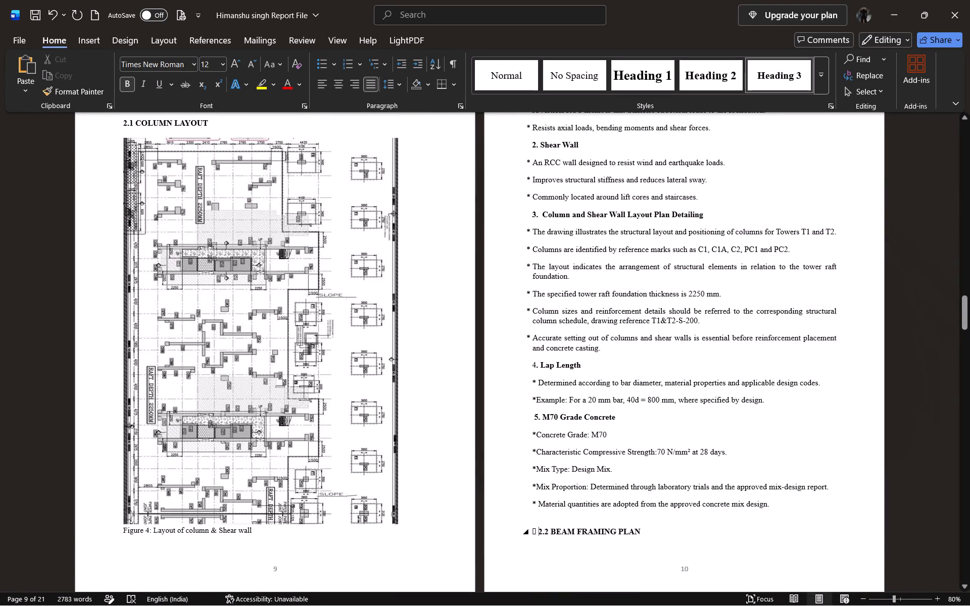
pyautogui.press('BackSpace')
pyautogui.press('BackSpace')
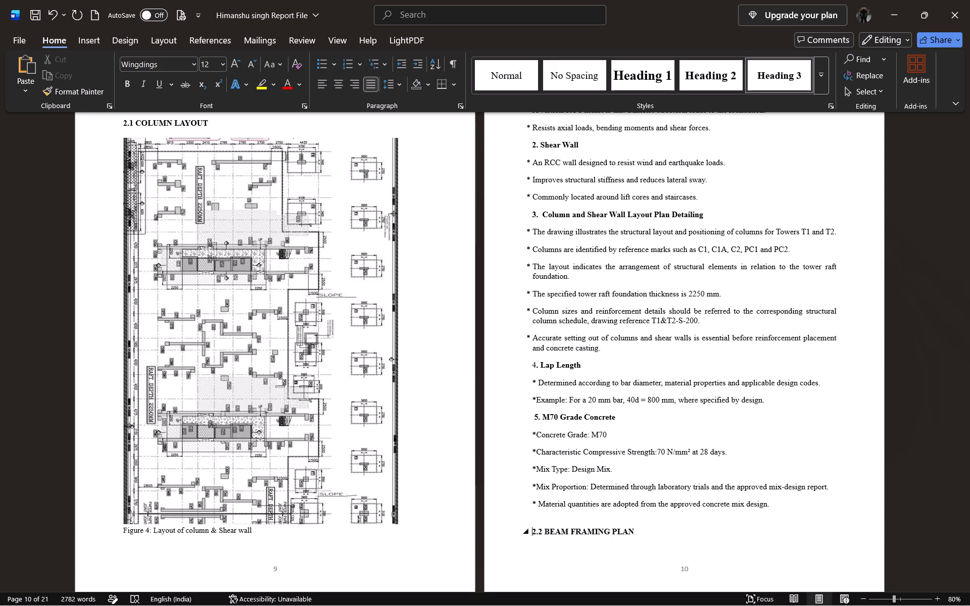
# Insert an empty paragraph before the "2.2 BEAM FRAMING PLAN" heading to push it onto the next page above the beam drawing.
pyautogui.scroll(-1, 540, 536)
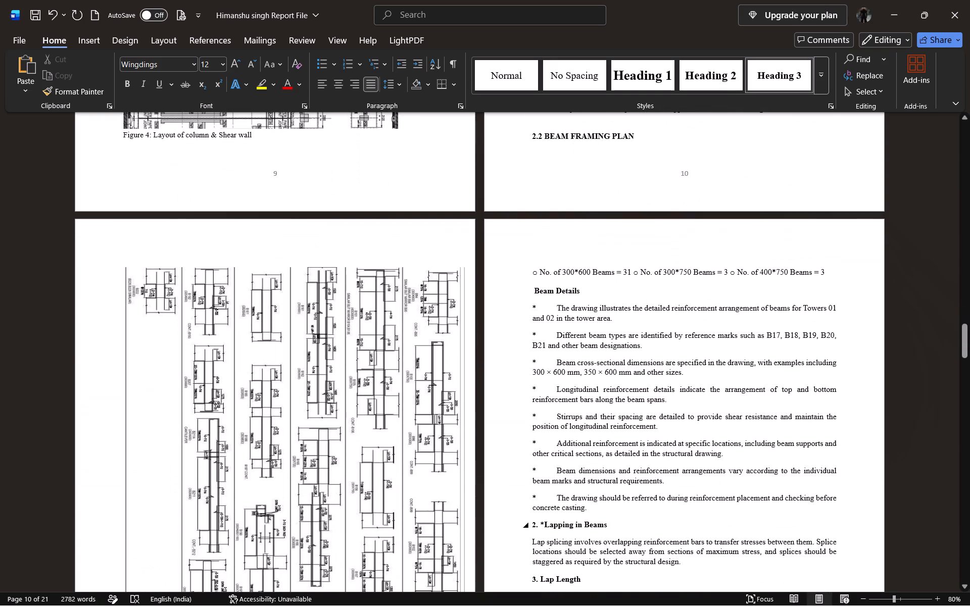
pyautogui.scroll(-1, 540, 536)
pyautogui.scroll(1, 540, 536)
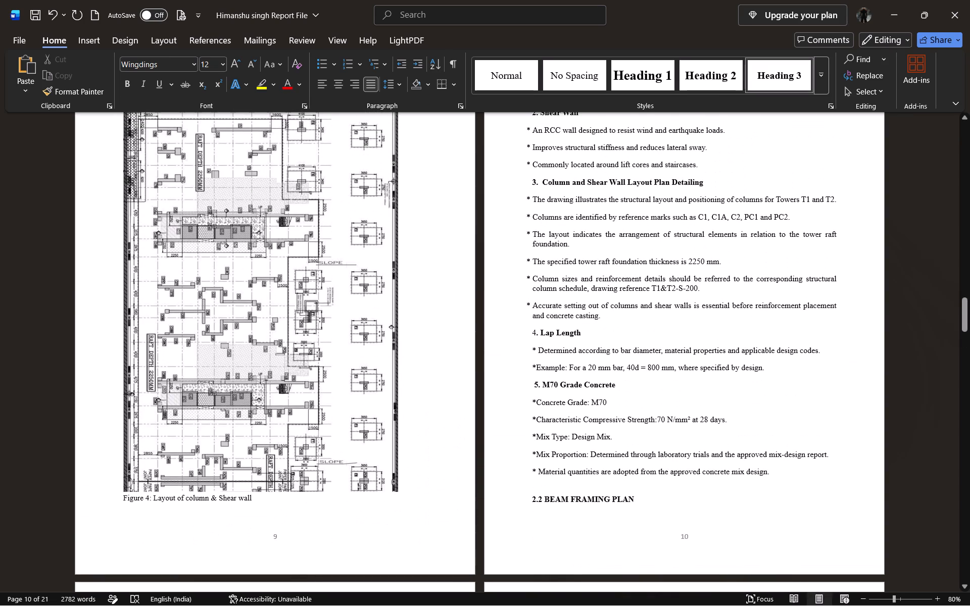
pyautogui.press('Return')
pyautogui.scroll(-3, 540, 536)
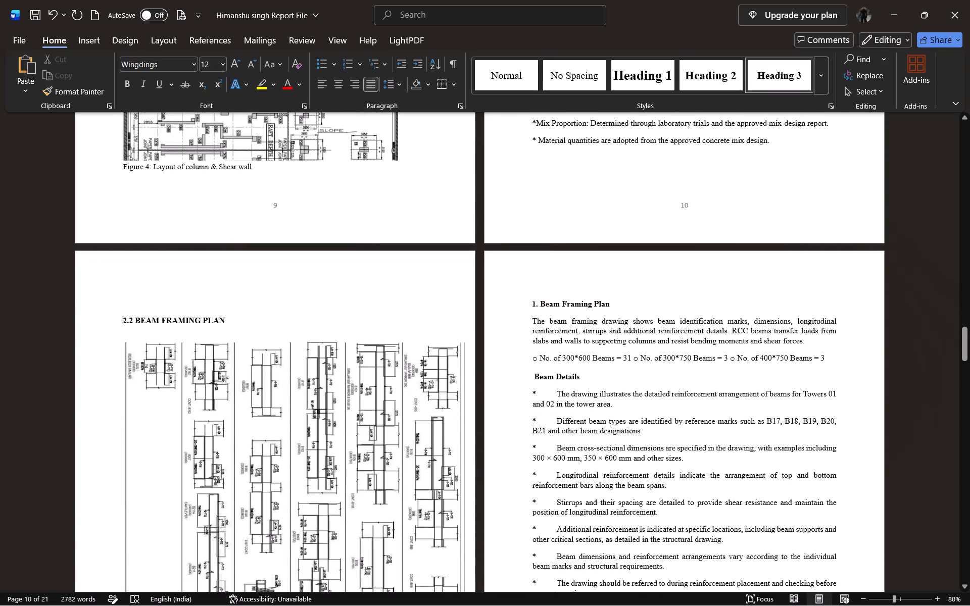
# Delete two of the leading spaces before the "Figure 5: Beam" caption below the beam drawing.
pyautogui.scroll(-1, 540, 536)
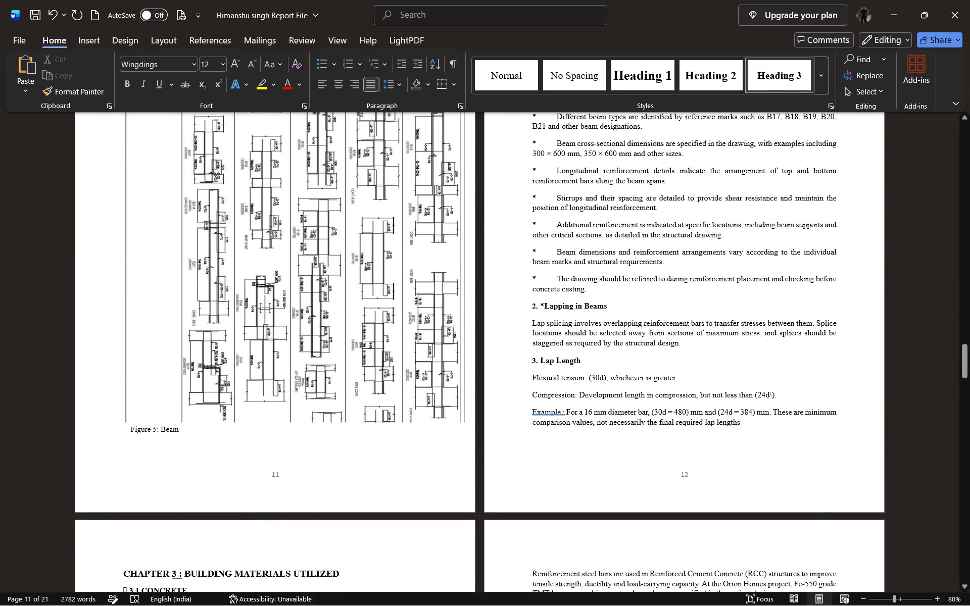
pyautogui.click(124, 433)
pyautogui.press('Right')
pyautogui.press('Right')
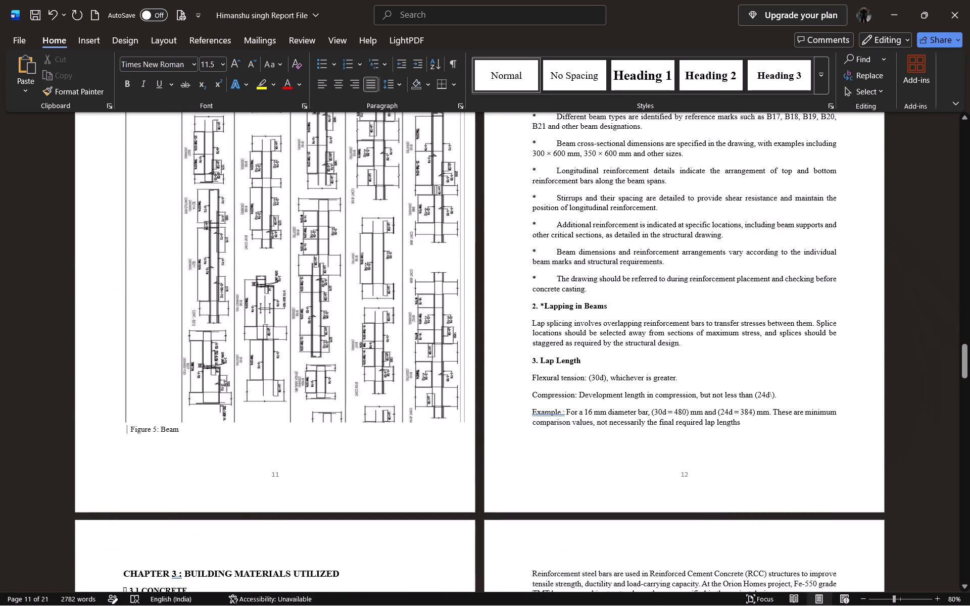
pyautogui.press('Right')
pyautogui.press('BackSpace')
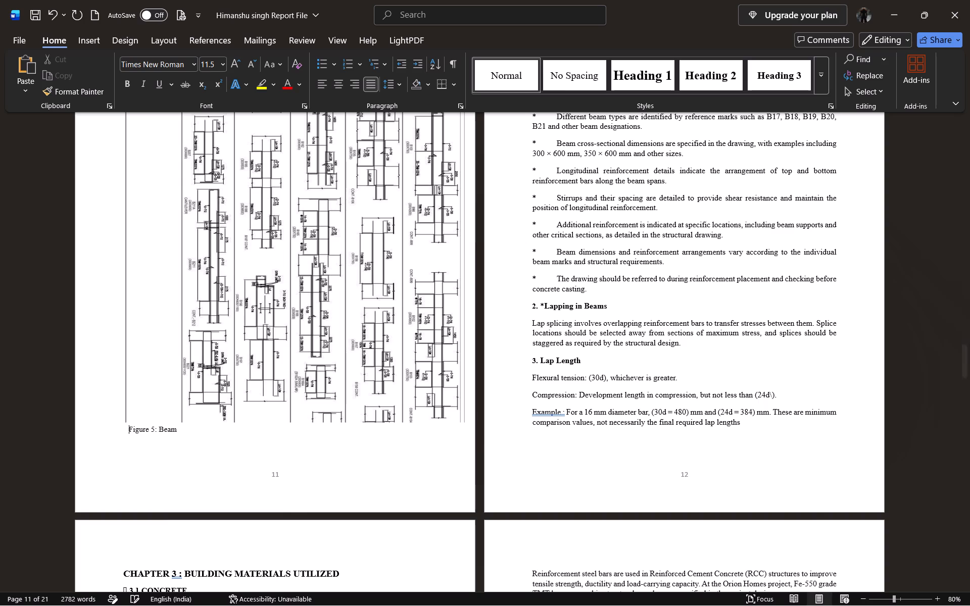
pyautogui.press('BackSpace')
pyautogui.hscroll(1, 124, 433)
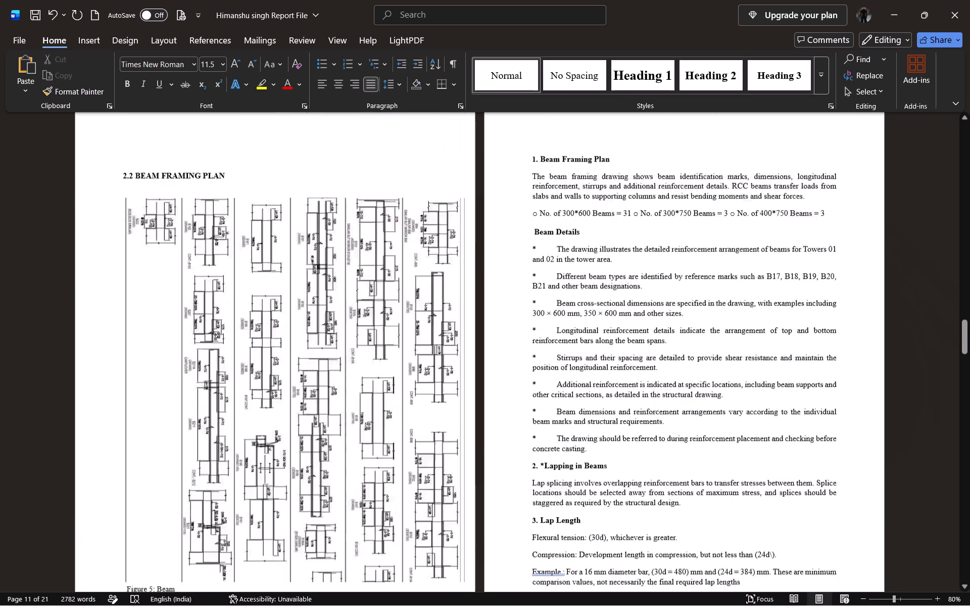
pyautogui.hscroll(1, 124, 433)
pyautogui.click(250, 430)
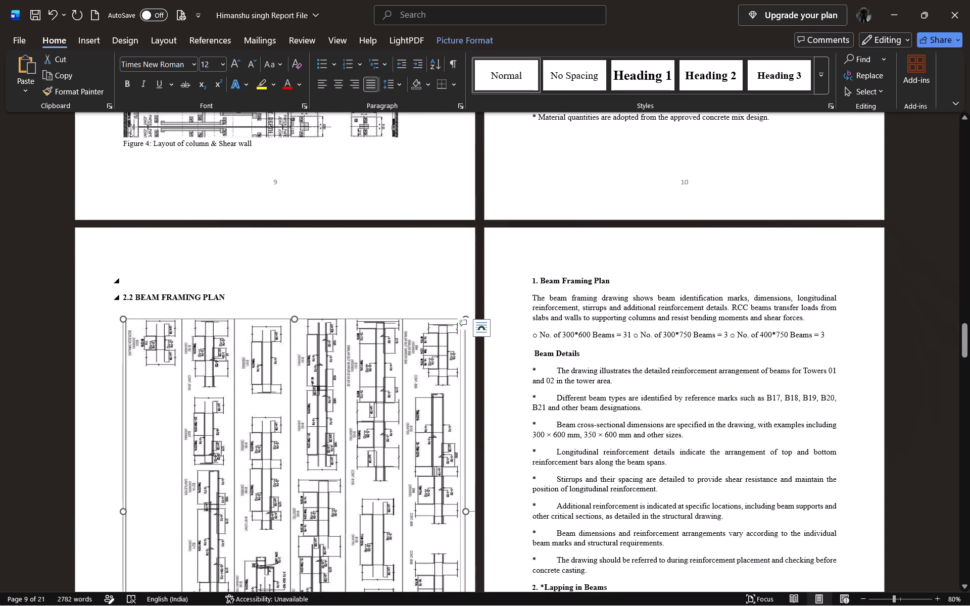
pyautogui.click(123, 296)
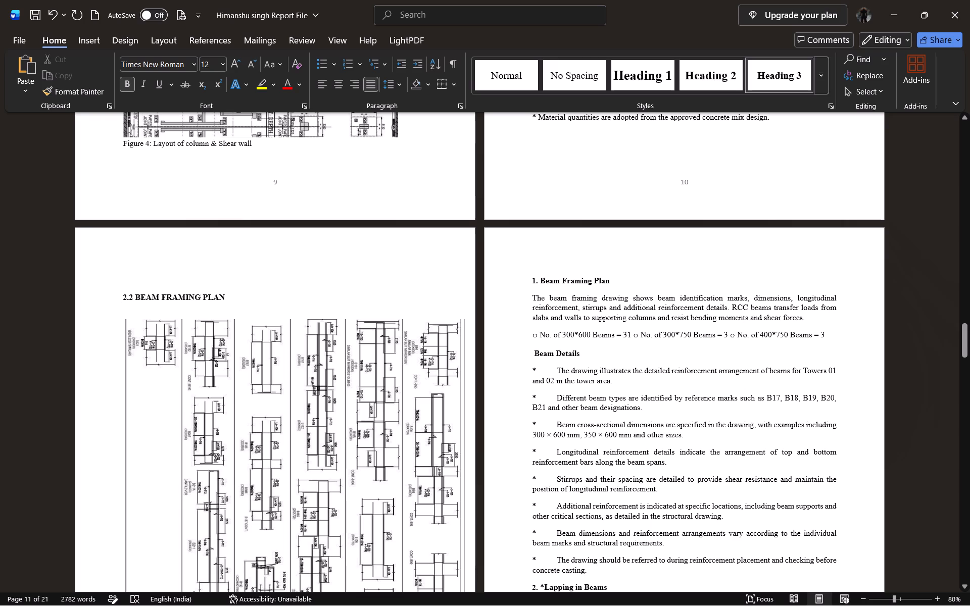
# Split the beam count line under "1. Beam Framing Plan" with line breaks, putting the 300*600, 300*750 and 400*750 entries on separate lines.
pyautogui.click(634, 335)
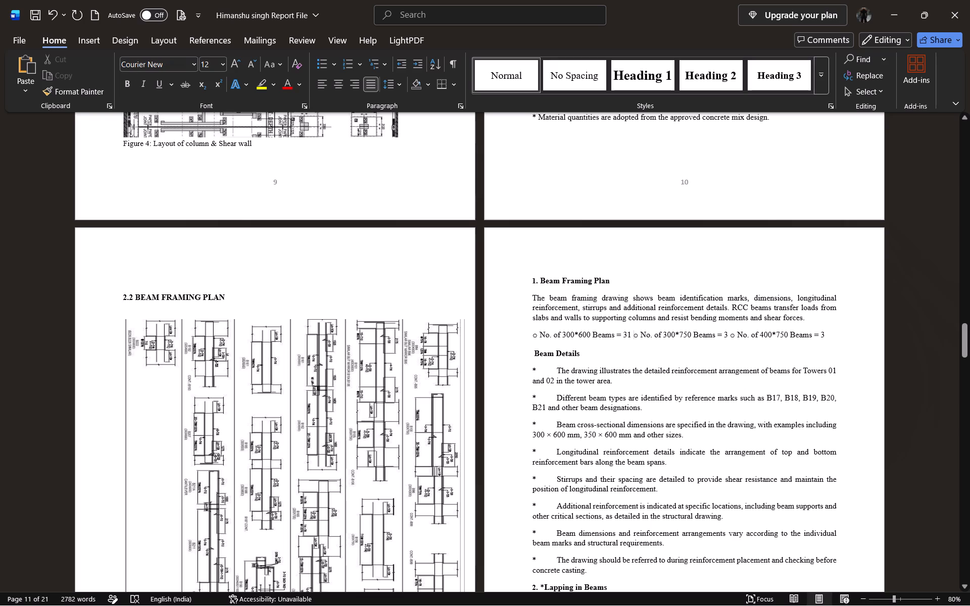
pyautogui.press('Return')
pyautogui.press('BackSpace')
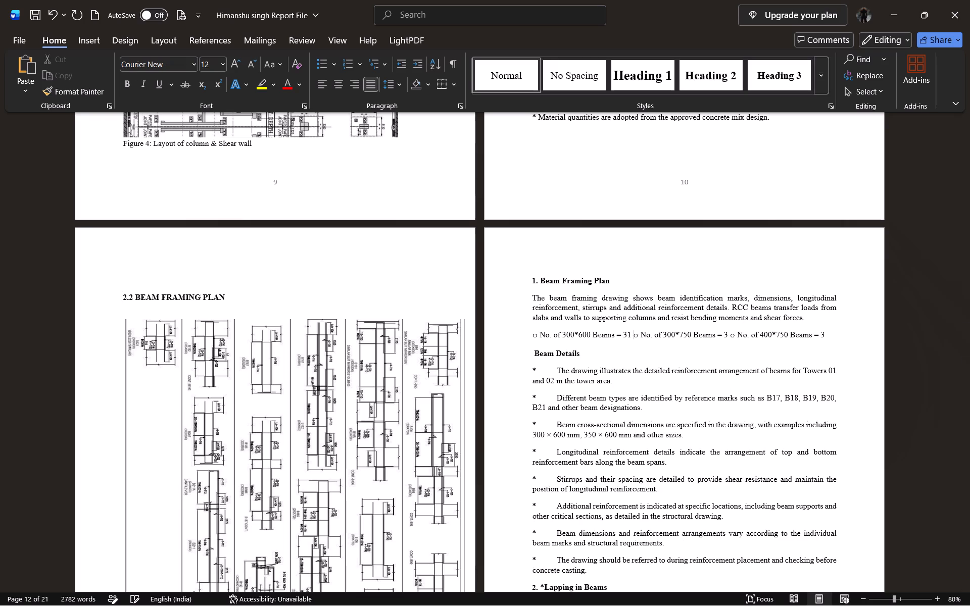
pyautogui.hotkey('shift', 'Return')
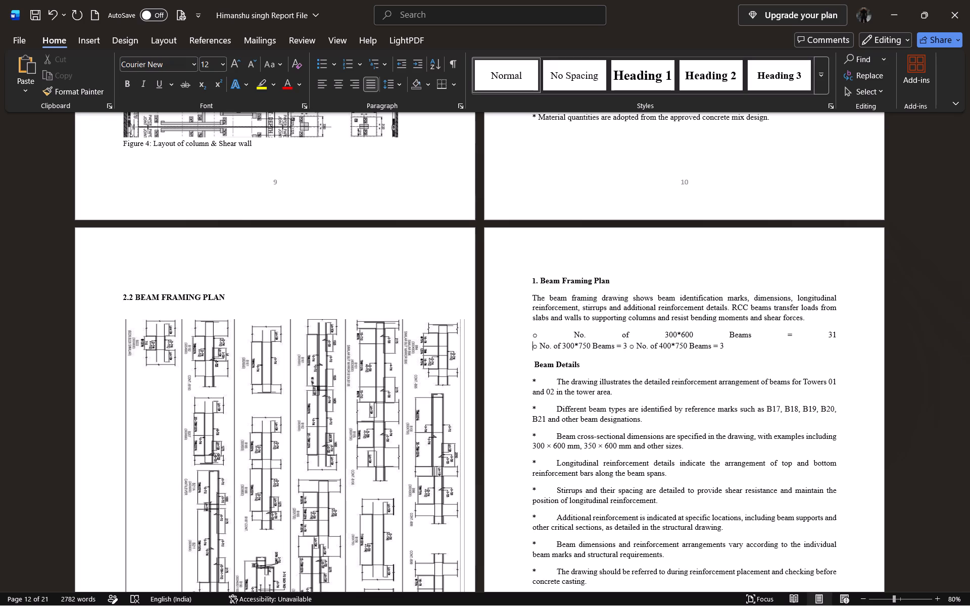
pyautogui.press('Right')
pyautogui.press('Right')
pyautogui.press('Right')
pyautogui.press('Right')
pyautogui.press('Right')
pyautogui.press('Right')
pyautogui.press('Right')
pyautogui.press('Right')
pyautogui.press('Right')
pyautogui.press('Right')
pyautogui.press('Right')
pyautogui.press('Right')
pyautogui.press('Right')
pyautogui.press('Right')
pyautogui.press('Right')
pyautogui.press('Right')
pyautogui.press('Right')
pyautogui.press('Right')
pyautogui.press('Right')
pyautogui.press('Right')
pyautogui.hotkey('shift', 'Return')
pyautogui.press('Right')
pyautogui.press('Right')
pyautogui.press('Right')
pyautogui.press('Right')
pyautogui.press('Right')
pyautogui.press('Right')
pyautogui.press('Right')
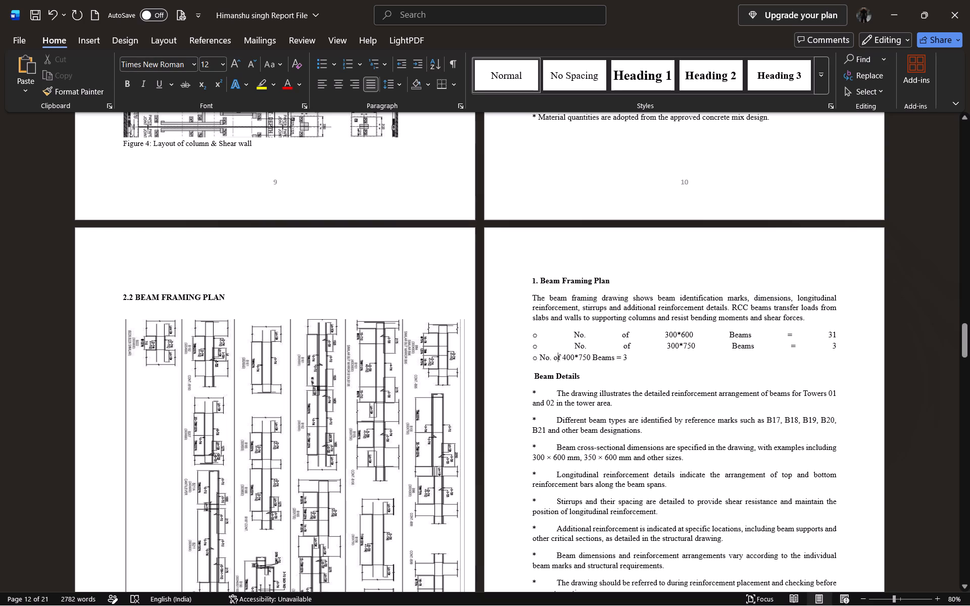
# Left-align the three beam count lines under "1. Beam Framing Plan".
pyautogui.moveTo(640, 358); pyautogui.dragTo(533, 334)
pyautogui.click(320, 85)
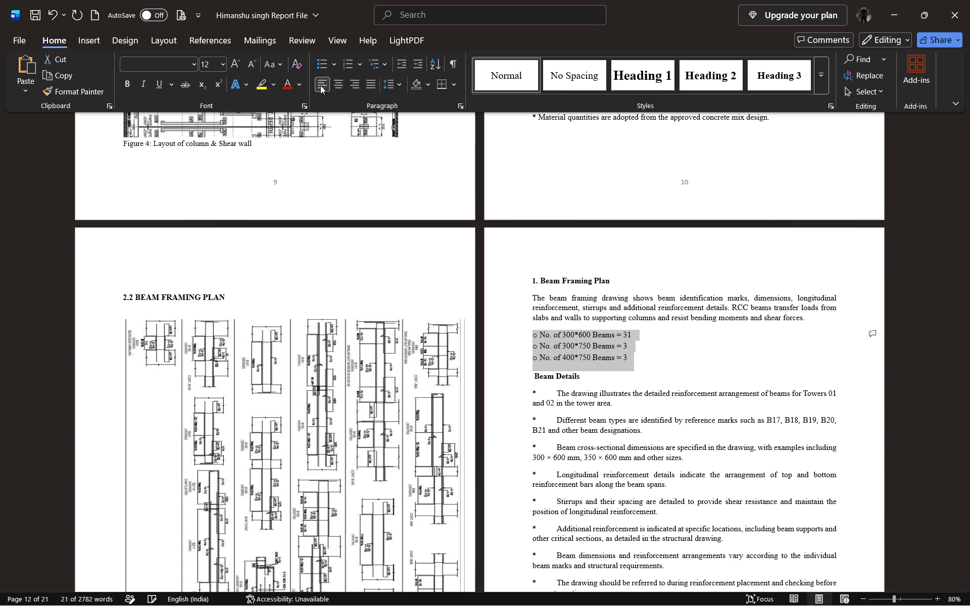
pyautogui.click(498, 264)
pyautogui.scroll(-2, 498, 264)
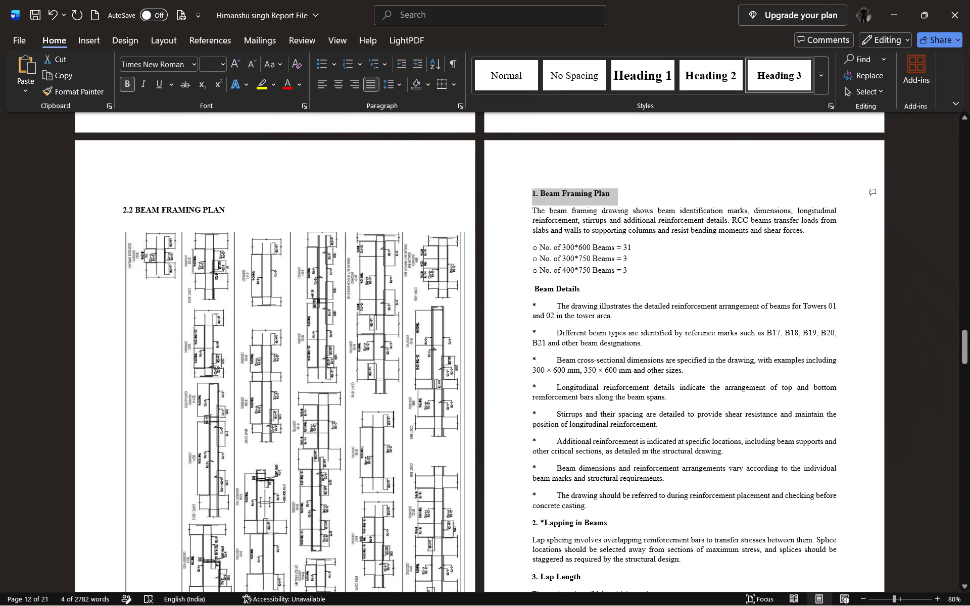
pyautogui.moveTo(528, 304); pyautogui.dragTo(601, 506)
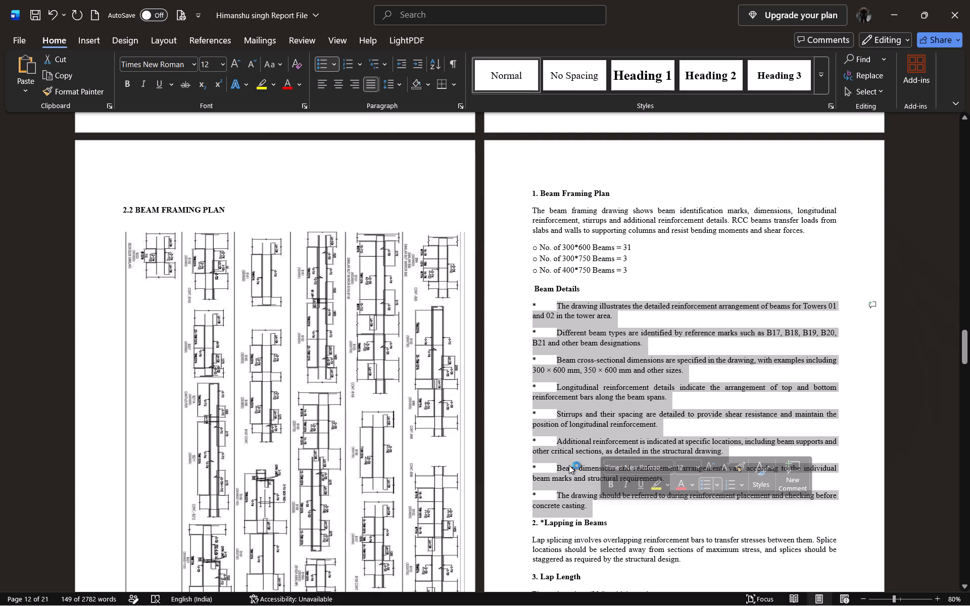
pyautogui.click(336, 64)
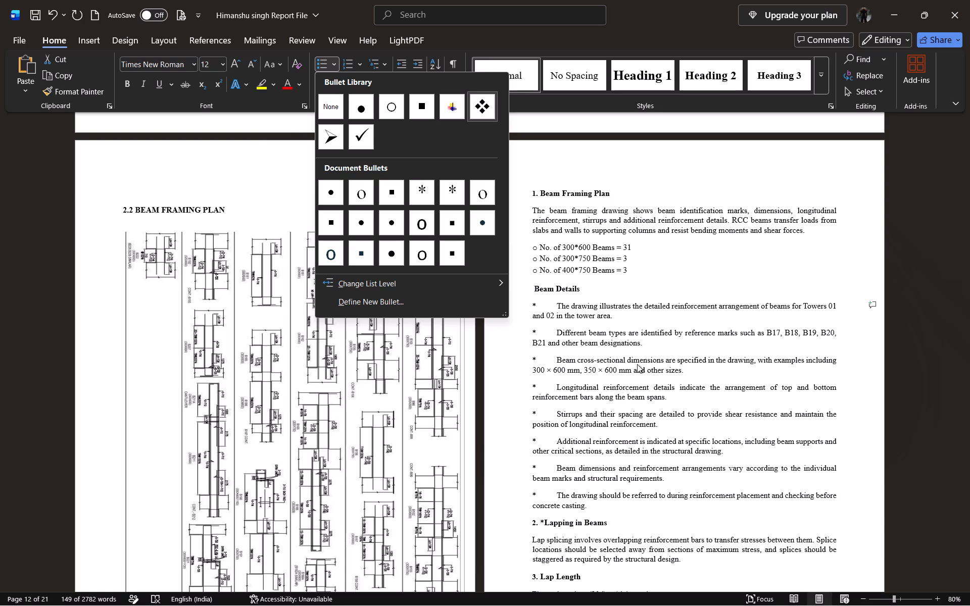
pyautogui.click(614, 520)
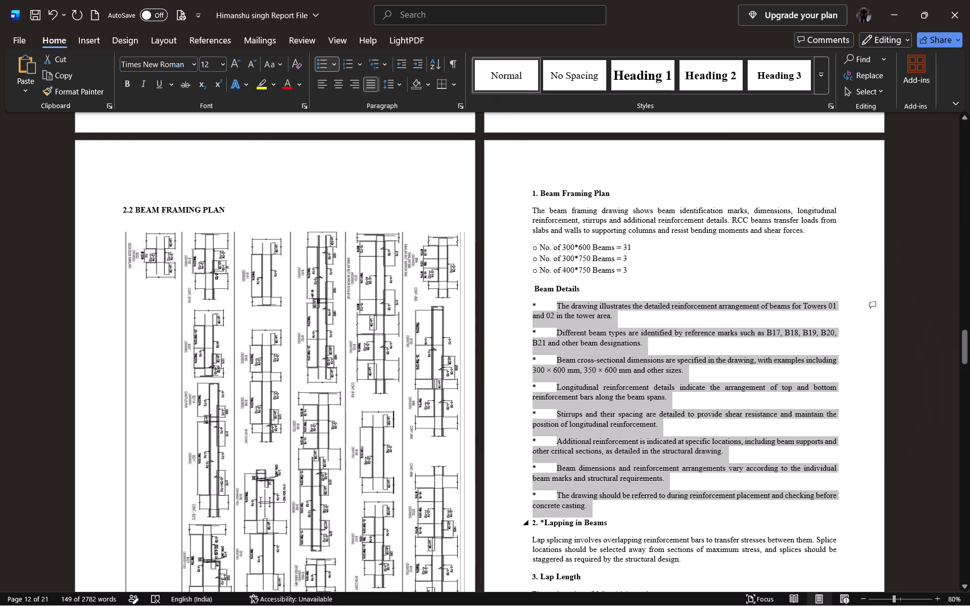
# Remove the asterisk and the space before "Lapping" so the heading reads "2.Lapping in Beams".
pyautogui.click(614, 520)
pyautogui.press('Left')
pyautogui.press('Left')
pyautogui.press('Left')
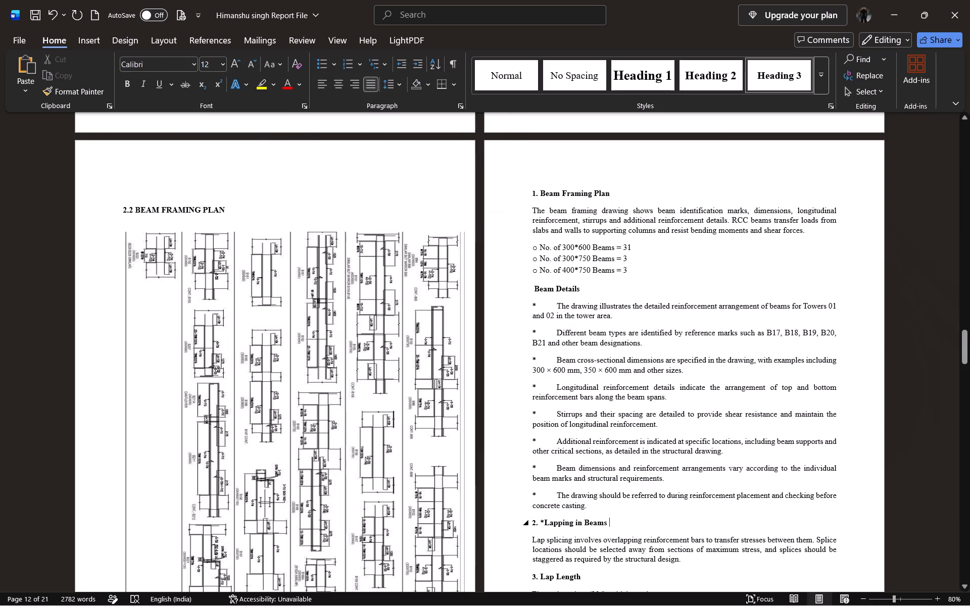
pyautogui.press('Left')
pyautogui.press('Left')
pyautogui.press('Left')
pyautogui.press('Left')
pyautogui.press('Left')
pyautogui.press('Left')
pyautogui.press('Left')
pyautogui.press('Left')
pyautogui.press('Left')
pyautogui.press('Left')
pyautogui.press('Left')
pyautogui.press('Left')
pyautogui.press('Left')
pyautogui.press('Left')
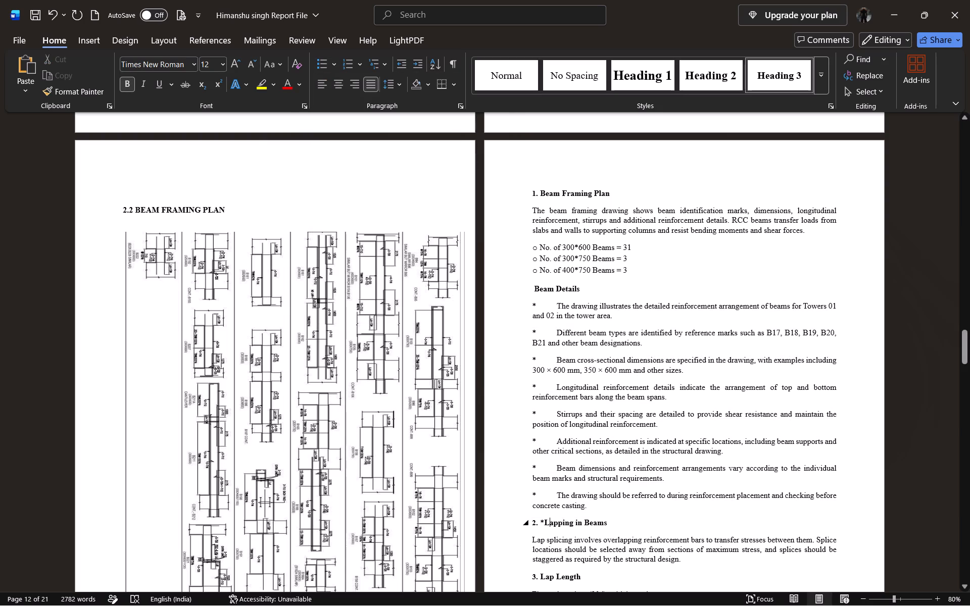
pyautogui.press('Left')
pyautogui.press('Left')
pyautogui.press('Right')
pyautogui.press('BackSpace')
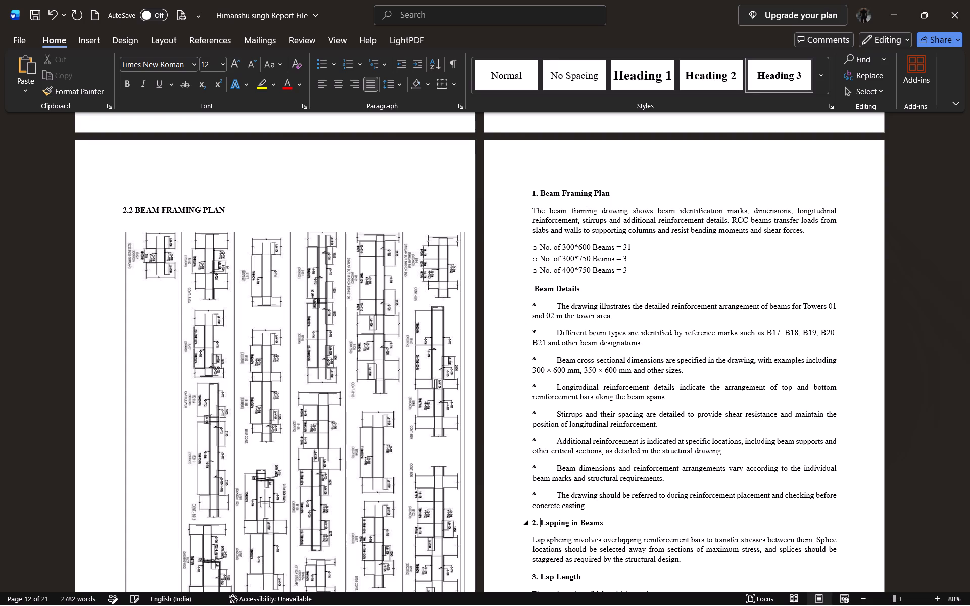
pyautogui.press('BackSpace')
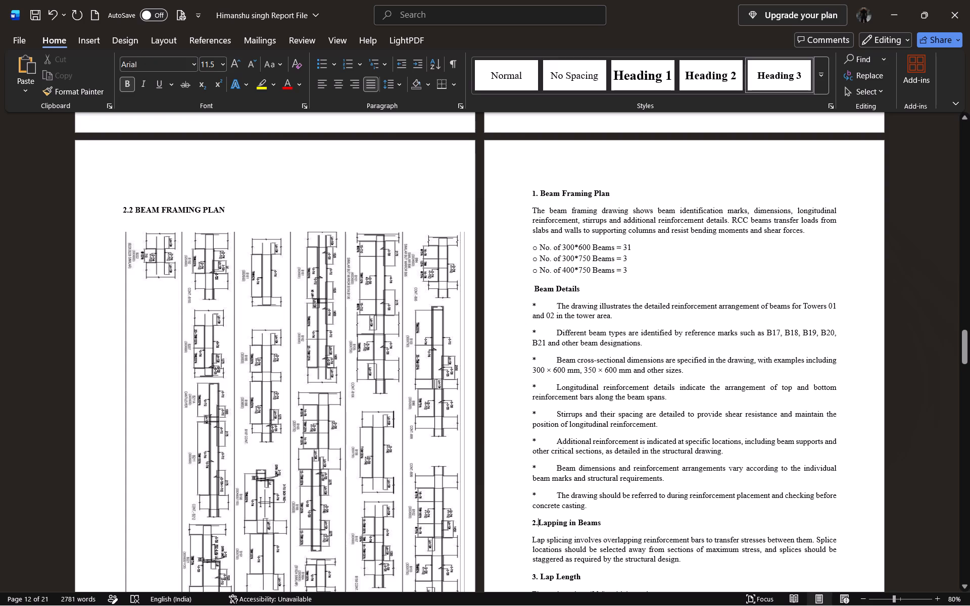
# Replace the asterisk markers of the eight paragraphs under "Beam Details" with solid round bullets.
pyautogui.moveTo(604, 508); pyautogui.dragTo(528, 306)
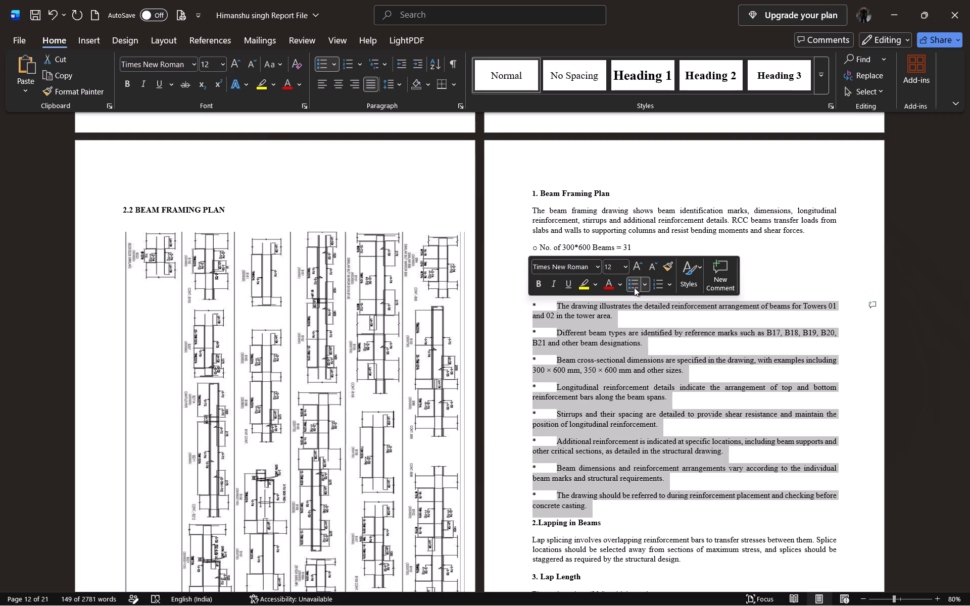
pyautogui.click(634, 287)
pyautogui.click(634, 287)
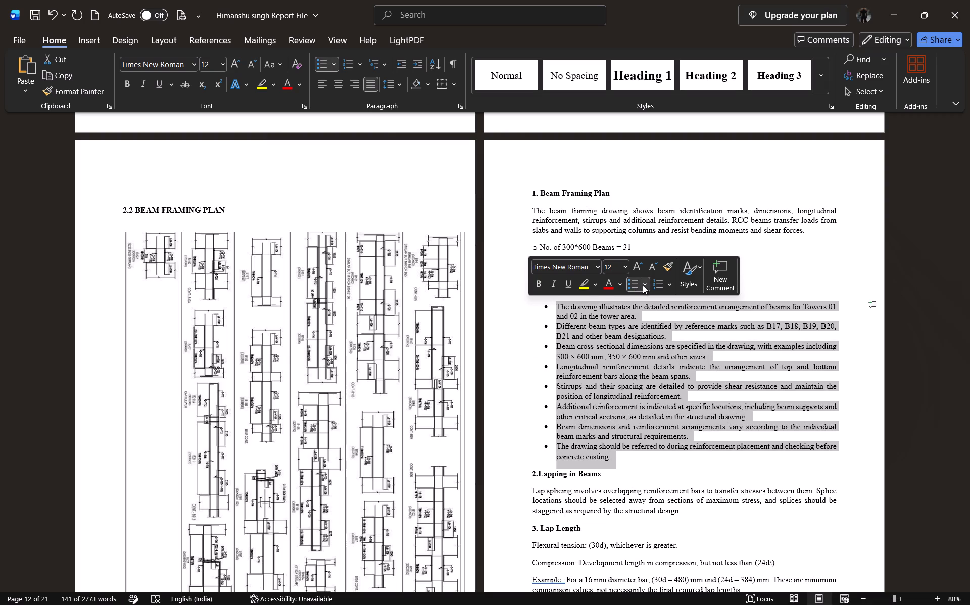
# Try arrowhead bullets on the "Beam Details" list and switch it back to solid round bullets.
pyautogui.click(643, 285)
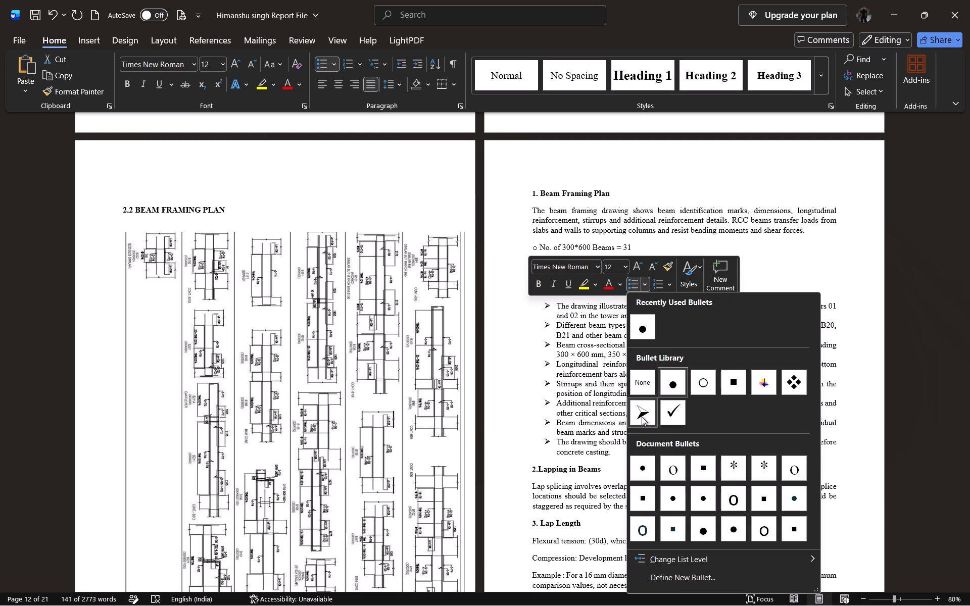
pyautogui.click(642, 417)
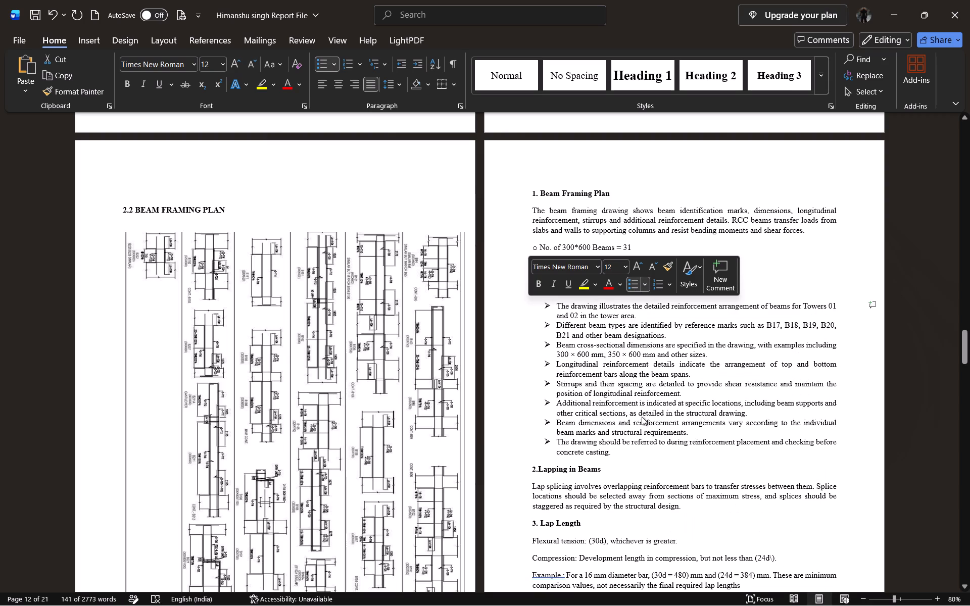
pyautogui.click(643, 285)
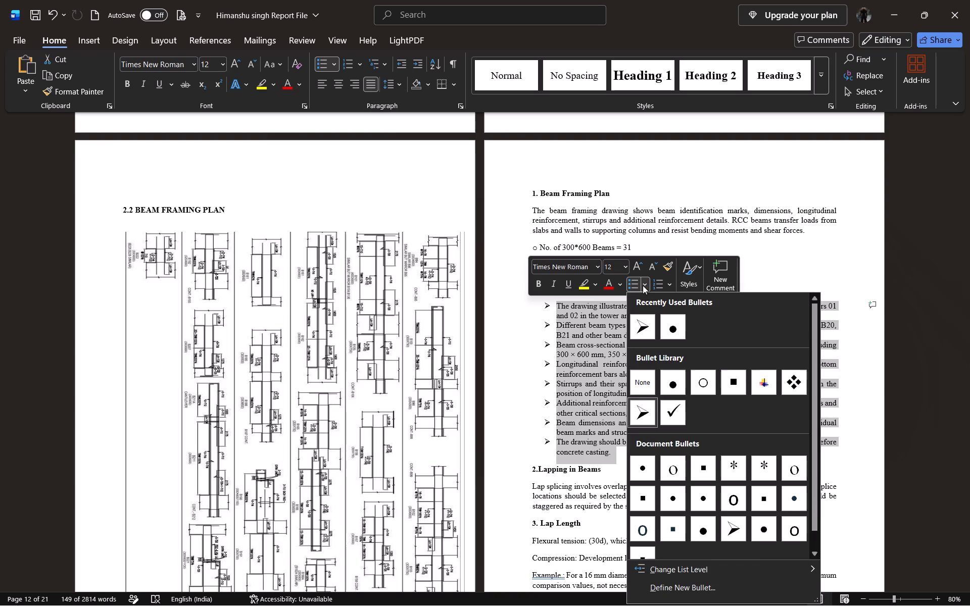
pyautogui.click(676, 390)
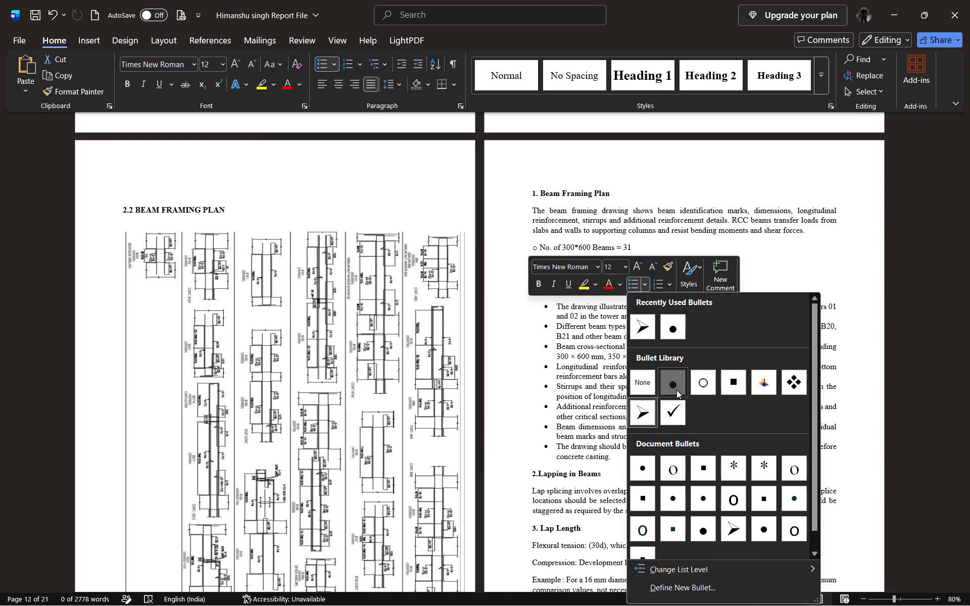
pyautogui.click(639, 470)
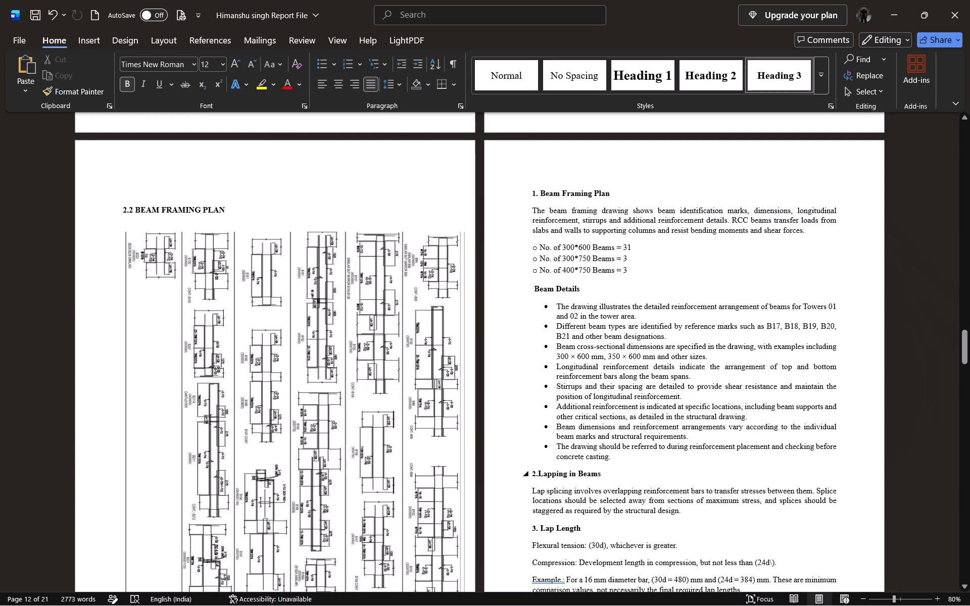
# Replace the asterisk markers of the six paragraphs under "3. Column and Shear Wall Layout Plan Detailing" with solid round bullets.
pyautogui.scroll(4, 639, 470)
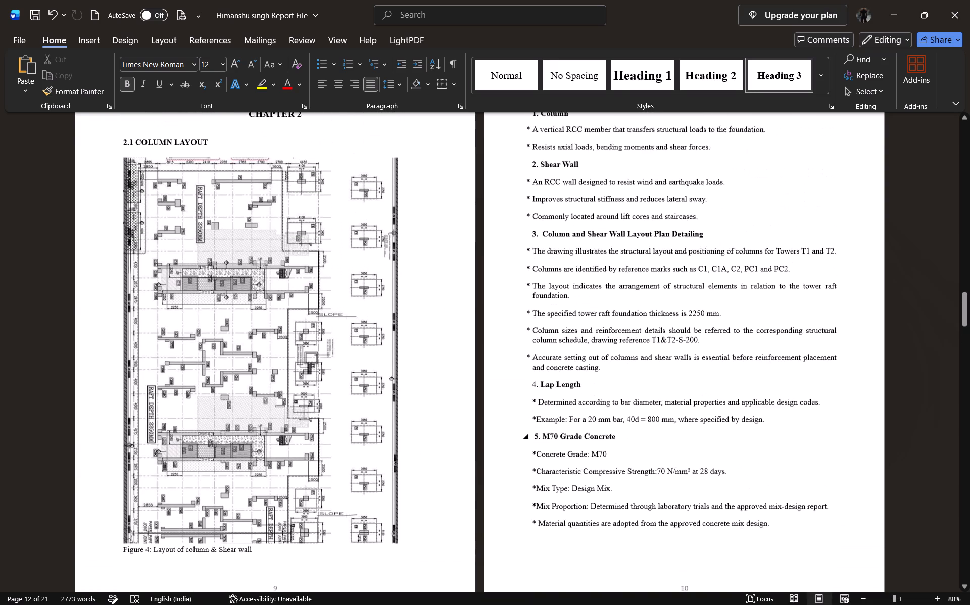
pyautogui.scroll(1, 639, 470)
pyautogui.moveTo(615, 394); pyautogui.dragTo(532, 279)
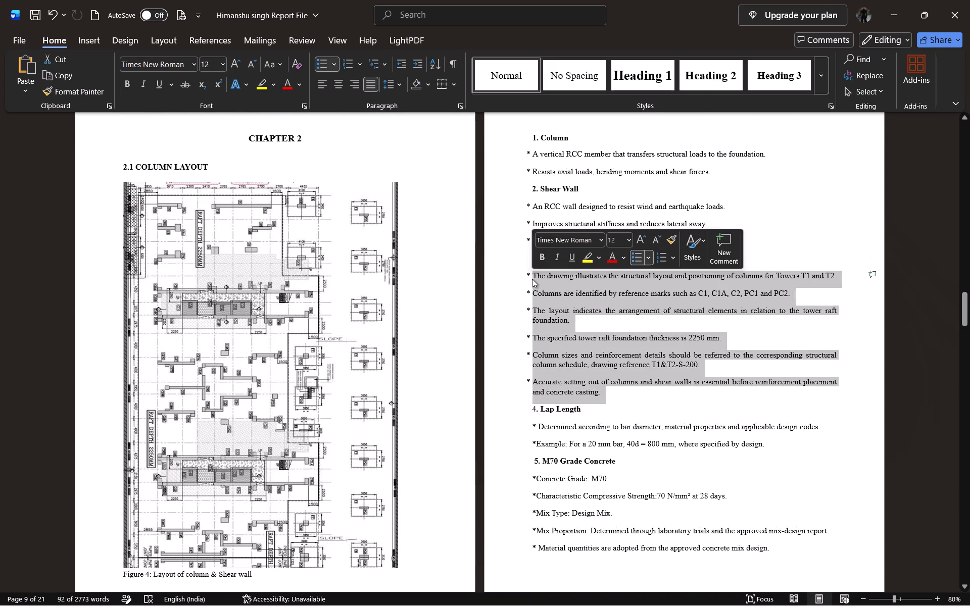
pyautogui.click(633, 257)
pyautogui.click(633, 257)
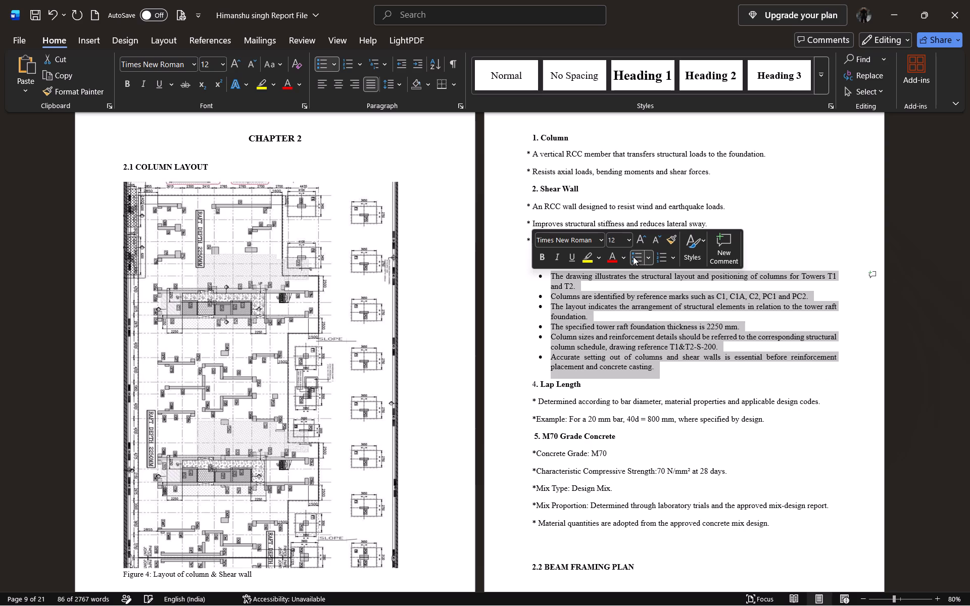
pyautogui.click(744, 207)
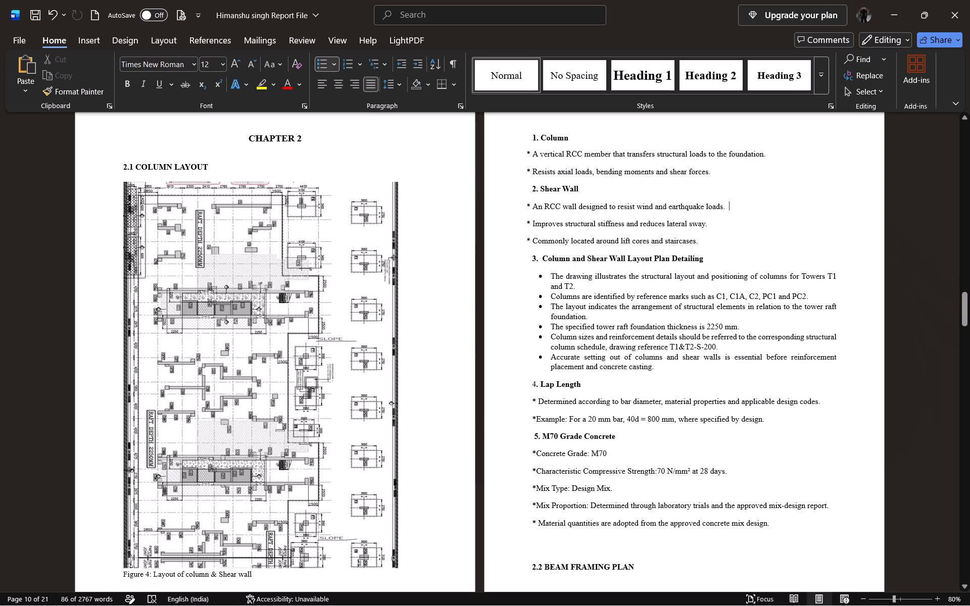
# Replace the asterisk markers of the lines under "1. Column" and "2. Shear Wall" with solid round bullets.
pyautogui.moveTo(724, 170); pyautogui.dragTo(531, 163)
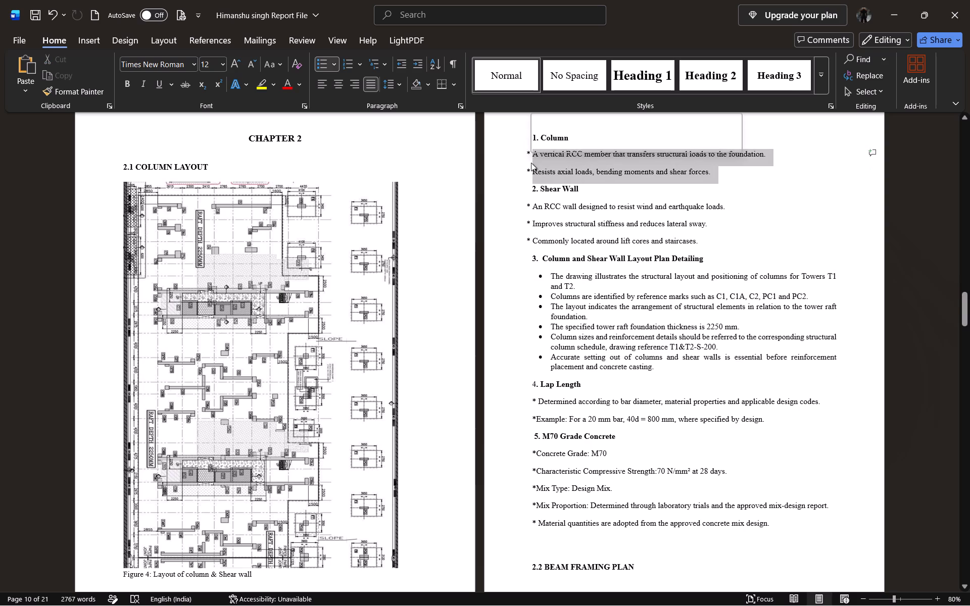
pyautogui.click(638, 140)
pyautogui.click(638, 140)
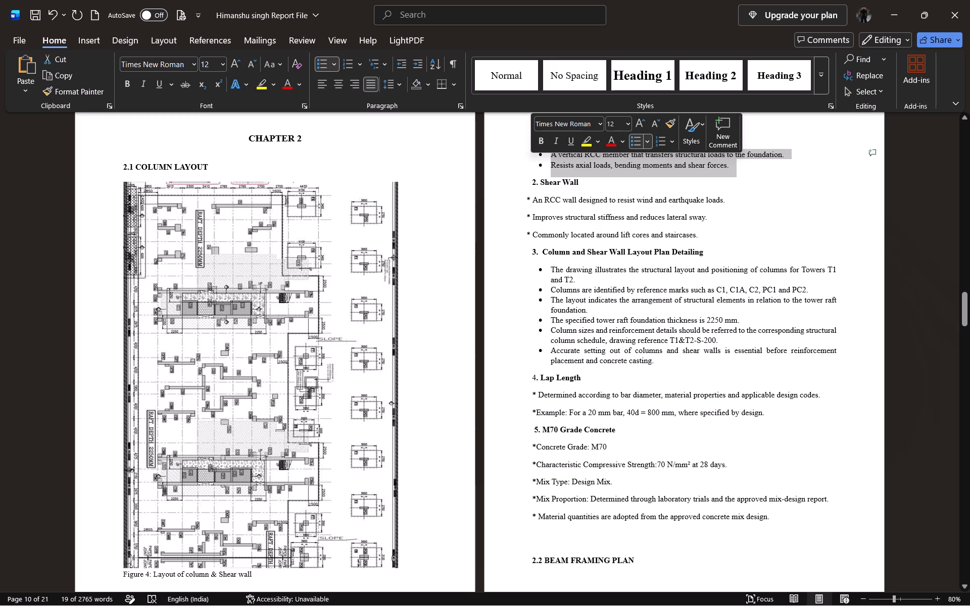
pyautogui.moveTo(702, 237); pyautogui.dragTo(539, 201)
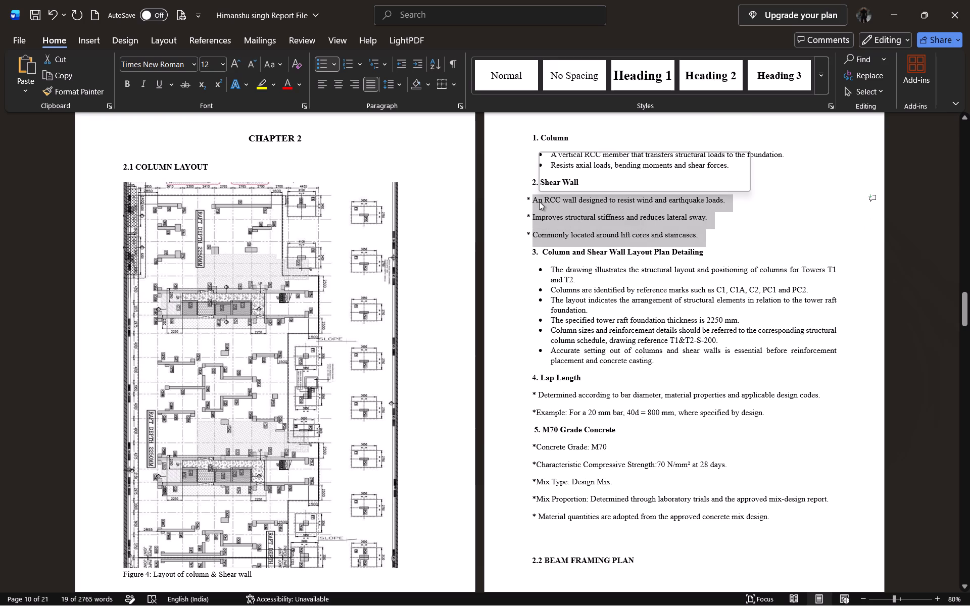
pyautogui.click(642, 181)
pyautogui.click(642, 181)
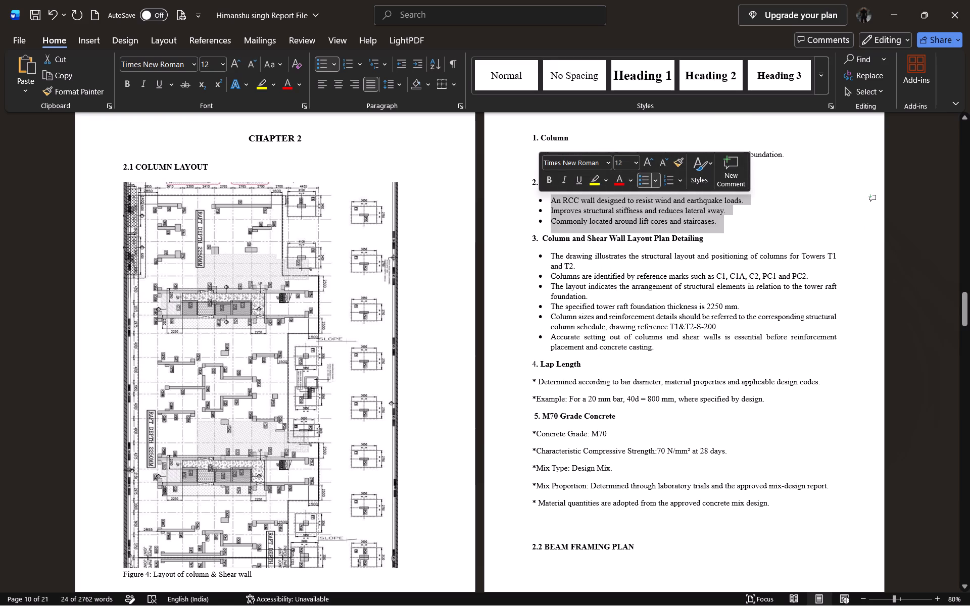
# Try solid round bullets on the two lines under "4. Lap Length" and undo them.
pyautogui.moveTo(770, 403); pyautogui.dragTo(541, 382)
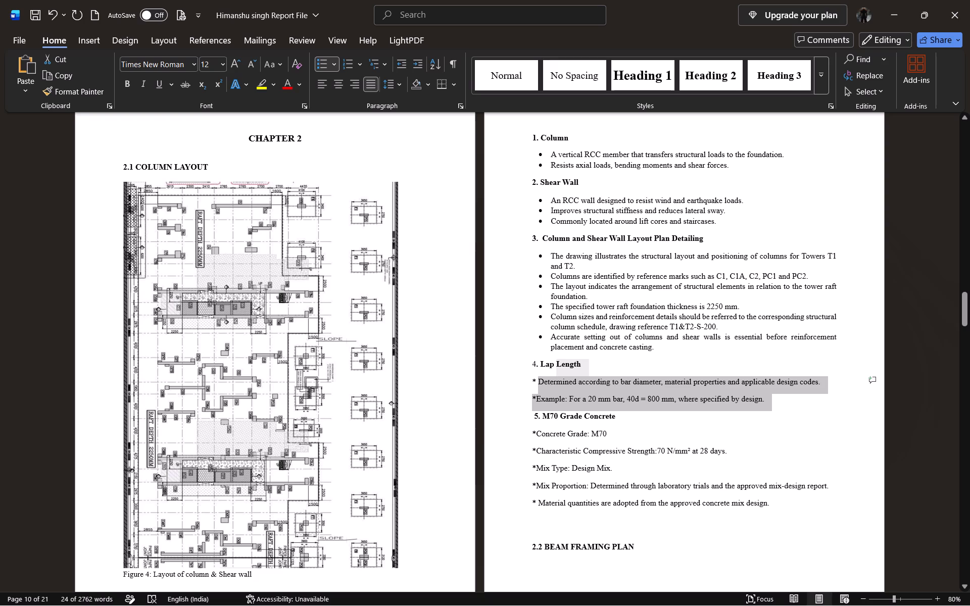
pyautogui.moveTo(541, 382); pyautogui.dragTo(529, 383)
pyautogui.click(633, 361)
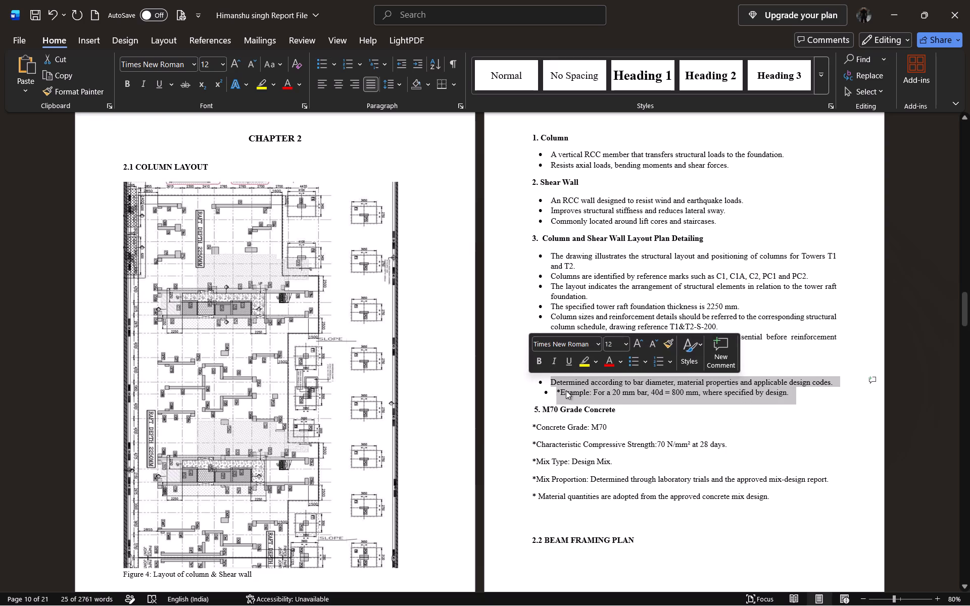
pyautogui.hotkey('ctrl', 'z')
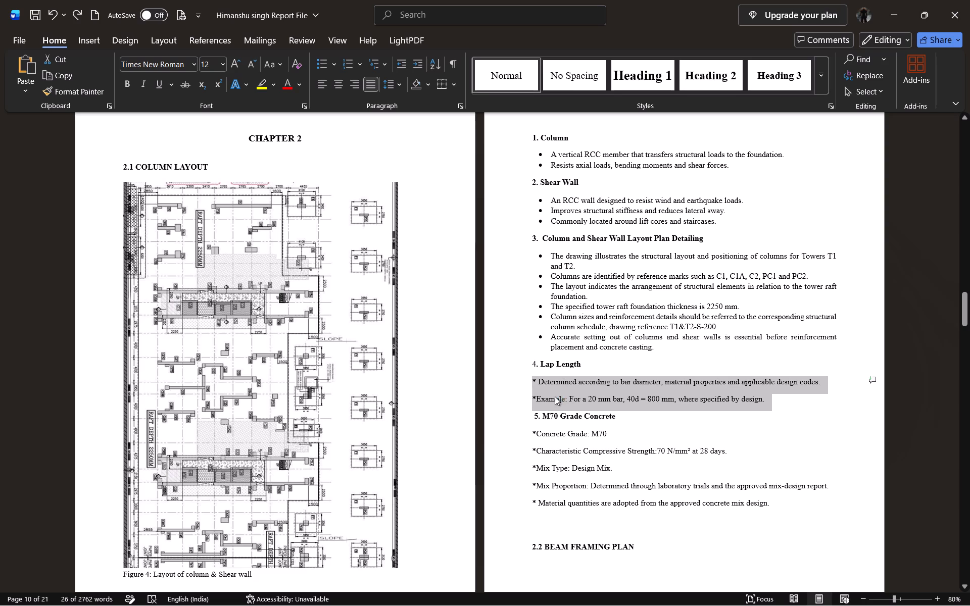
# Apply solid round bullets to the two lines under "4. Lap Length".
pyautogui.click(787, 401)
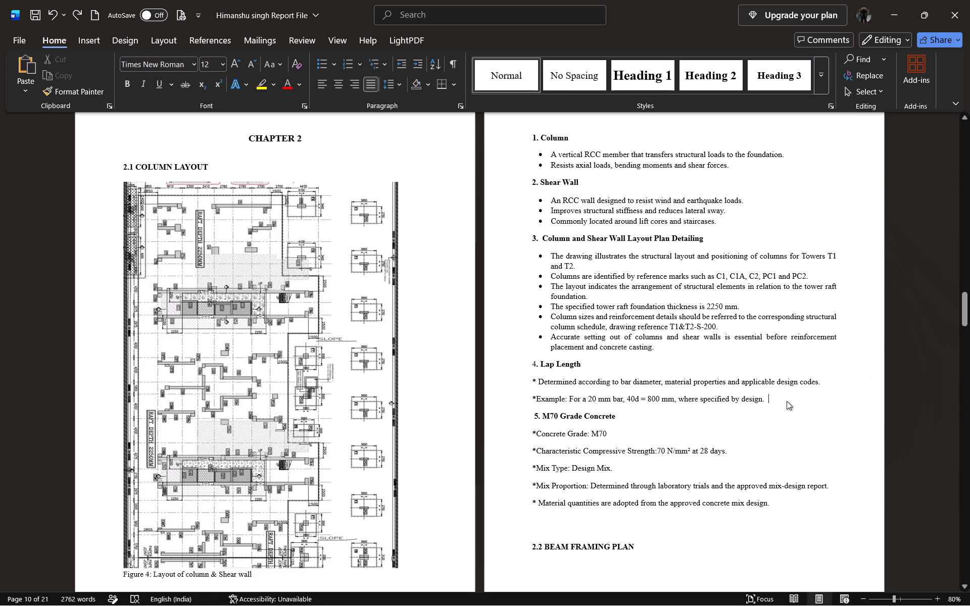
pyautogui.moveTo(787, 401); pyautogui.dragTo(564, 387)
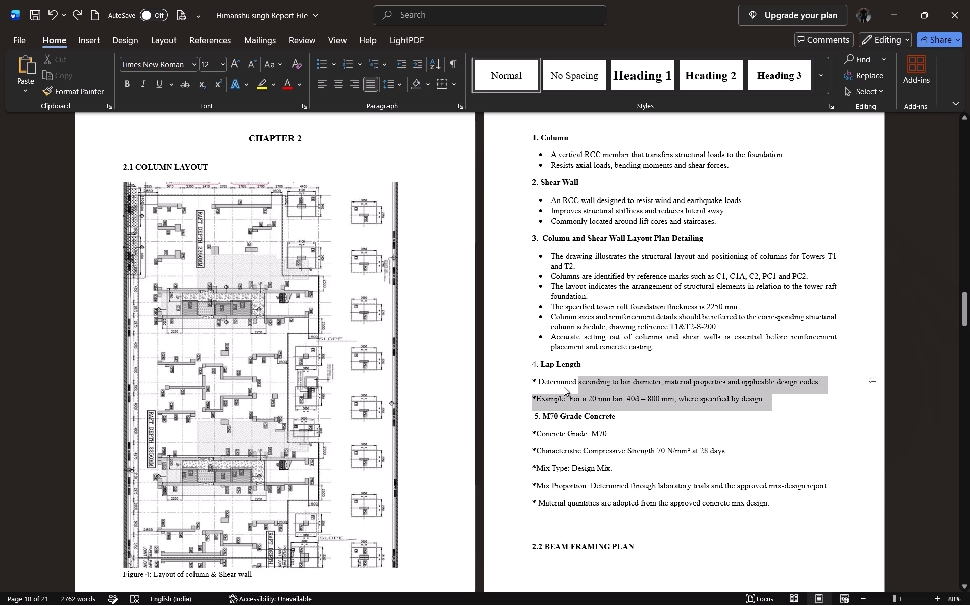
pyautogui.moveTo(564, 387); pyautogui.dragTo(531, 381)
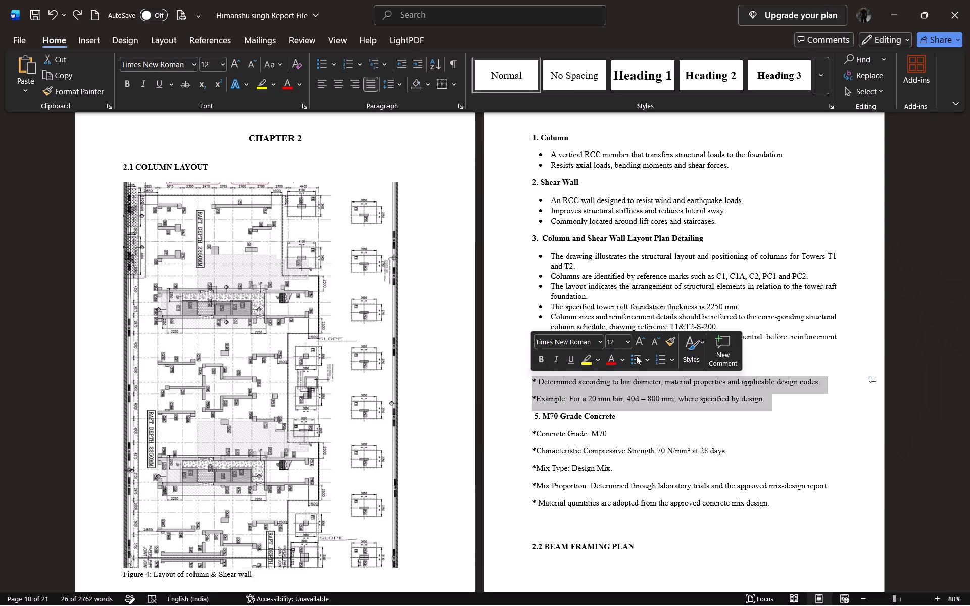
pyautogui.click(636, 357)
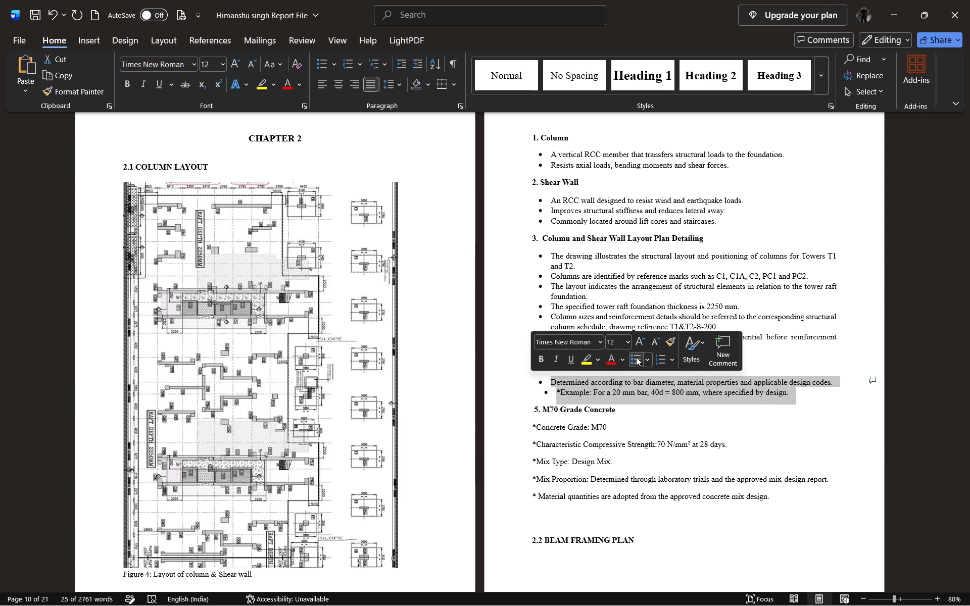
# Remove the asterisk before "Example: For a 20 mm bar" and make that line a bullet aligned with the one above it.
pyautogui.click(553, 392)
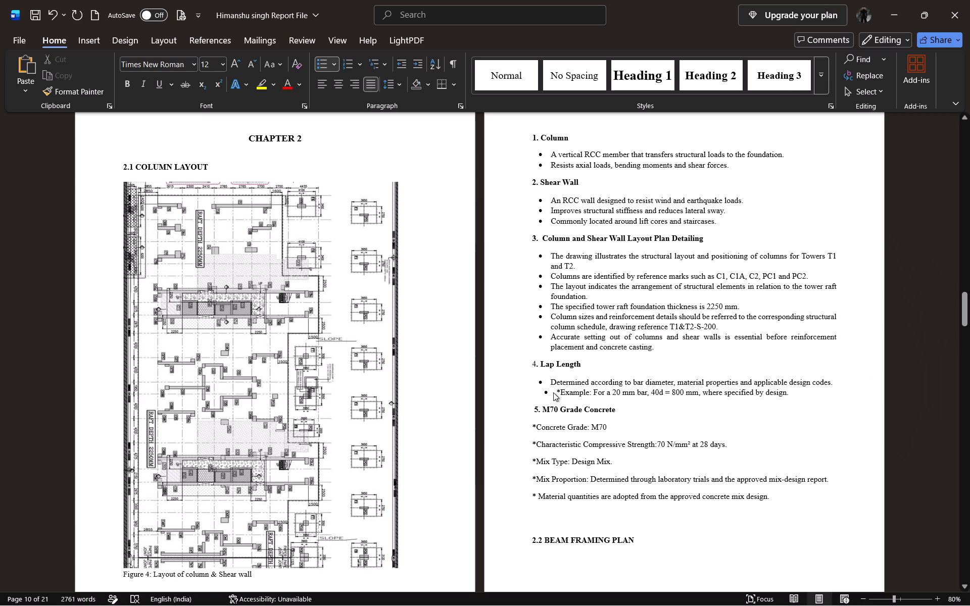
pyautogui.click(553, 392)
pyautogui.press('Right')
pyautogui.press('BackSpace')
pyautogui.press('BackSpace')
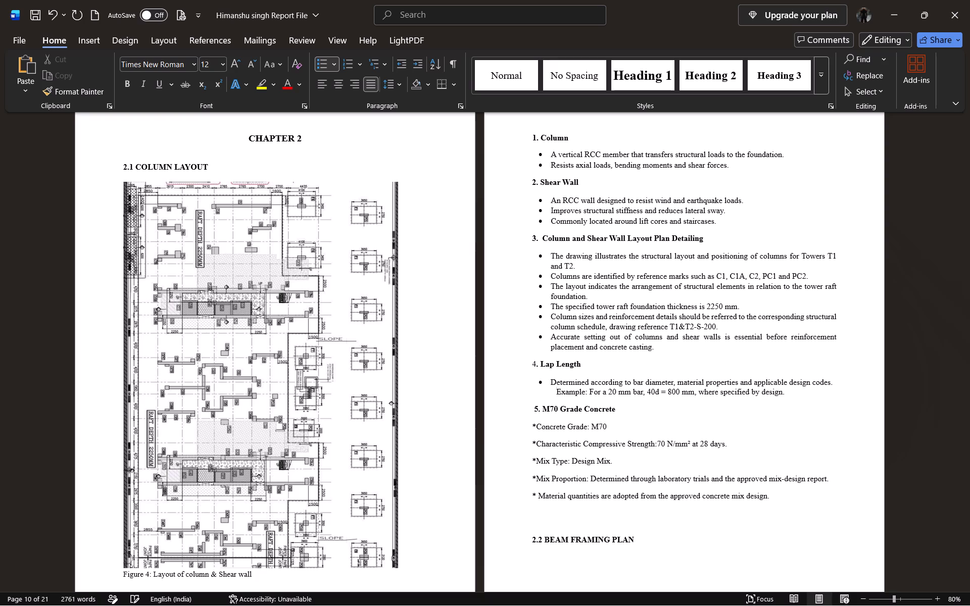
pyautogui.press('BackSpace')
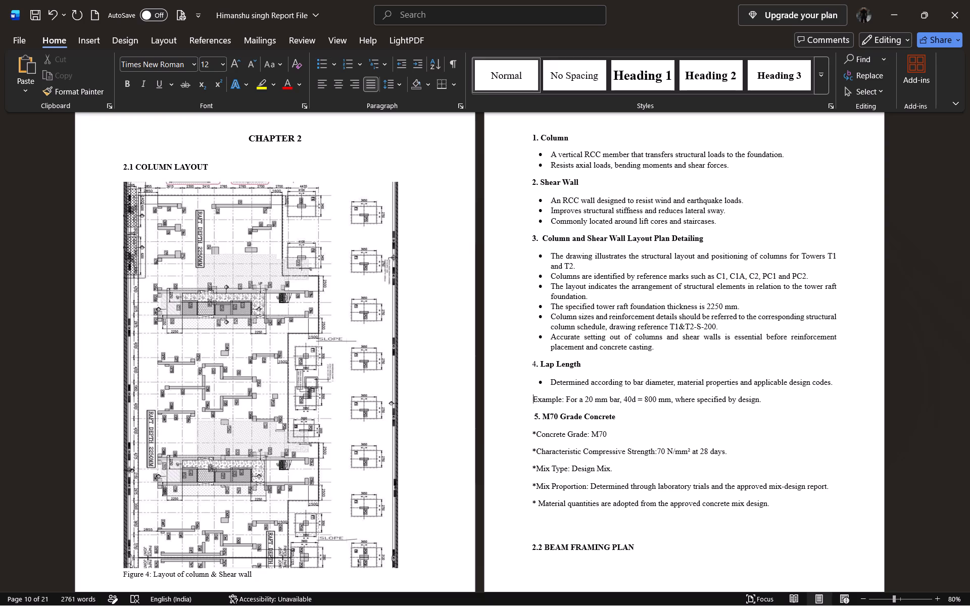
pyautogui.press('BackSpace')
pyautogui.press('BackSpace')
pyautogui.press('BackSpace')
pyautogui.press('BackSpace')
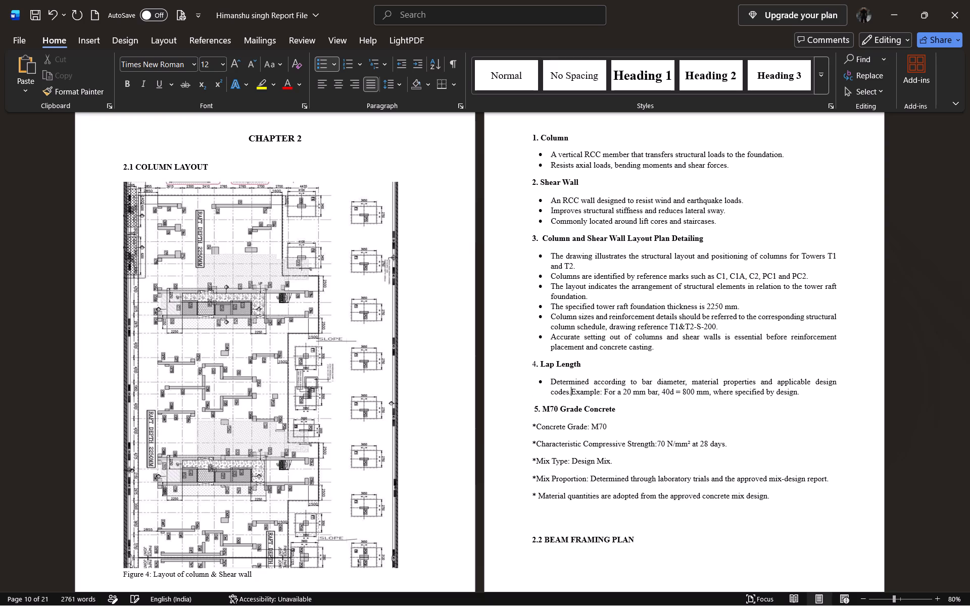
pyautogui.press('Return')
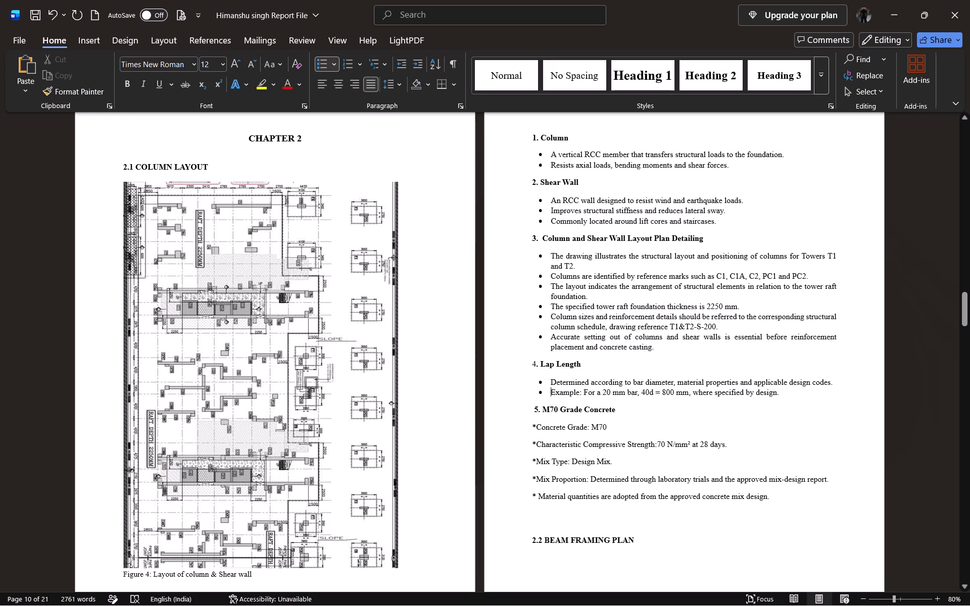
# Apply solid round bullets to the five lines under "5. M70 Grade Concrete".
pyautogui.moveTo(785, 498); pyautogui.dragTo(523, 426)
pyautogui.click(628, 404)
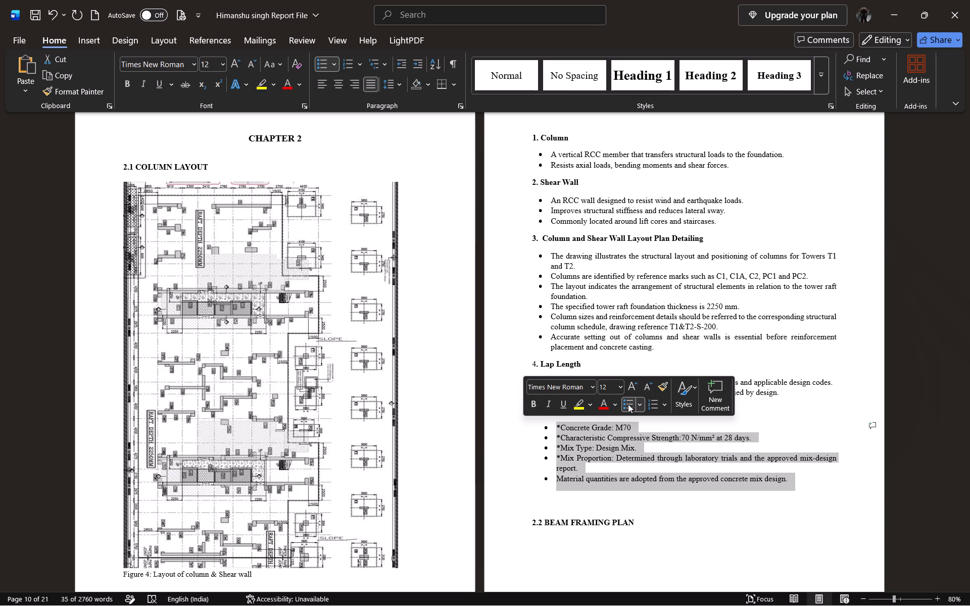
# Delete the leftover asterisks from the Concrete Grade, Characteristic Compressive Strength, Mix Type and Mix Proportion bullets.
pyautogui.click(564, 427)
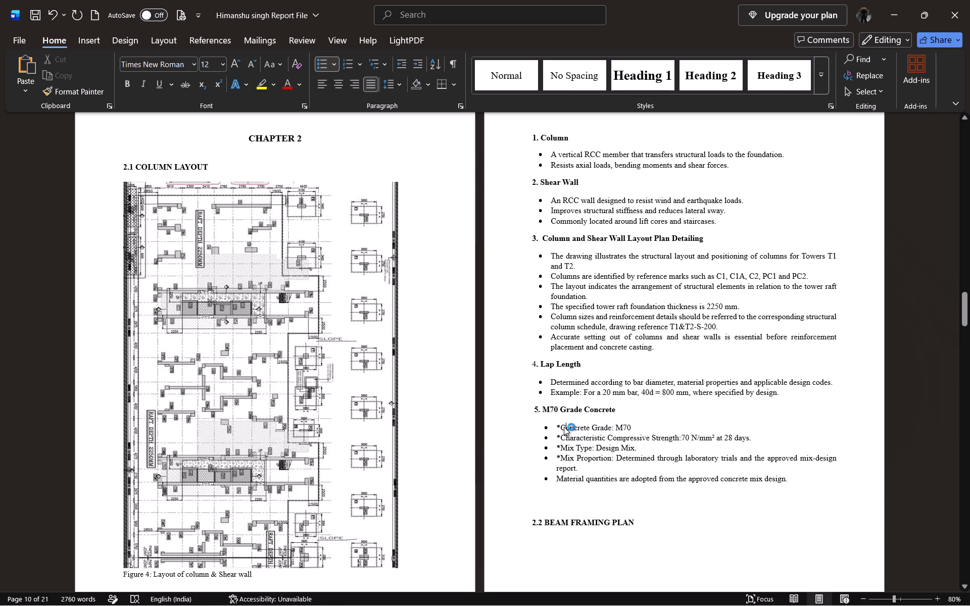
pyautogui.press('Left')
pyautogui.press('BackSpace')
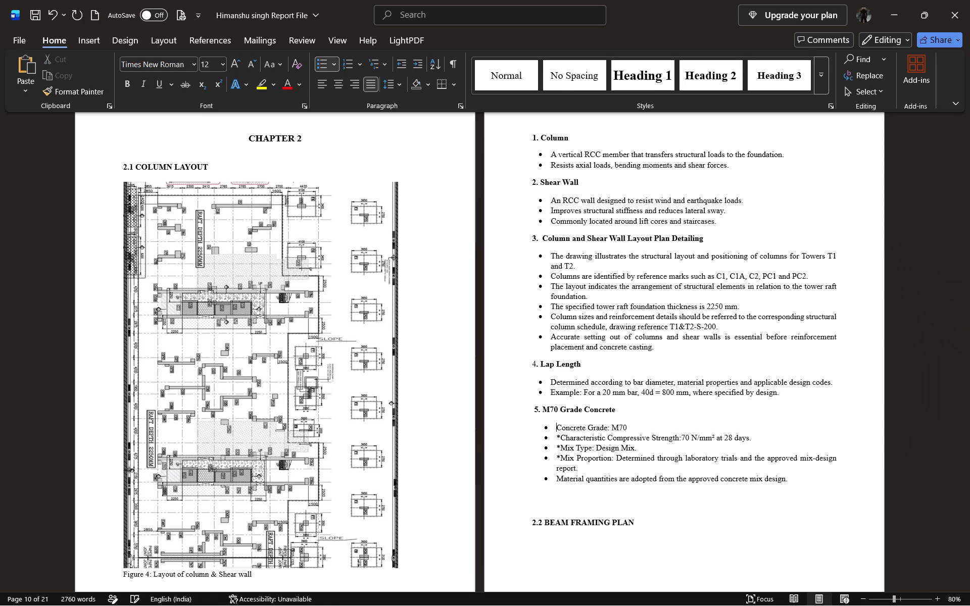
pyautogui.press('Down')
pyautogui.press('Right')
pyautogui.press('Right')
pyautogui.press('Left')
pyautogui.press('BackSpace')
pyautogui.press('Down')
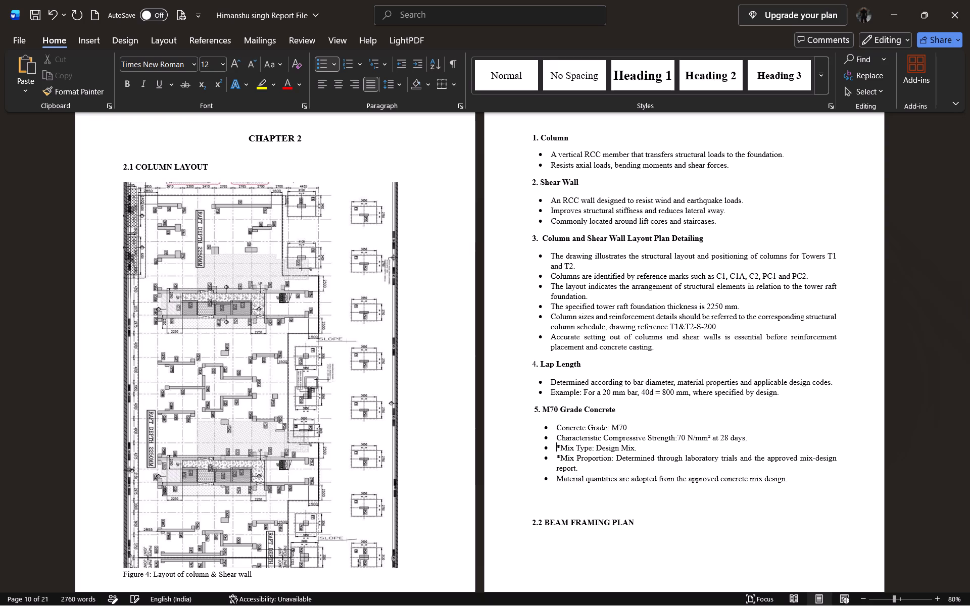
pyautogui.press('Right')
pyautogui.press('Right')
pyautogui.press('Left')
pyautogui.press('BackSpace')
pyautogui.press('Down')
pyautogui.press('Right')
pyautogui.press('BackSpace')
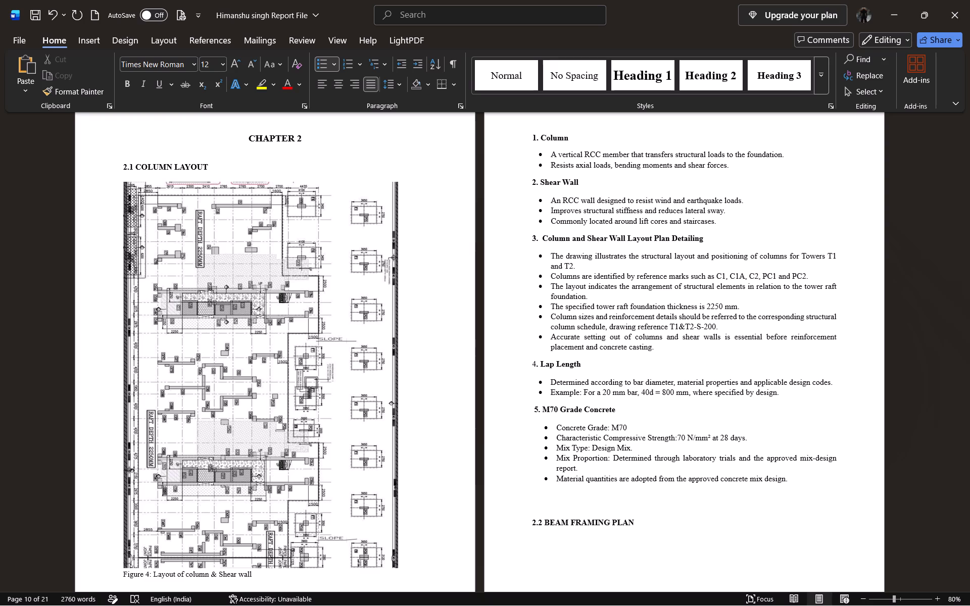
# Push the "2.2 BEAM FRAMING PLAN" heading to the top of the next page with blank lines, removing the surplus ones above it.
pyautogui.click(533, 522)
pyautogui.press('Return')
pyautogui.press('Return')
pyautogui.press('Return')
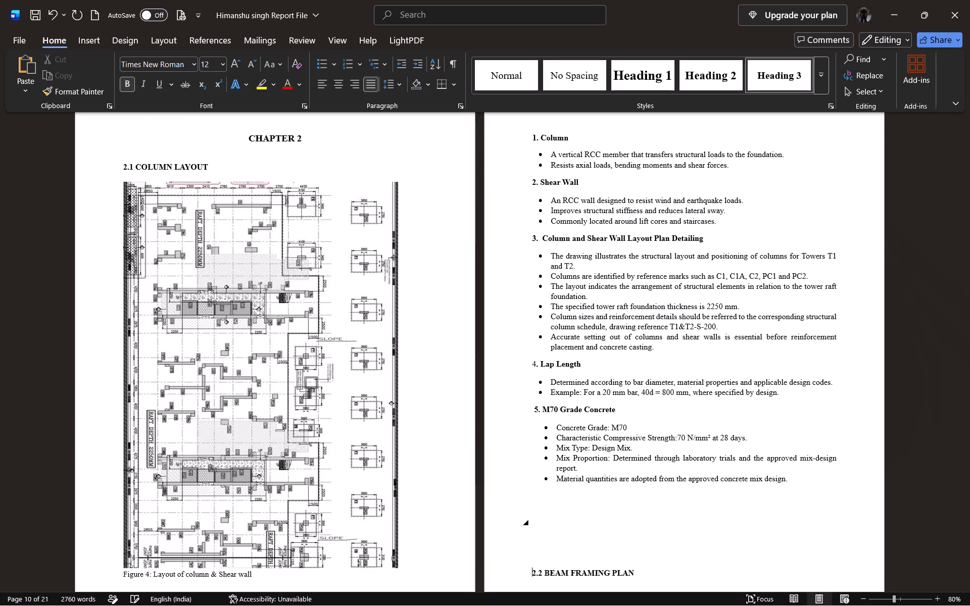
pyautogui.press('Return')
pyautogui.press('Up')
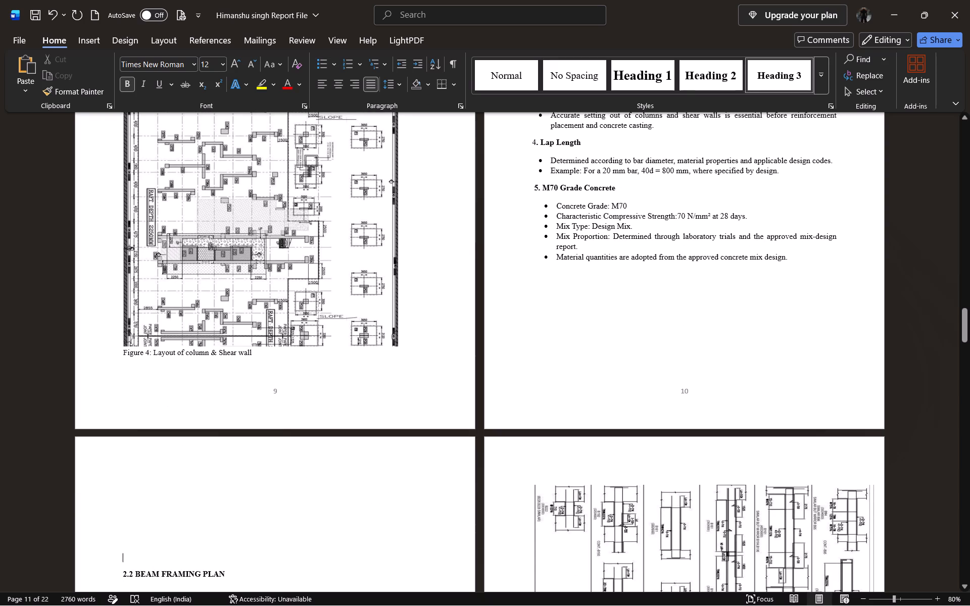
pyautogui.press('BackSpace')
pyautogui.press('BackSpace')
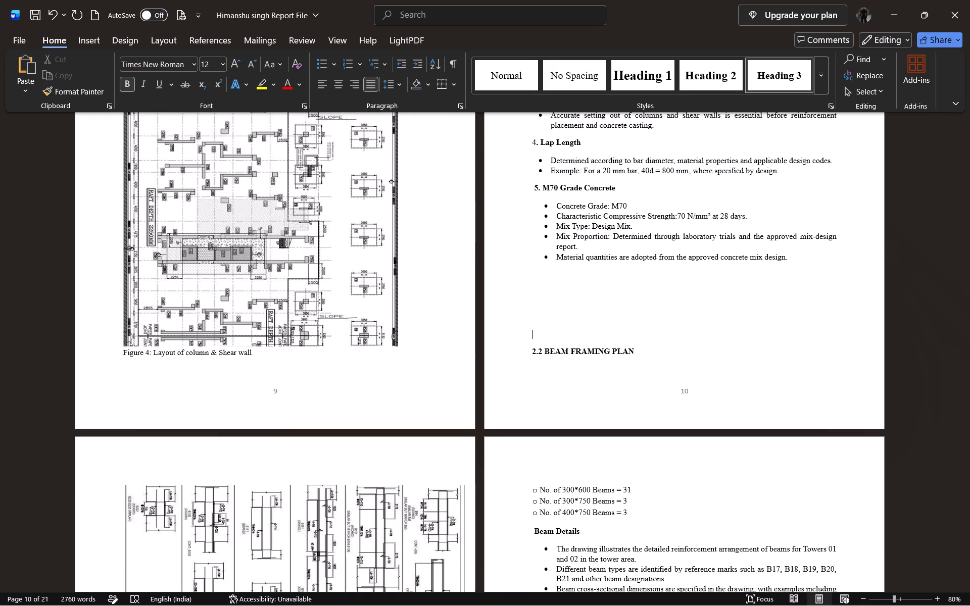
pyautogui.press('Return')
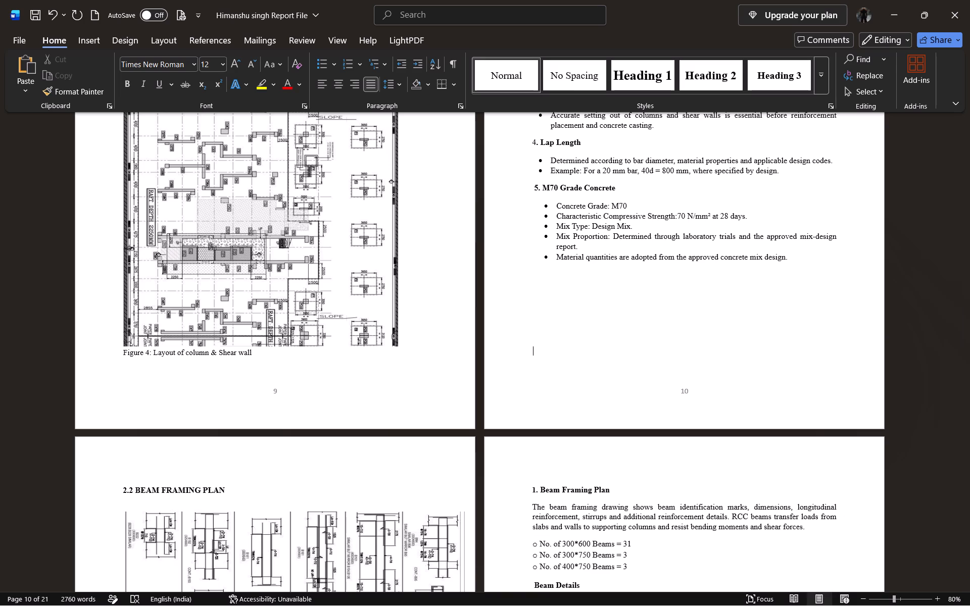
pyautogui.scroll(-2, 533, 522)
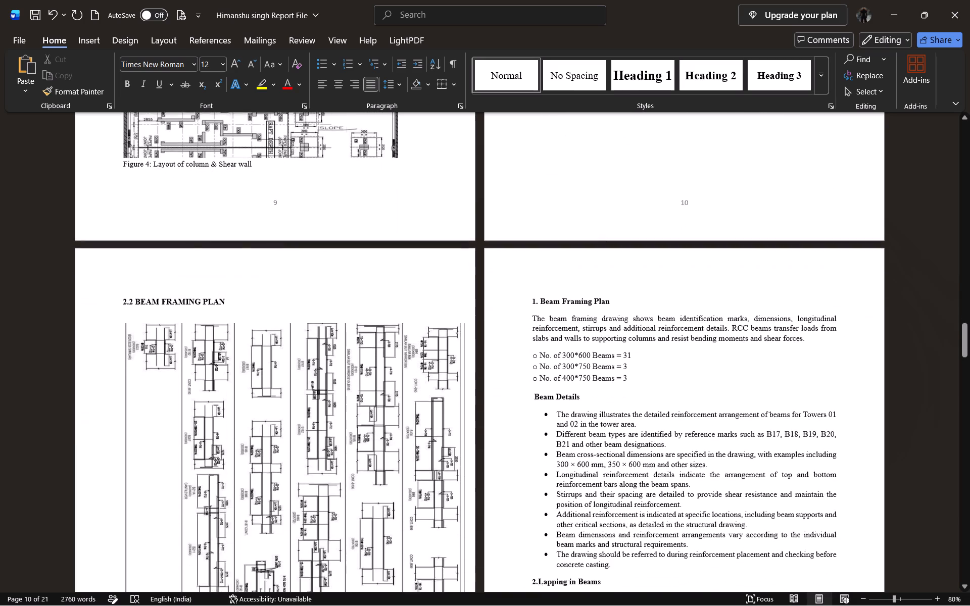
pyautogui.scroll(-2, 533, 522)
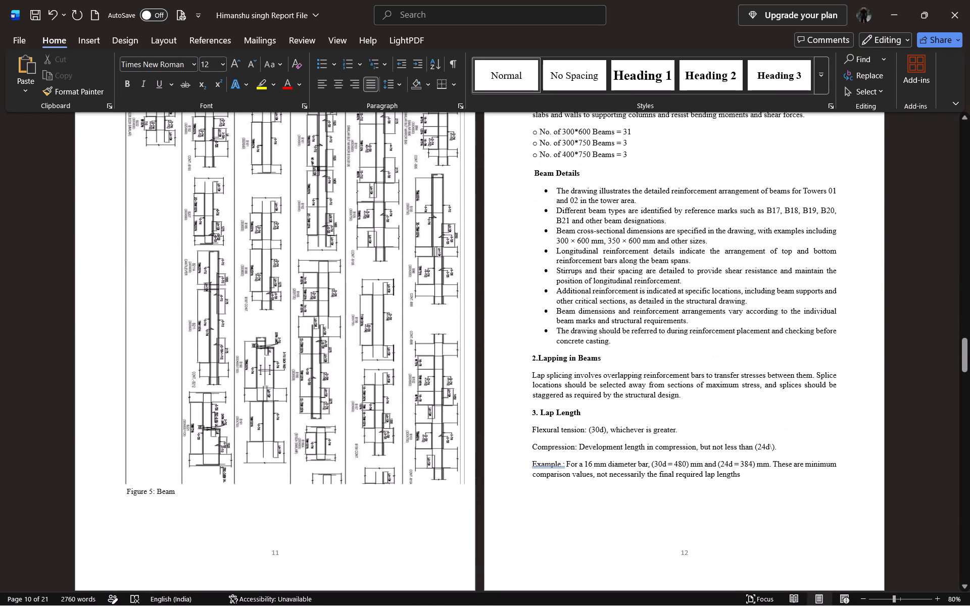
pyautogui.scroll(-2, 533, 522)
# Remove the stray box symbol and space before the "3.1 CONCRETE" heading in Chapter 3.
pyautogui.scroll(-3, 533, 522)
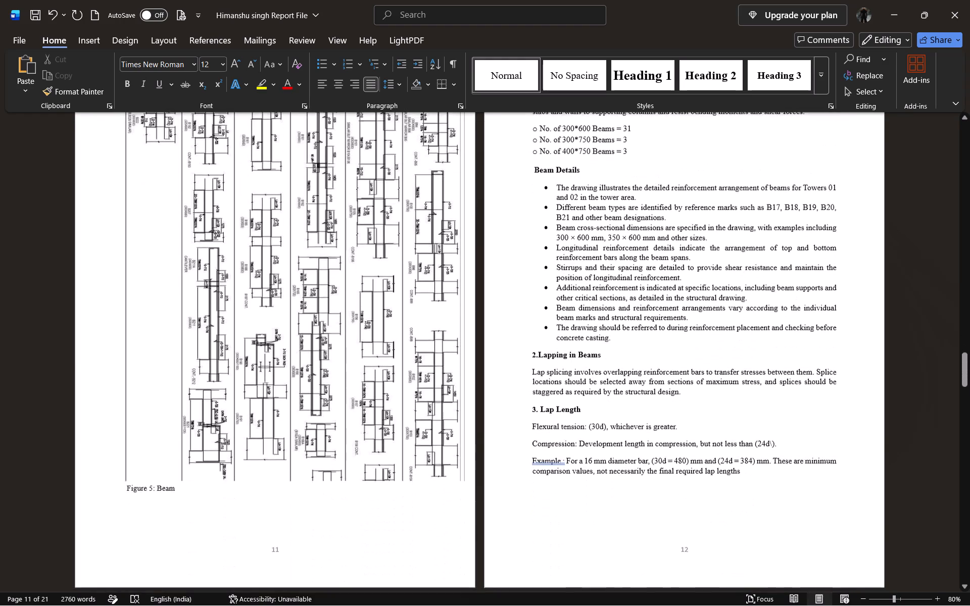
pyautogui.scroll(-2, 533, 522)
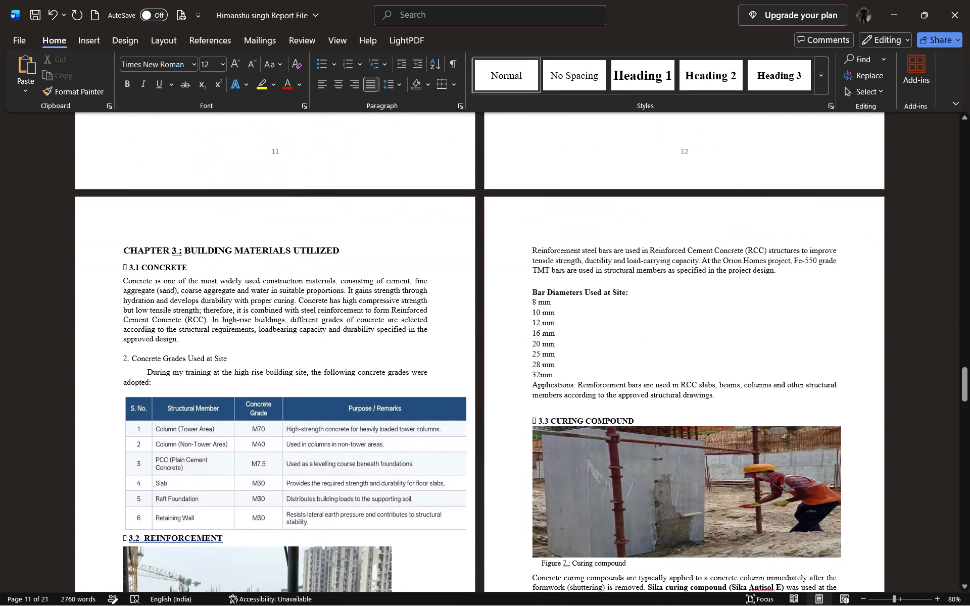
pyautogui.click(342, 250)
pyautogui.moveTo(342, 250); pyautogui.dragTo(141, 255)
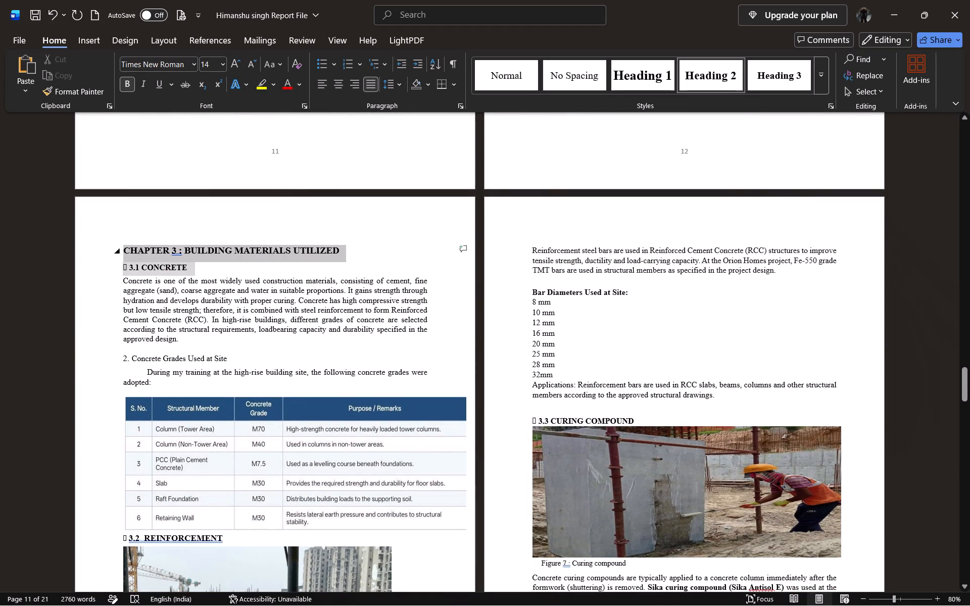
pyautogui.moveTo(141, 255); pyautogui.dragTo(142, 256)
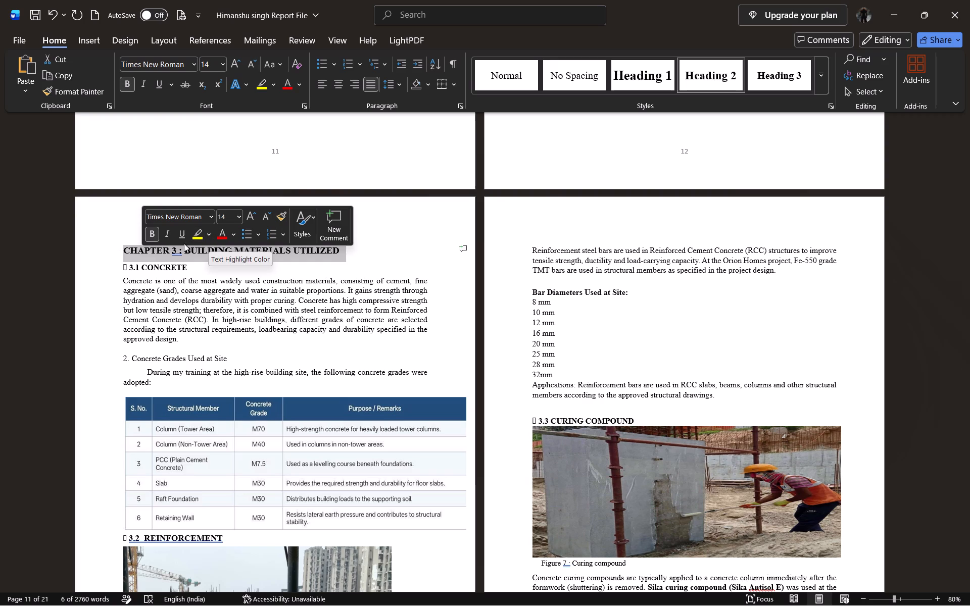
pyautogui.click(132, 266)
pyautogui.press('Left')
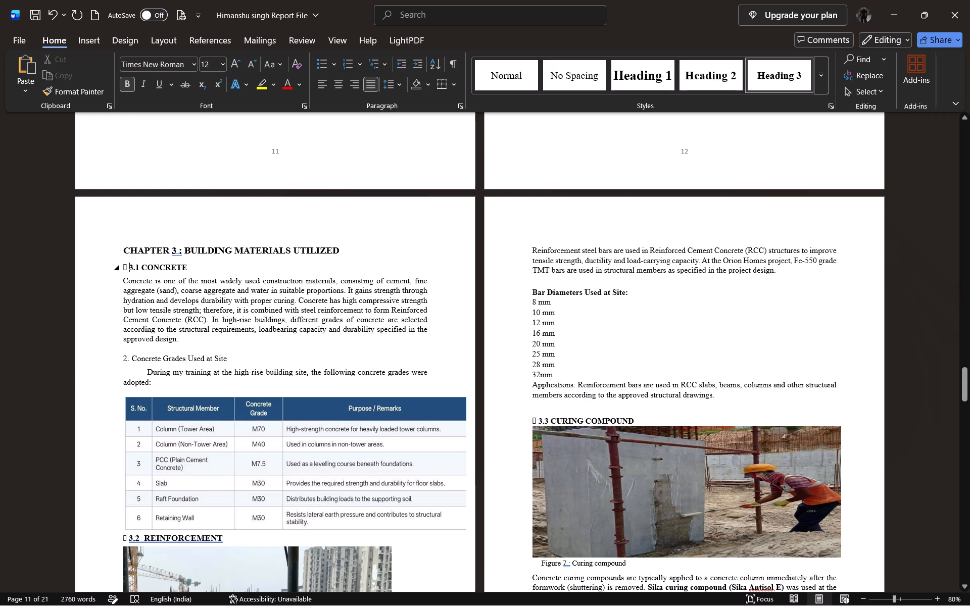
pyautogui.press('BackSpace')
pyautogui.press('BackSpace')
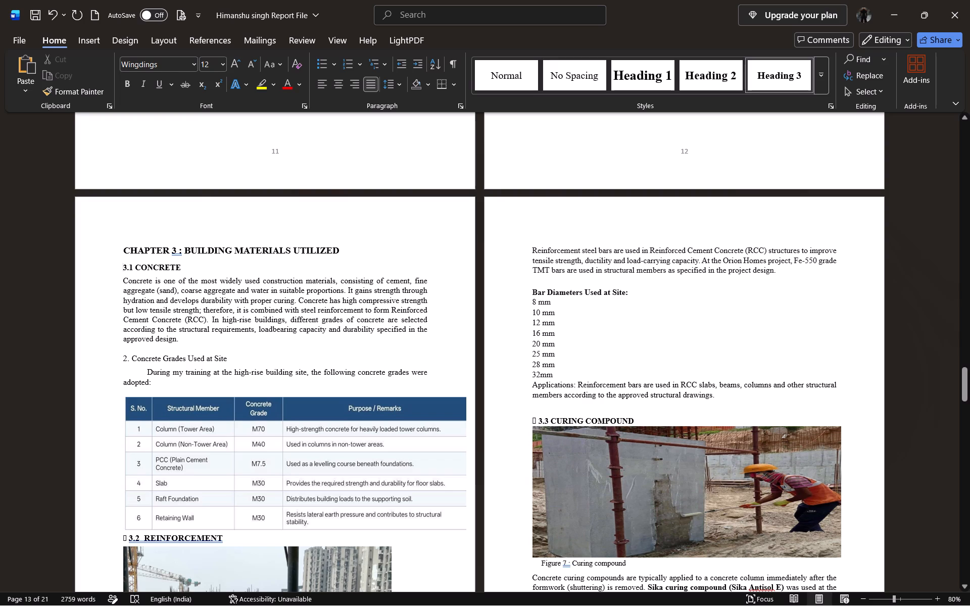
# Remove the extra space before the colon in the "CHAPTER 3 : BUILDING MATERIALS UTILIZED" heading.
pyautogui.click(179, 250)
pyautogui.press('BackSpace')
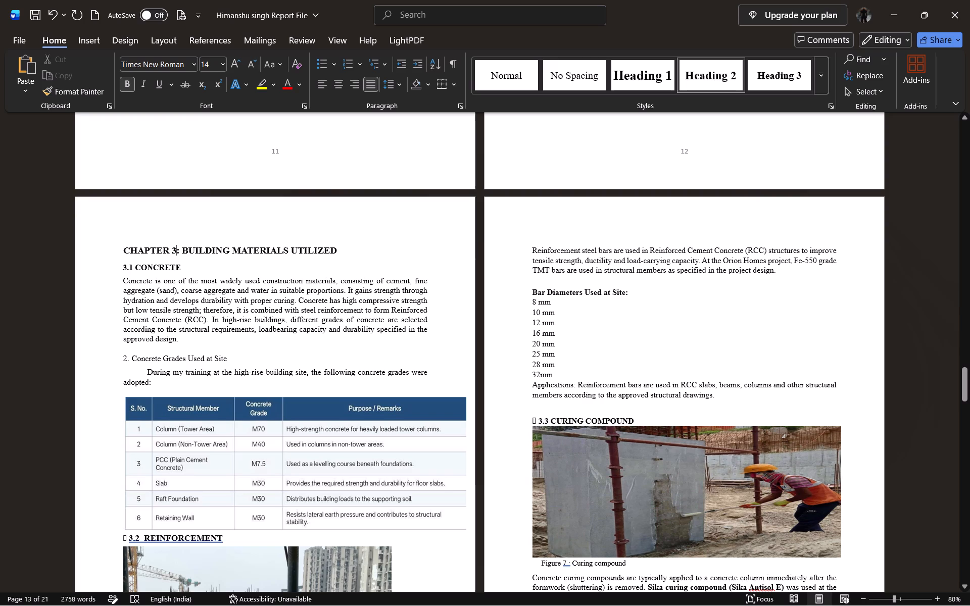
# Remove the stray box symbol and space before the "3.2 REINFORCEMENT" heading.
pyautogui.scroll(-1, 163, 447)
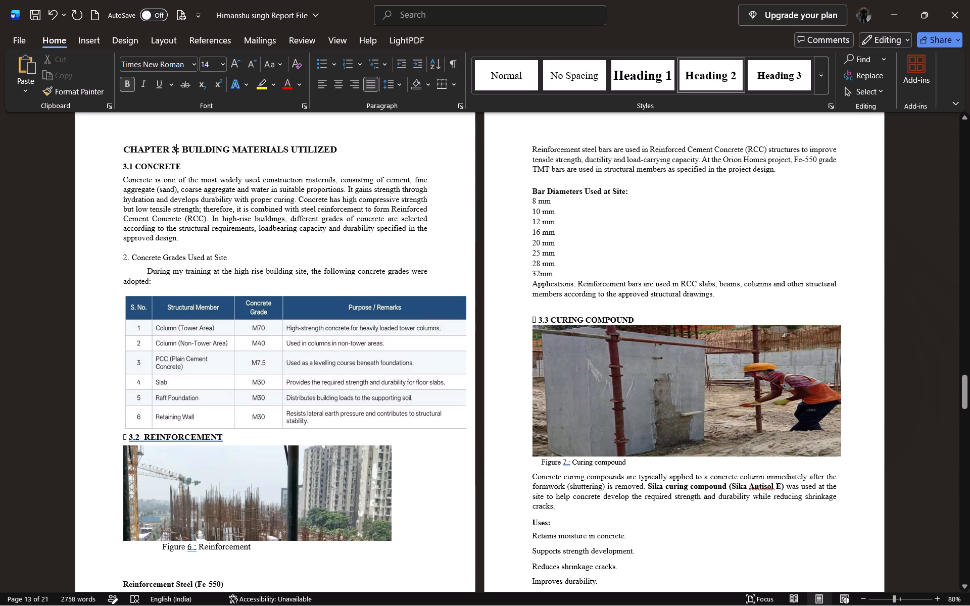
pyautogui.click(130, 438)
pyautogui.press('BackSpace')
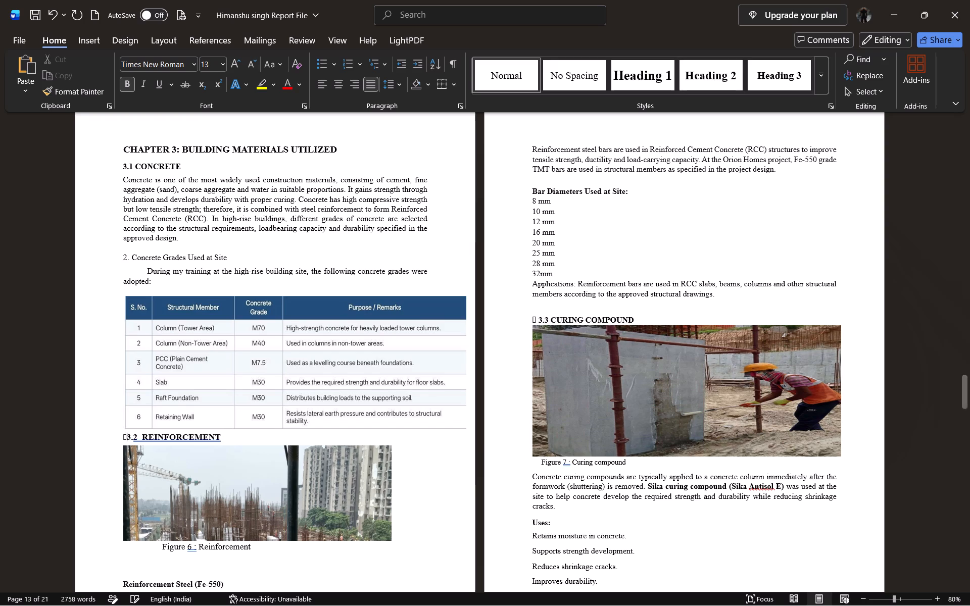
pyautogui.press('BackSpace')
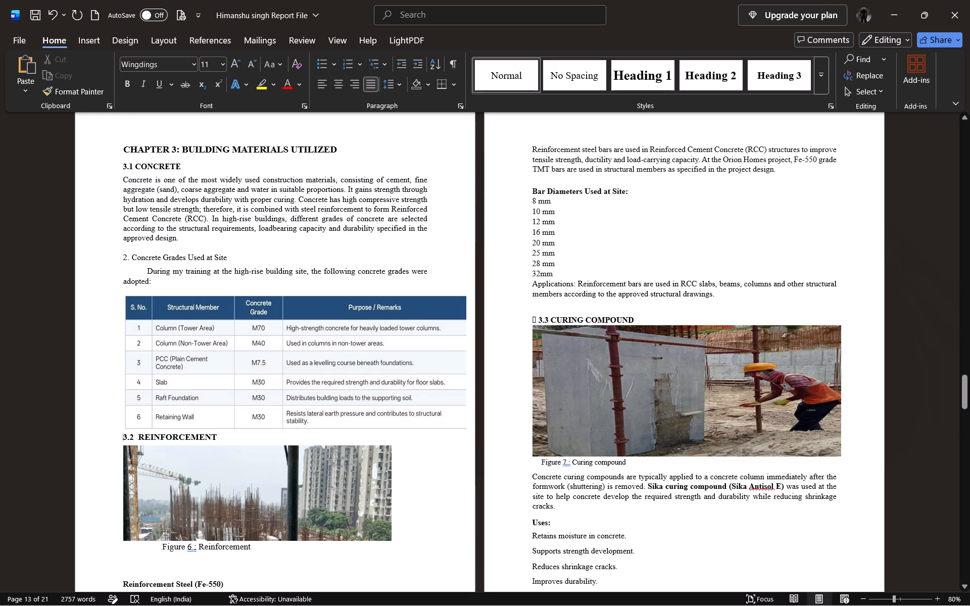
# Delete the leading spaces before the Figure 6 Reinforcement caption so it starts at the left margin on its own line below the photo.
pyautogui.click(153, 549)
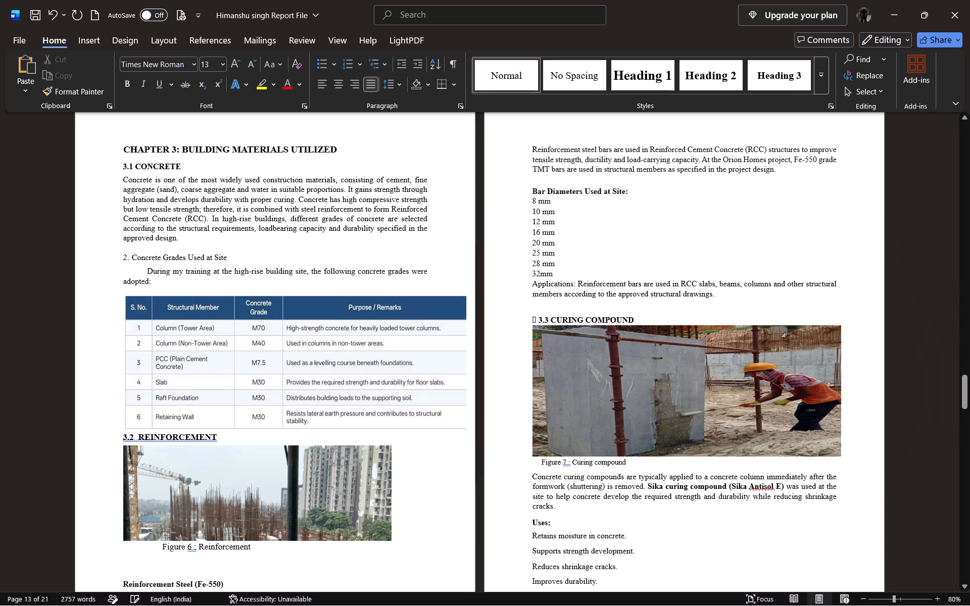
pyautogui.press('Right')
pyautogui.press('Right')
pyautogui.press('Right')
pyautogui.press('Right')
pyautogui.press('Delete')
pyautogui.press('BackSpace')
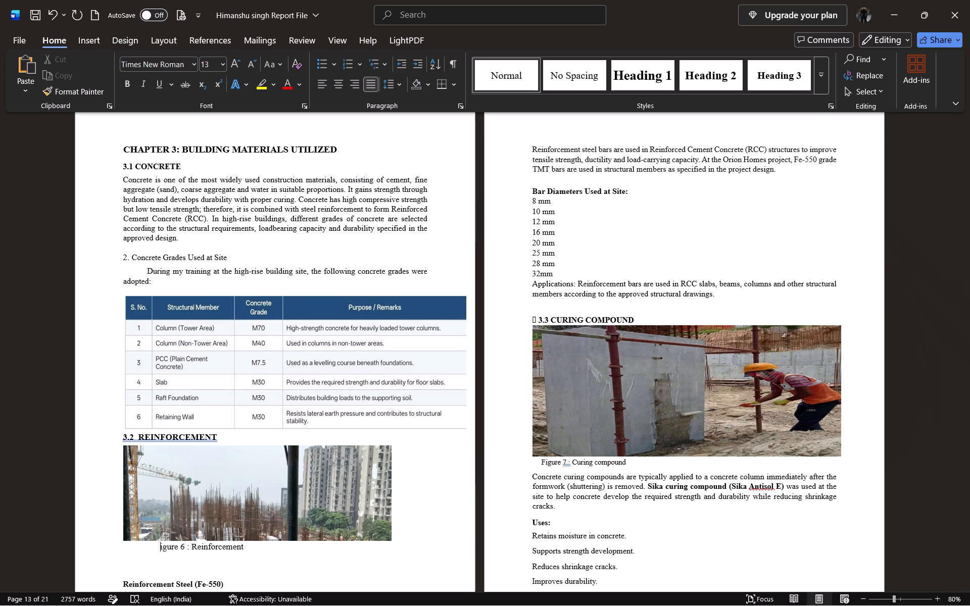
pyautogui.hotkey('shift', 'f')
pyautogui.press('Left')
pyautogui.press('BackSpace')
pyautogui.press('BackSpace')
pyautogui.press('BackSpace')
pyautogui.press('BackSpace')
pyautogui.press('BackSpace')
pyautogui.press('BackSpace')
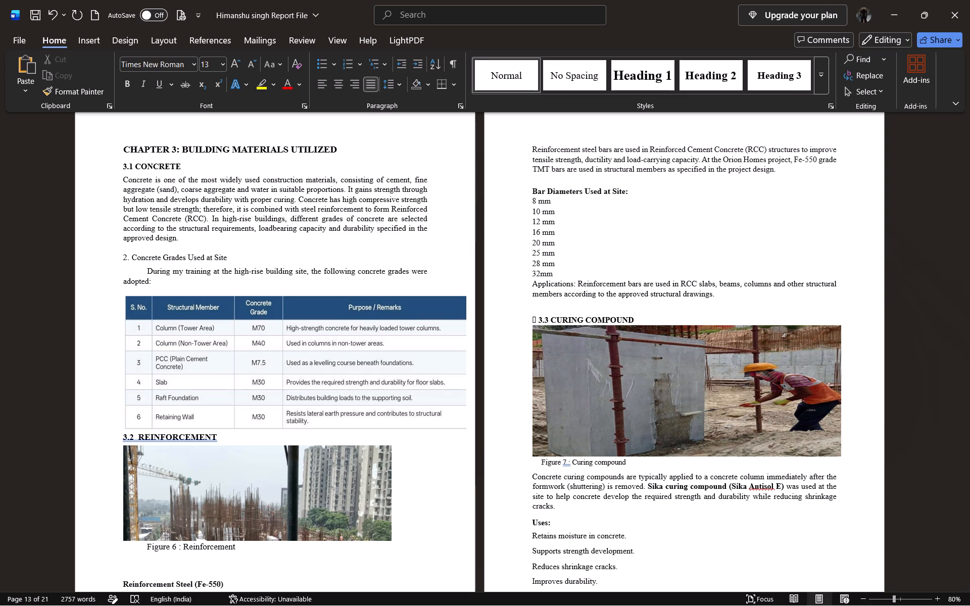
pyautogui.press('BackSpace')
pyautogui.press('BackSpace')
pyautogui.press('BackSpace')
pyautogui.press('BackSpace')
pyautogui.press('BackSpace')
pyautogui.press('BackSpace')
pyautogui.press('BackSpace')
pyautogui.press('BackSpace')
pyautogui.press('BackSpace')
pyautogui.press('BackSpace')
pyautogui.press('BackSpace')
pyautogui.press('BackSpace')
pyautogui.press('BackSpace')
pyautogui.press('Return')
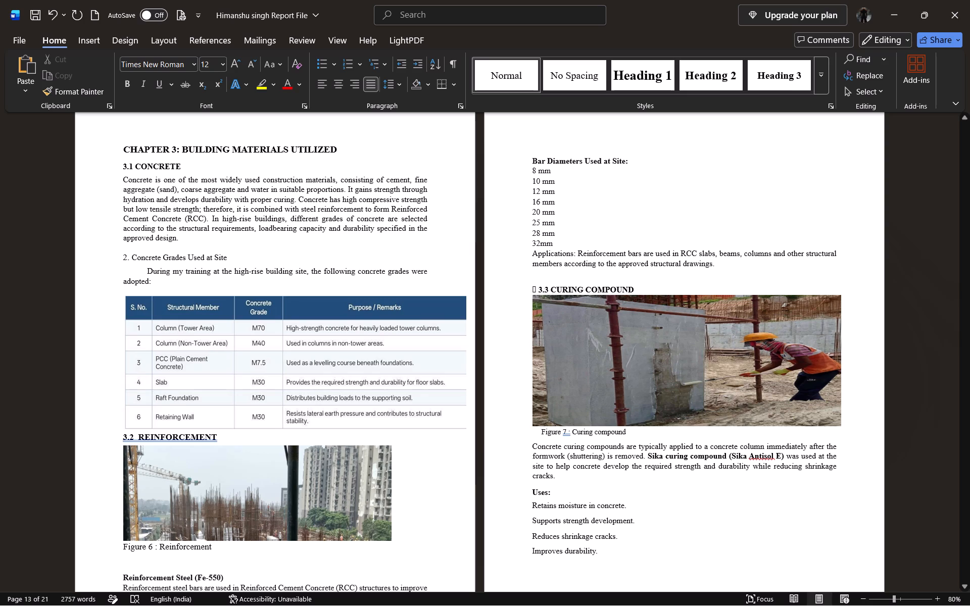
# Insert a blank line between the concrete grades table and the "3.2 REINFORCEMENT" heading, and remove the extra space after the heading number.
pyautogui.click(123, 437)
pyautogui.press('Return')
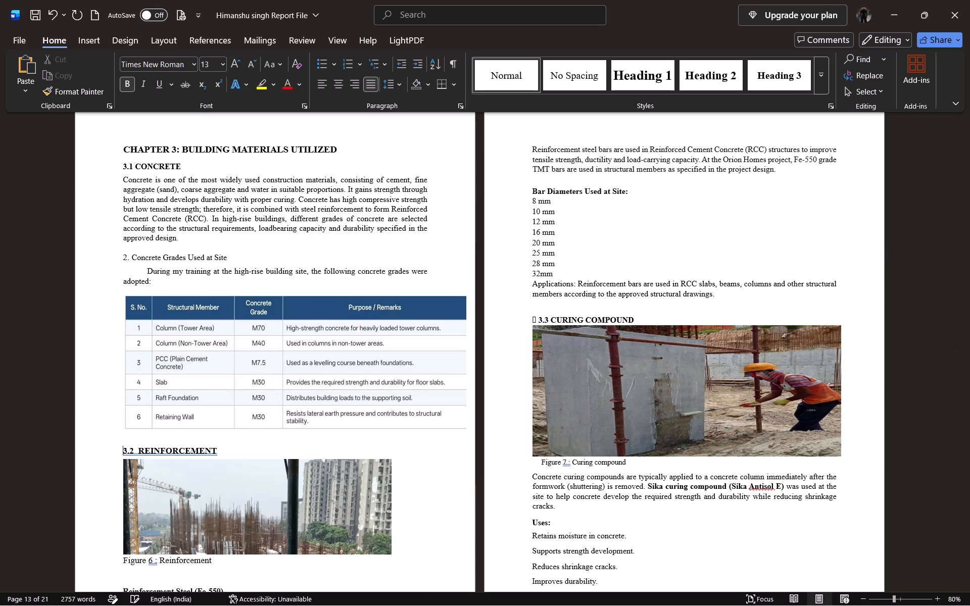
pyautogui.press('Right')
pyautogui.press('Right')
pyautogui.press('Right')
pyautogui.press('Right')
pyautogui.press('Right')
pyautogui.press('BackSpace')
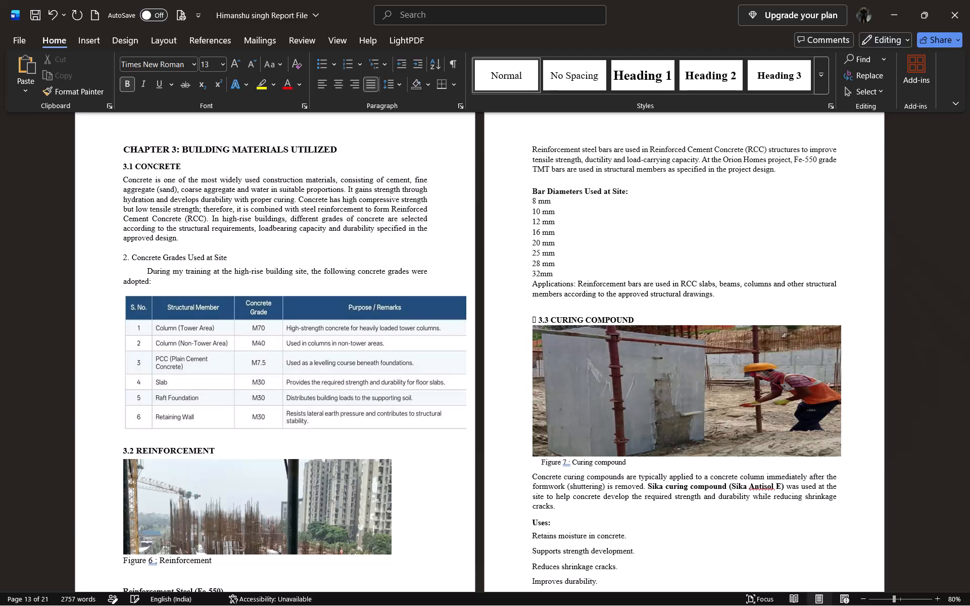
# Remove the space before the colon in the Figure 6 caption so it reads "Figure 6: Reinforcement".
pyautogui.scroll(-1, 123, 437)
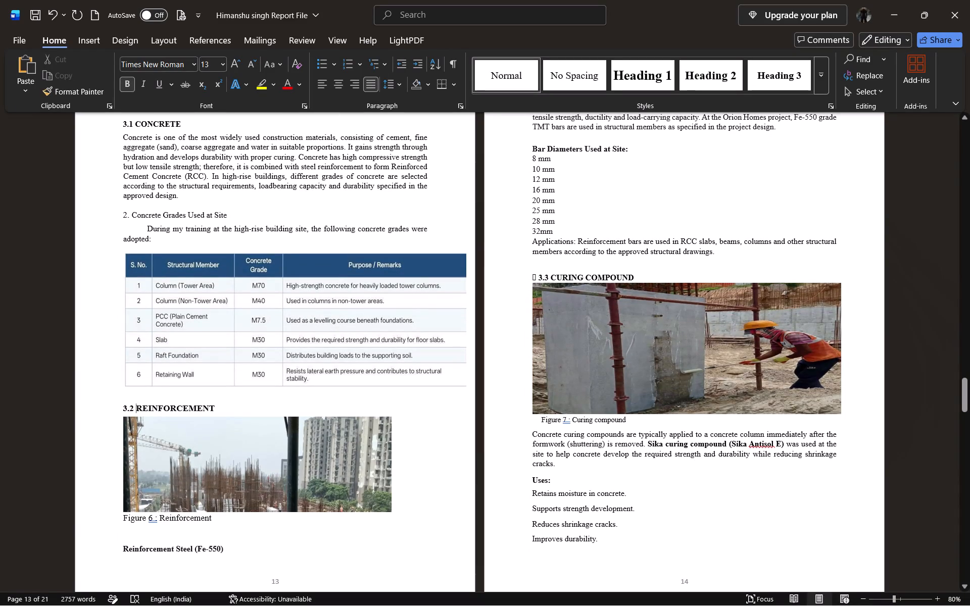
pyautogui.click(158, 520)
pyautogui.press('Left')
pyautogui.press('BackSpace')
# Remove the stray box symbol and space before the "3.3 CURING COMPOUND" heading.
pyautogui.scroll(-1, 158, 520)
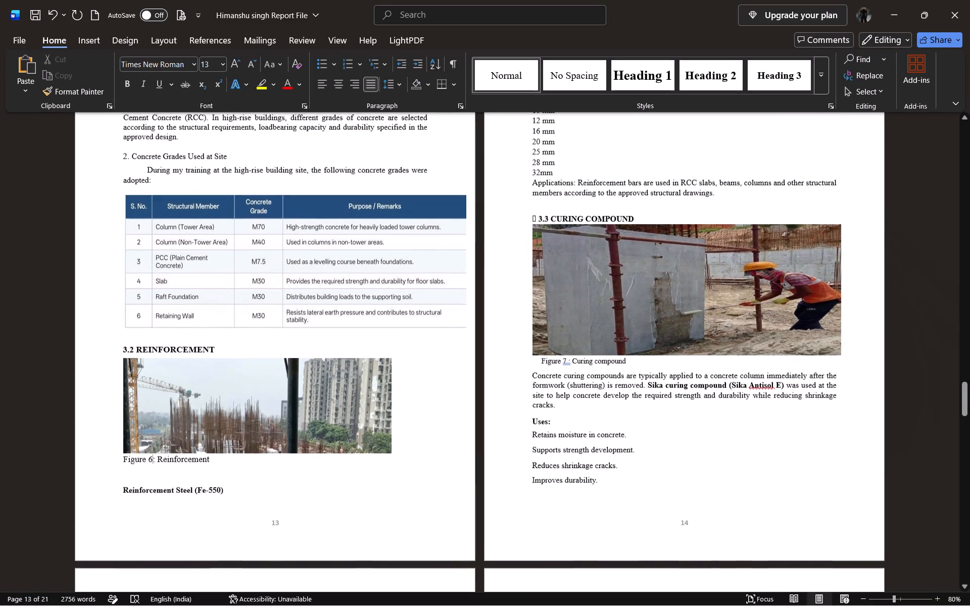
pyautogui.scroll(-1, 158, 520)
pyautogui.scroll(1, 158, 520)
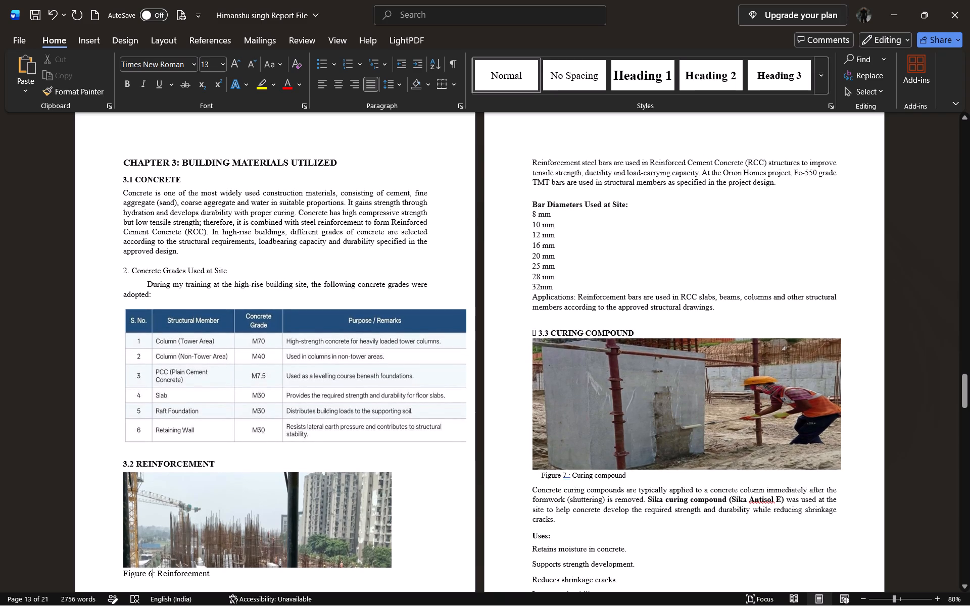
pyautogui.scroll(1, 158, 520)
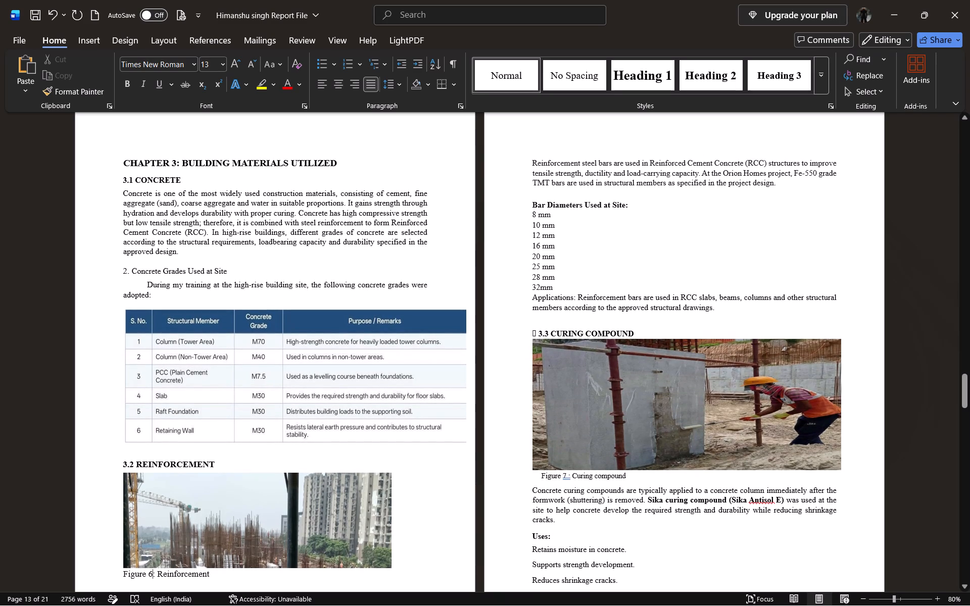
pyautogui.click(538, 335)
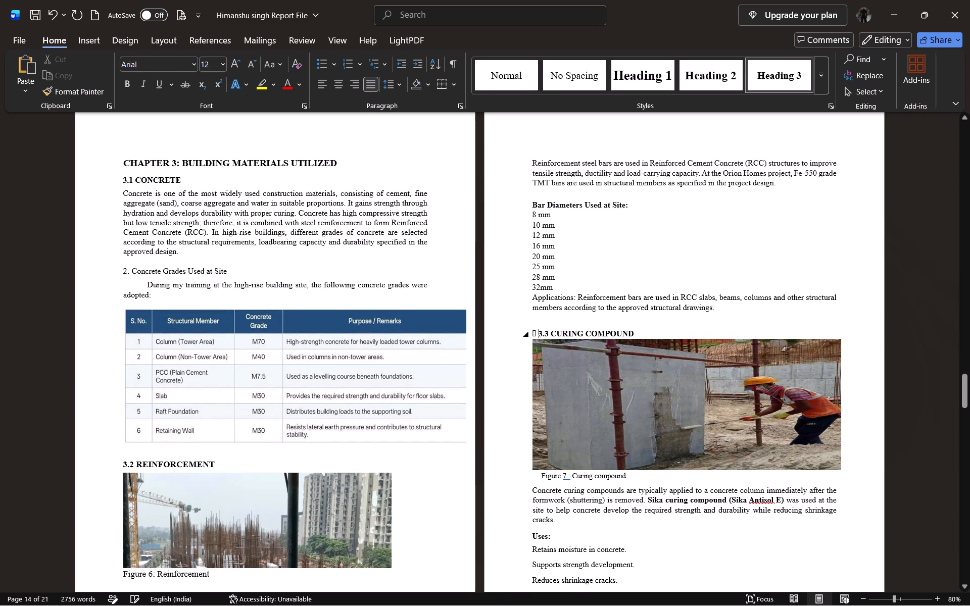
pyautogui.press('BackSpace')
pyautogui.press('BackSpace')
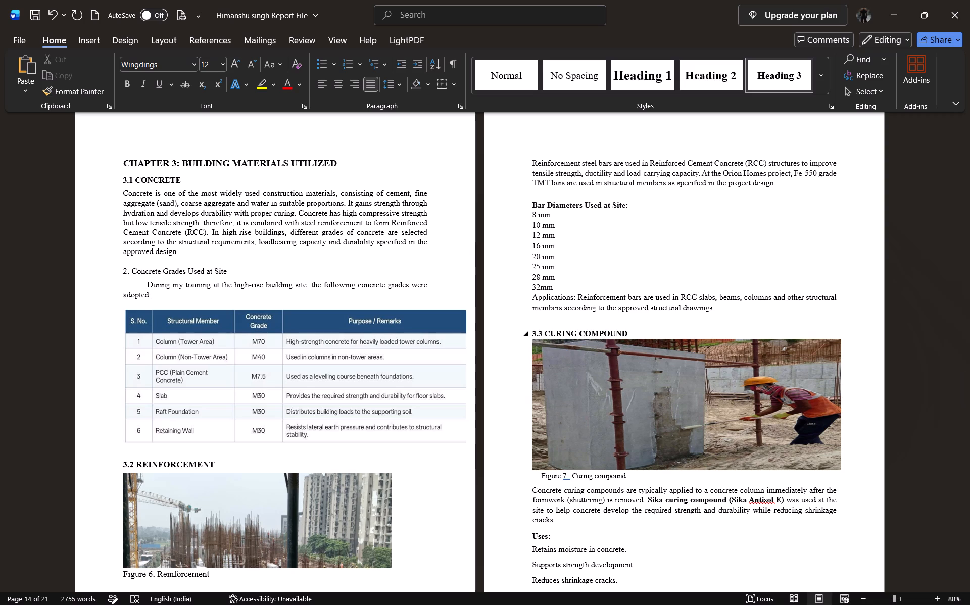
# Remove the space before the colon in the Figure 7 caption so it reads "Figure 7: Curing compound".
pyautogui.scroll(-1, 538, 335)
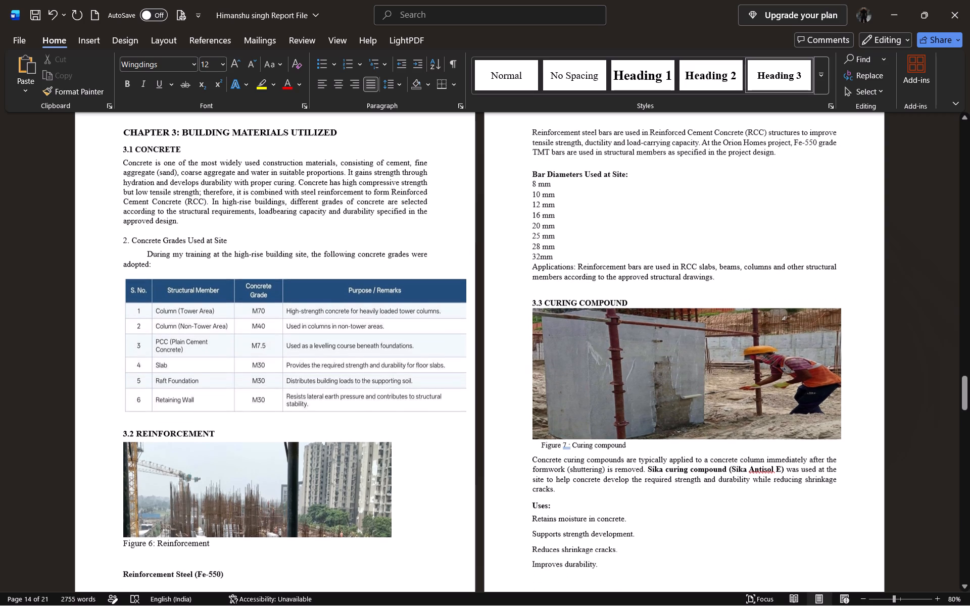
pyautogui.scroll(-1, 538, 335)
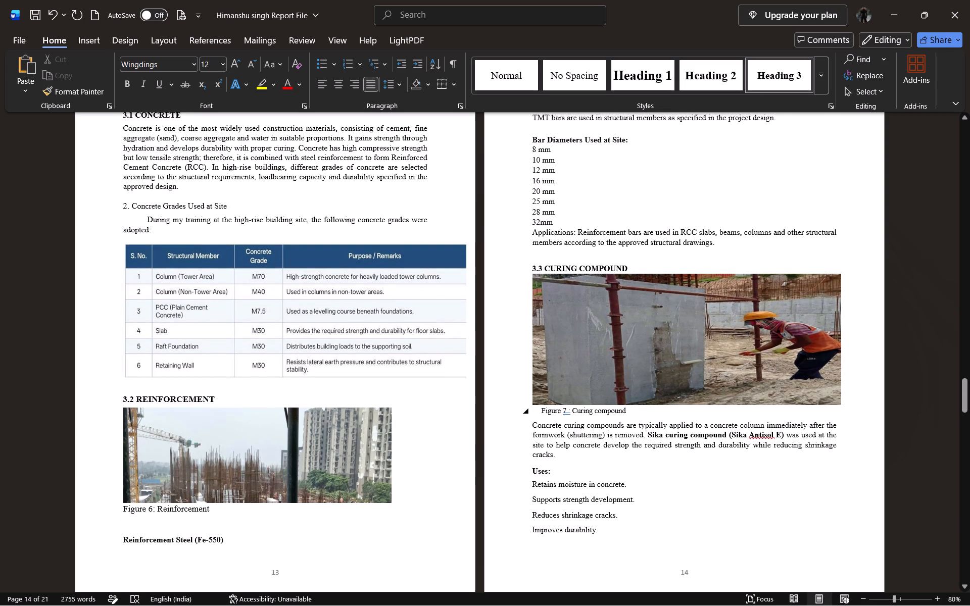
pyautogui.click(569, 413)
pyautogui.press('Left')
pyautogui.press('BackSpace')
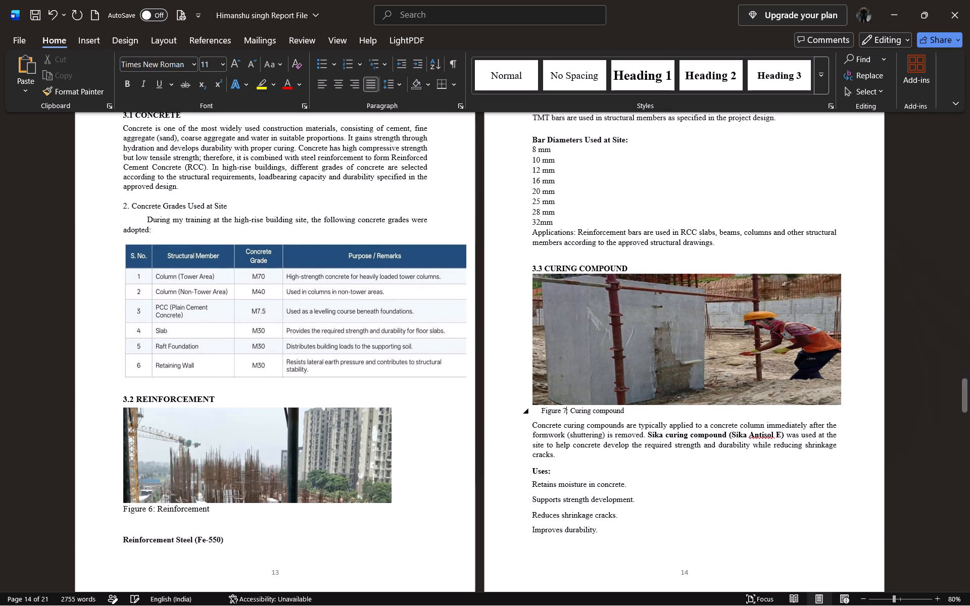
# Delete the leading spaces before the Figure 7 caption so it starts at the left margin directly below the curing compound photo.
pyautogui.press('Left')
pyautogui.press('Left')
pyautogui.press('Left')
pyautogui.press('Left')
pyautogui.press('Left')
pyautogui.press('Left')
pyautogui.press('Left')
pyautogui.press('Left')
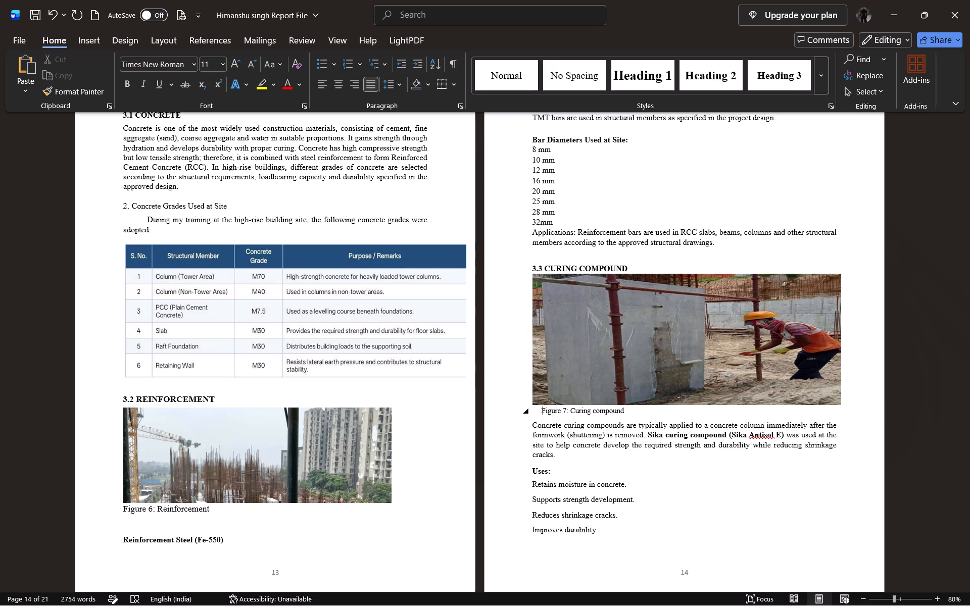
pyautogui.press('BackSpace')
pyautogui.press('BackSpace')
pyautogui.press('BackSpace')
pyautogui.press('BackSpace')
pyautogui.press('BackSpace')
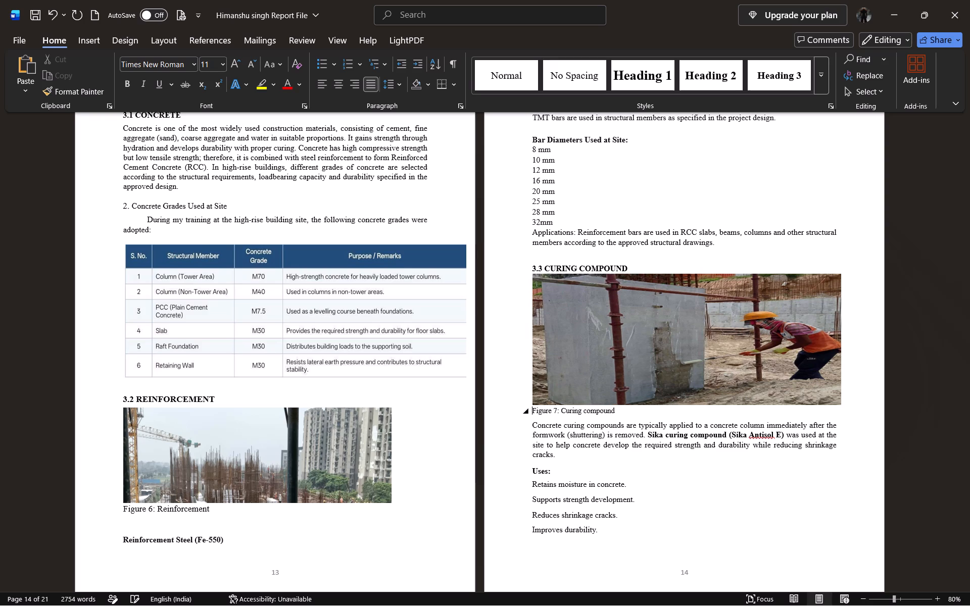
pyautogui.press('BackSpace')
pyautogui.press('BackSpace')
pyautogui.press('BackSpace')
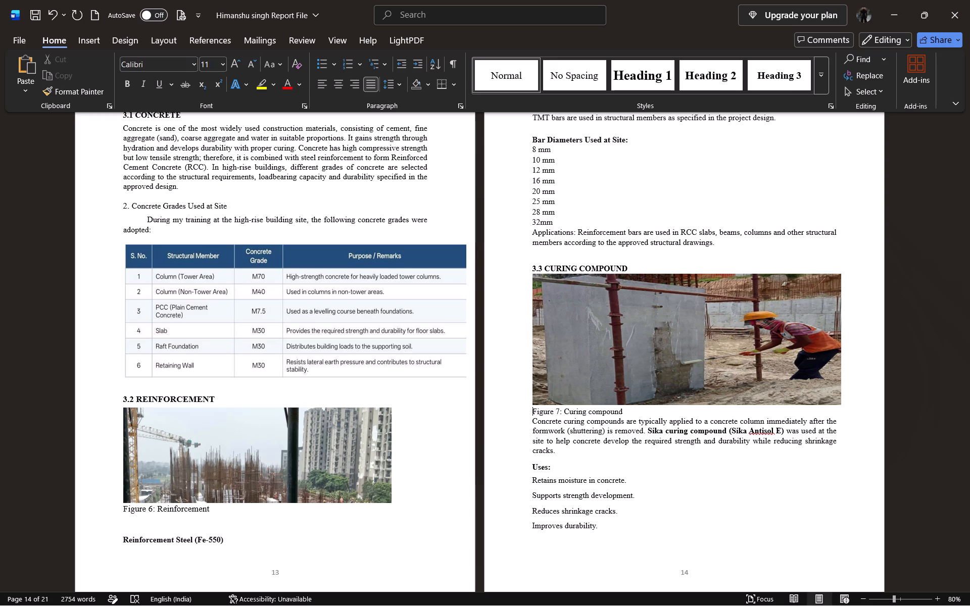
pyautogui.press('BackSpace')
# Insert a blank line between the Figure 7 caption and the paragraph describing concrete curing compounds.
pyautogui.press('Down')
pyautogui.press('Return')
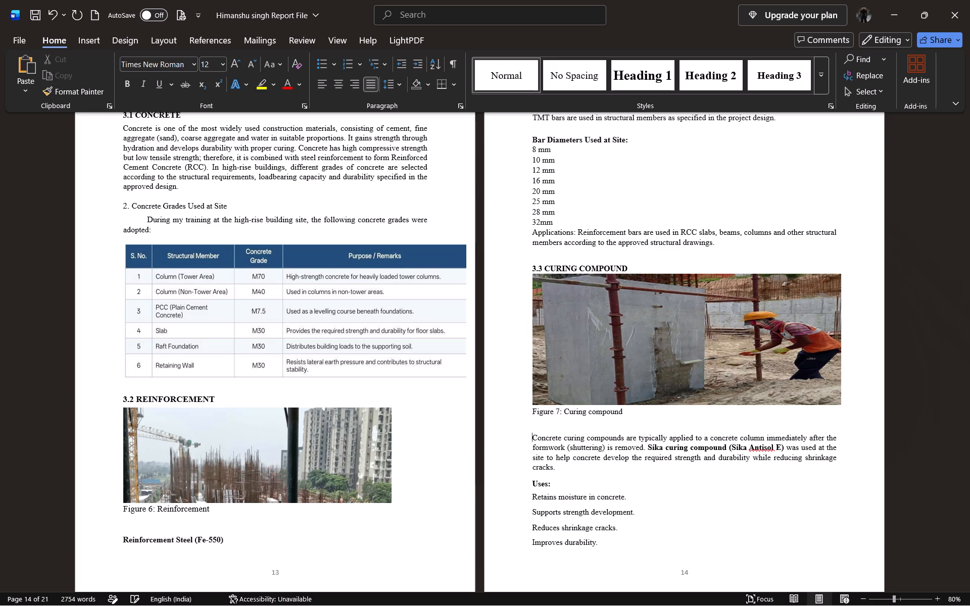
# Delete the leading spaces before "During my training at the high-rise building site" so the sentence starts near the left margin.
pyautogui.scroll(-1, 569, 413)
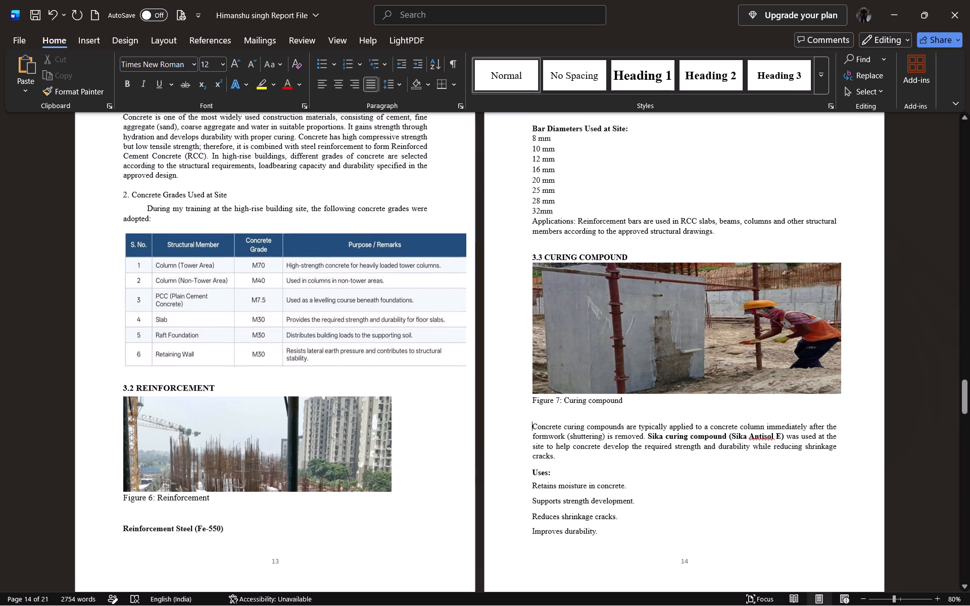
pyautogui.scroll(-2, 569, 413)
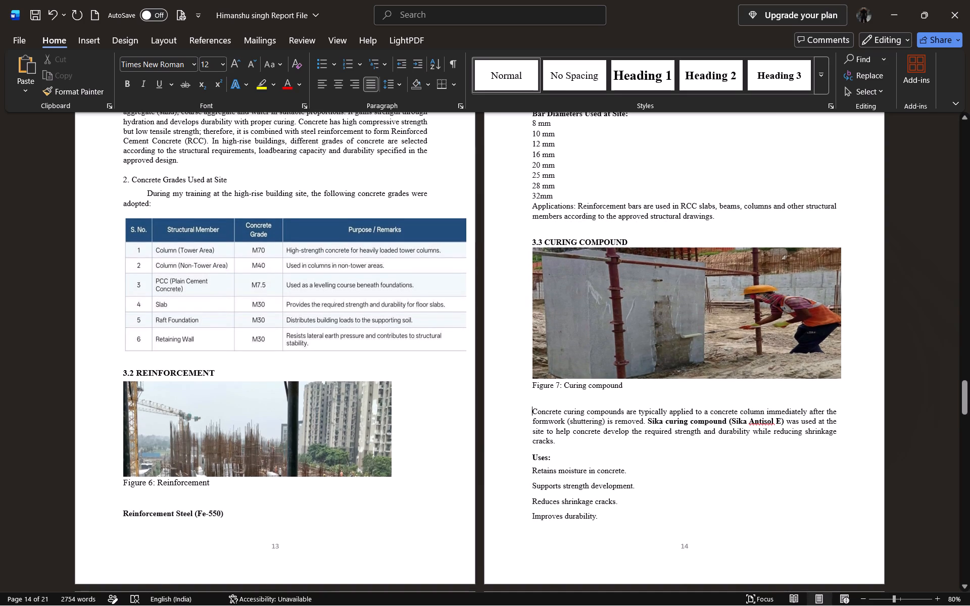
pyautogui.scroll(-1, 569, 413)
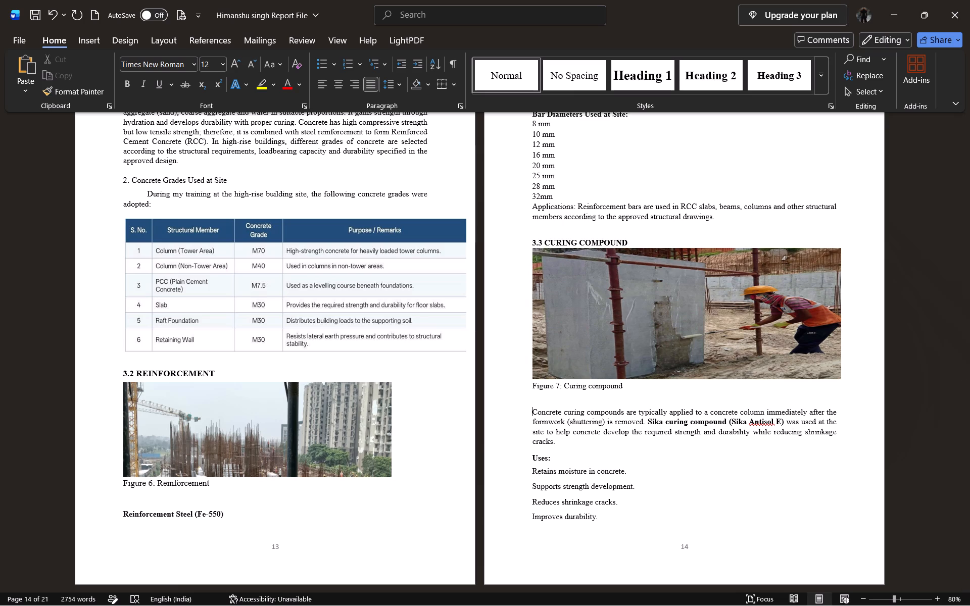
pyautogui.click(168, 206)
pyautogui.moveTo(168, 206); pyautogui.dragTo(136, 194)
pyautogui.click(136, 194)
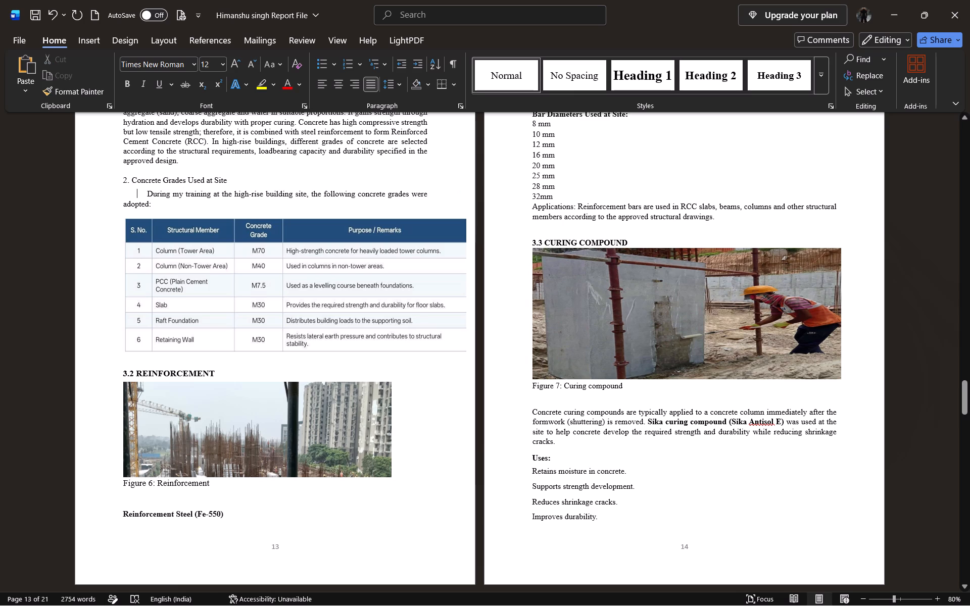
pyautogui.click(149, 193)
pyautogui.press('BackSpace')
pyautogui.press('BackSpace')
pyautogui.press('BackSpace')
pyautogui.press('BackSpace')
pyautogui.press('BackSpace')
pyautogui.press('BackSpace')
pyautogui.press('BackSpace')
pyautogui.press('BackSpace')
pyautogui.press('BackSpace')
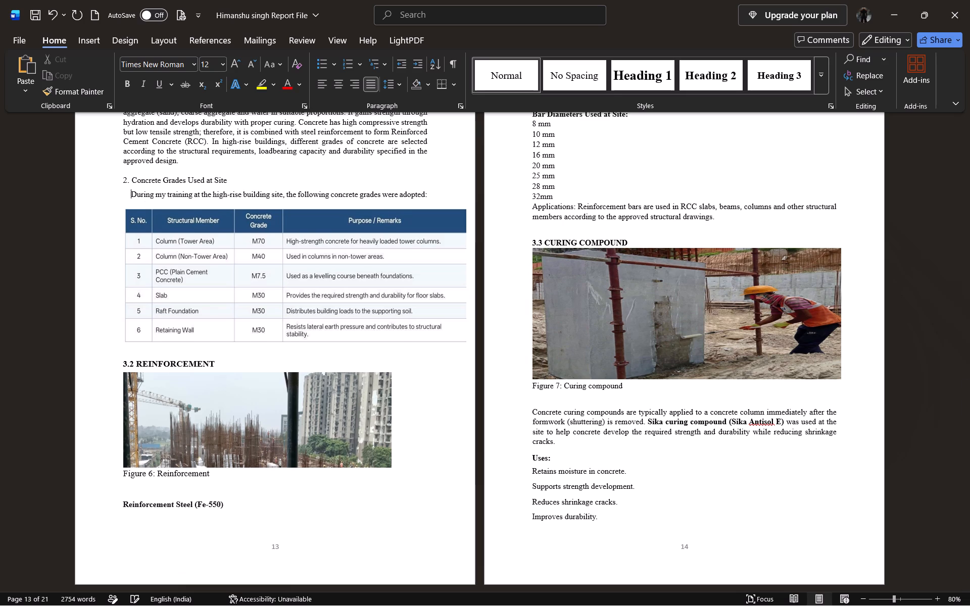
pyautogui.press('BackSpace')
pyautogui.press('BackSpace')
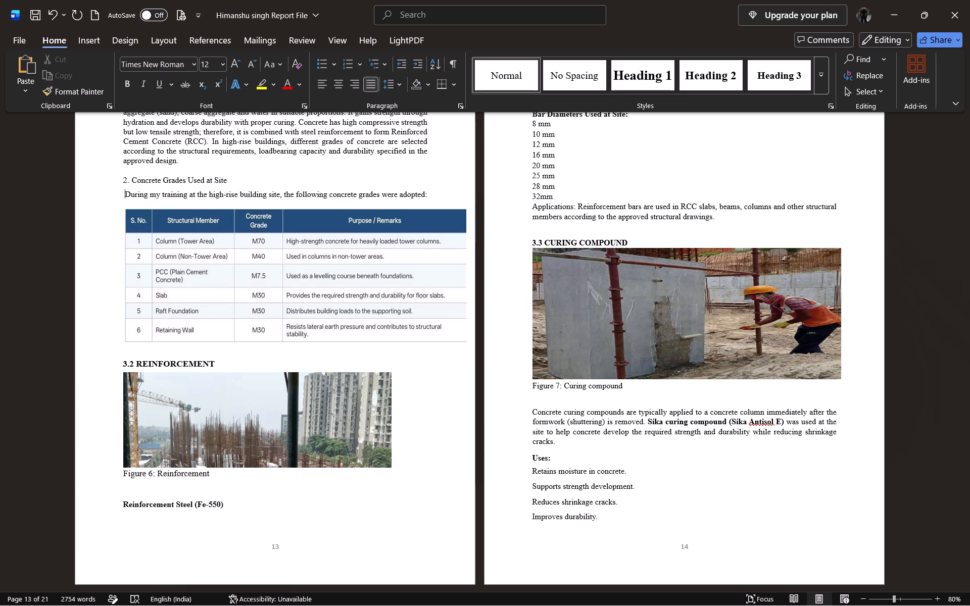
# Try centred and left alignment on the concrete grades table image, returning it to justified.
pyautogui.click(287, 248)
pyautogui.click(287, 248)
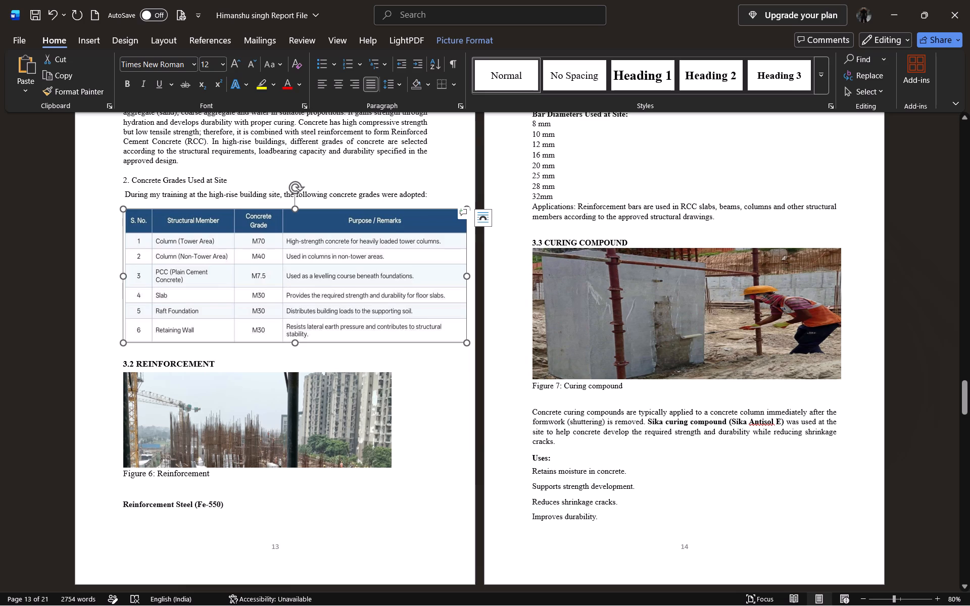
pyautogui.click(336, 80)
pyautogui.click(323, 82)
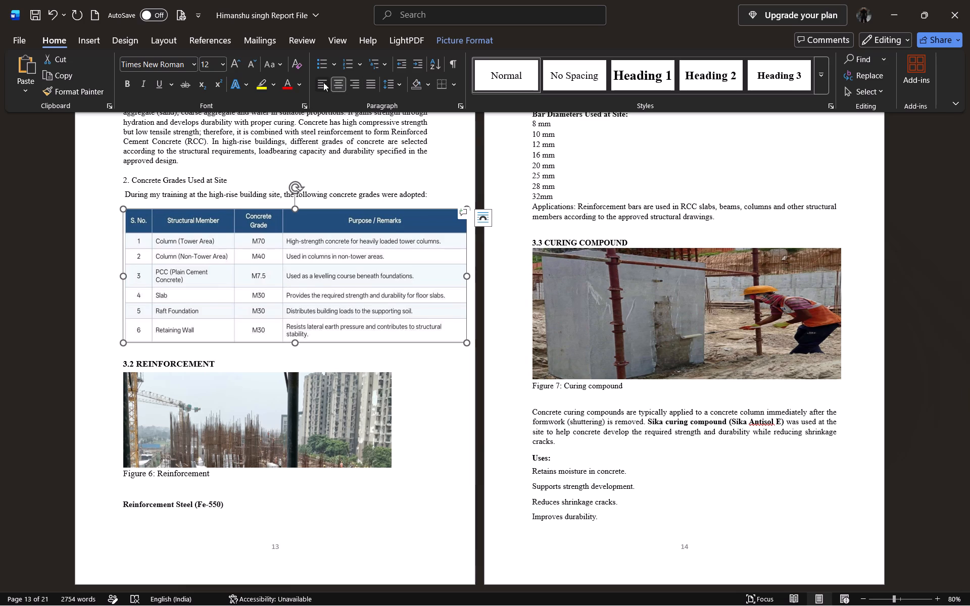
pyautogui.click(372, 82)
# Narrow the concrete grades table image slightly from its right edge, keeping its height.
pyautogui.moveTo(465, 274); pyautogui.dragTo(465, 274)
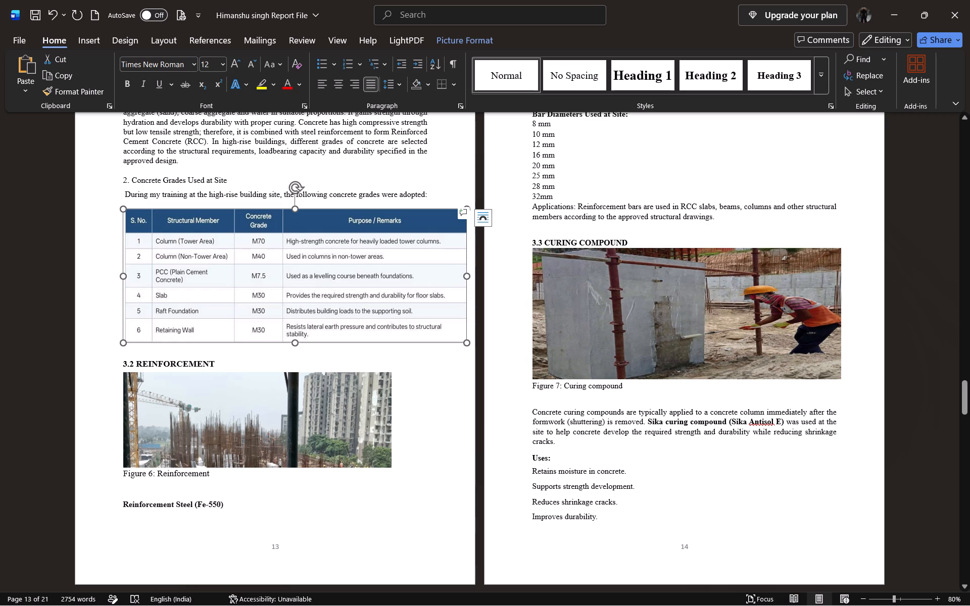
pyautogui.moveTo(465, 274); pyautogui.dragTo(454, 277)
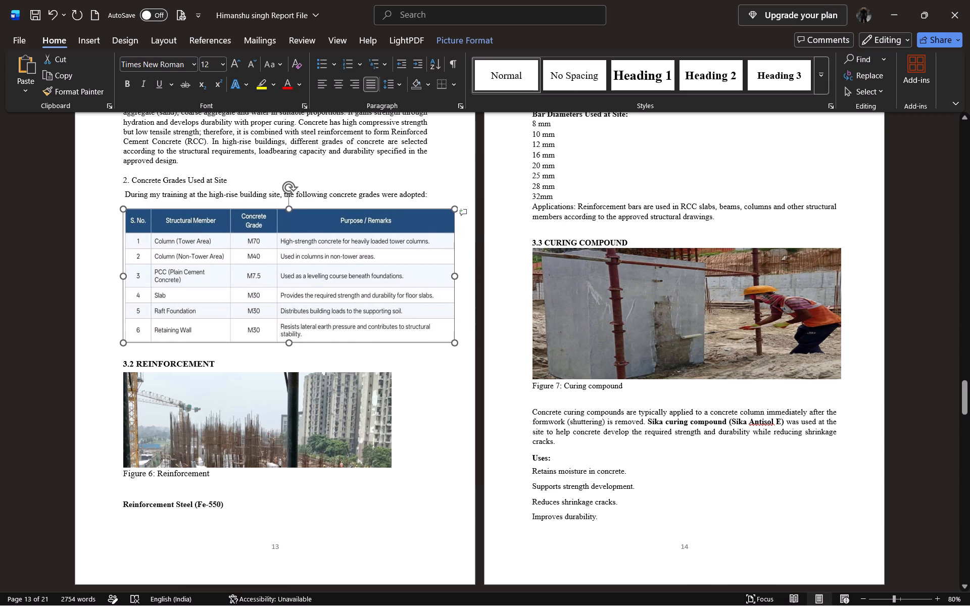
pyautogui.moveTo(454, 277); pyautogui.dragTo(454, 277)
pyautogui.moveTo(454, 277); pyautogui.dragTo(435, 280)
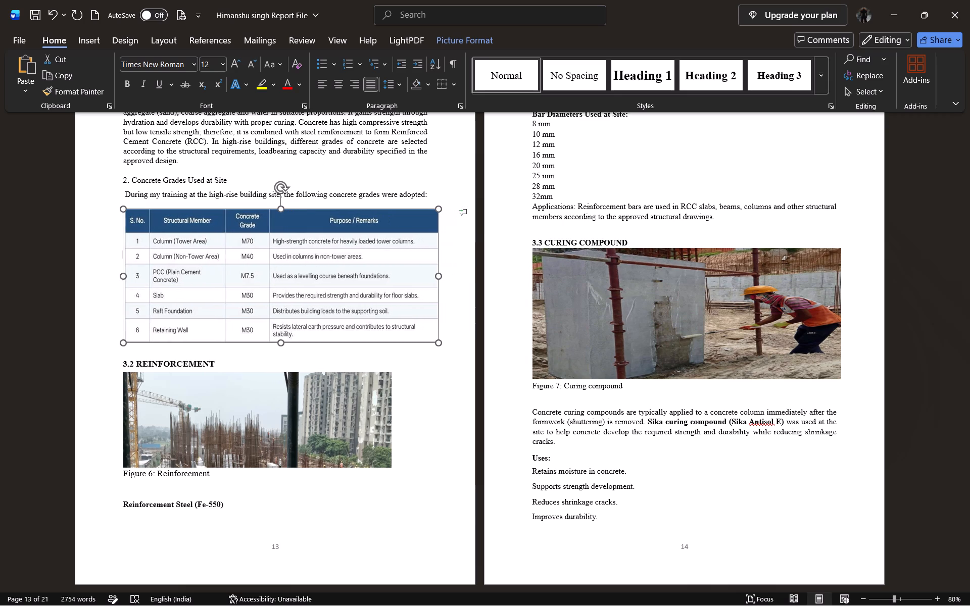
pyautogui.moveTo(435, 280); pyautogui.dragTo(457, 274)
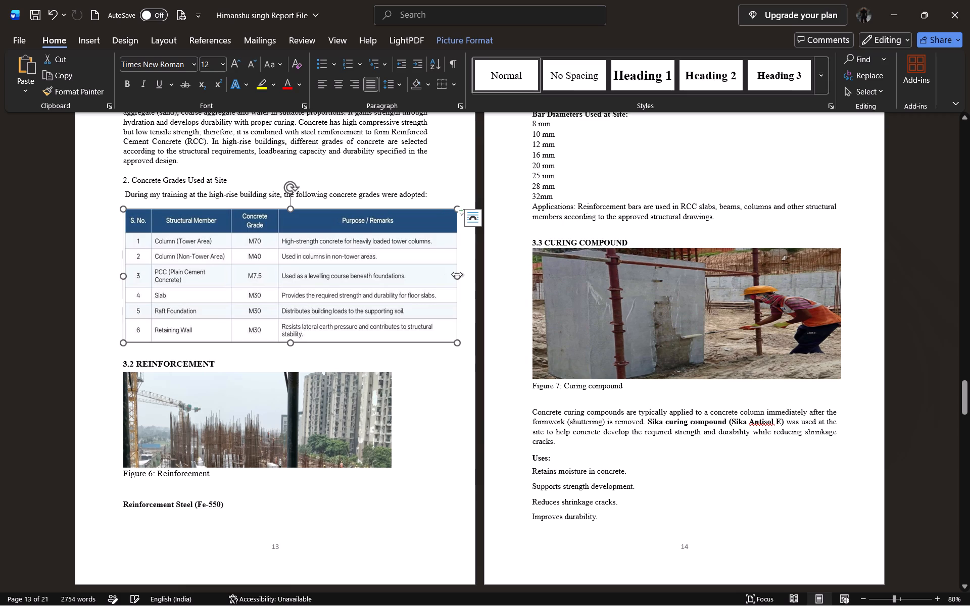
# Remove the space after paragraphs for the four curing compound uses, from "Retains moisture in concrete." to "Improves durability.".
pyautogui.hscroll(1, 507, 471)
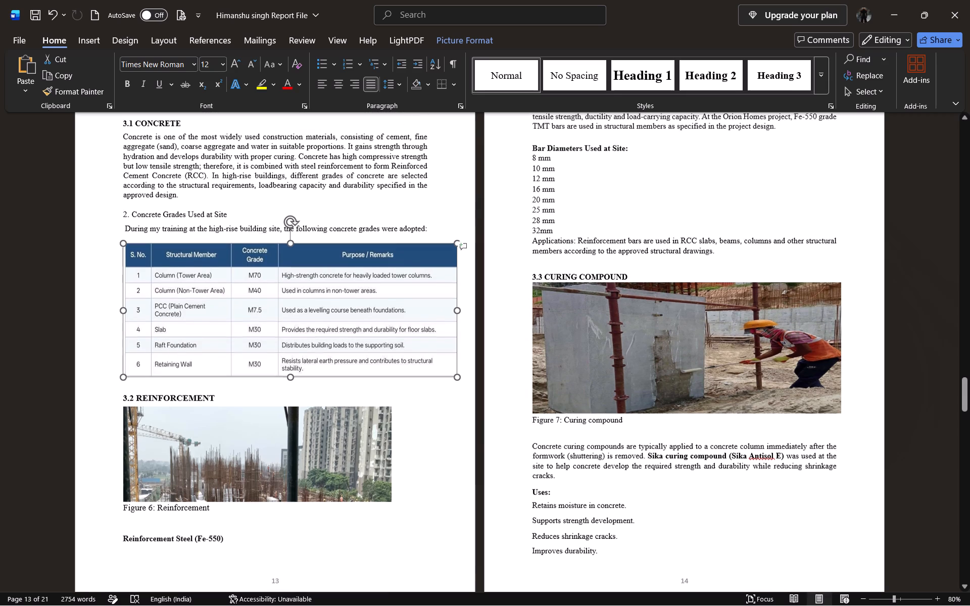
pyautogui.hscroll(1, 507, 471)
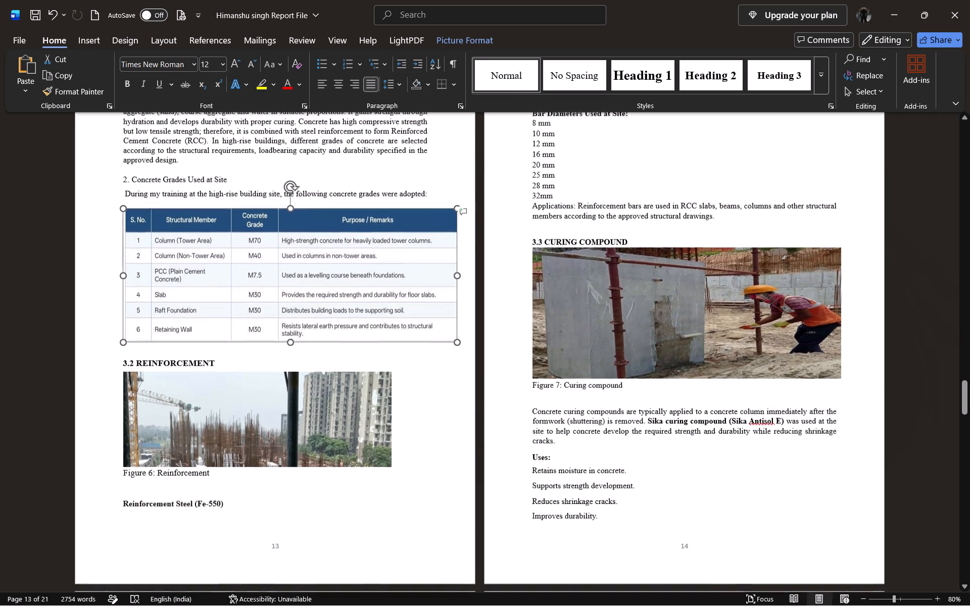
pyautogui.moveTo(612, 521); pyautogui.dragTo(530, 471)
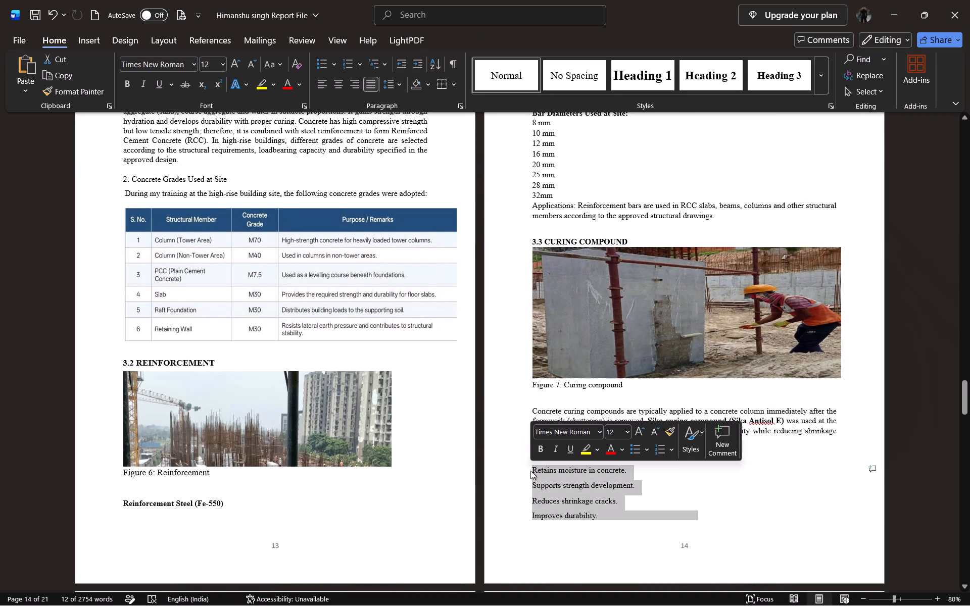
pyautogui.click(404, 85)
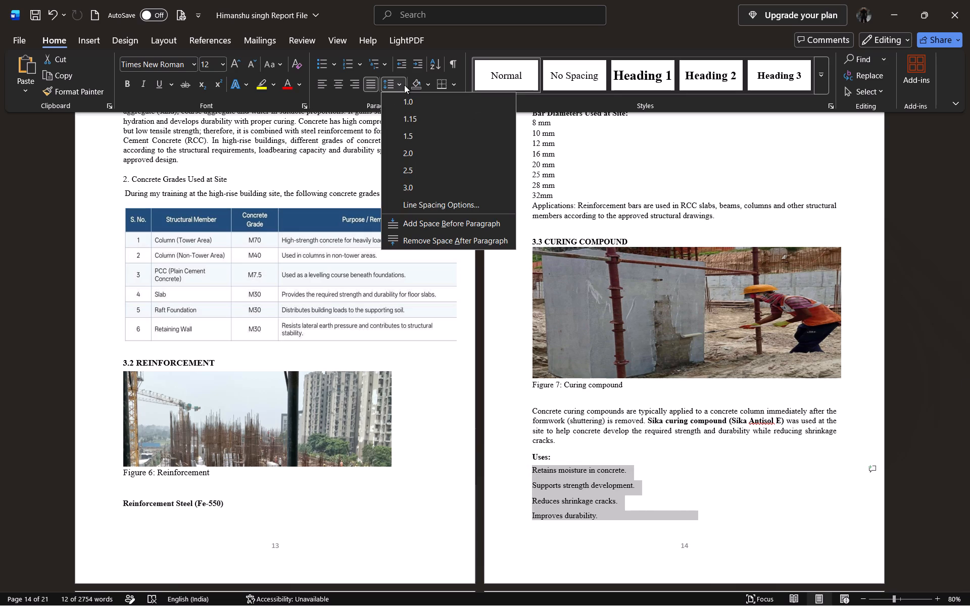
pyautogui.click(430, 239)
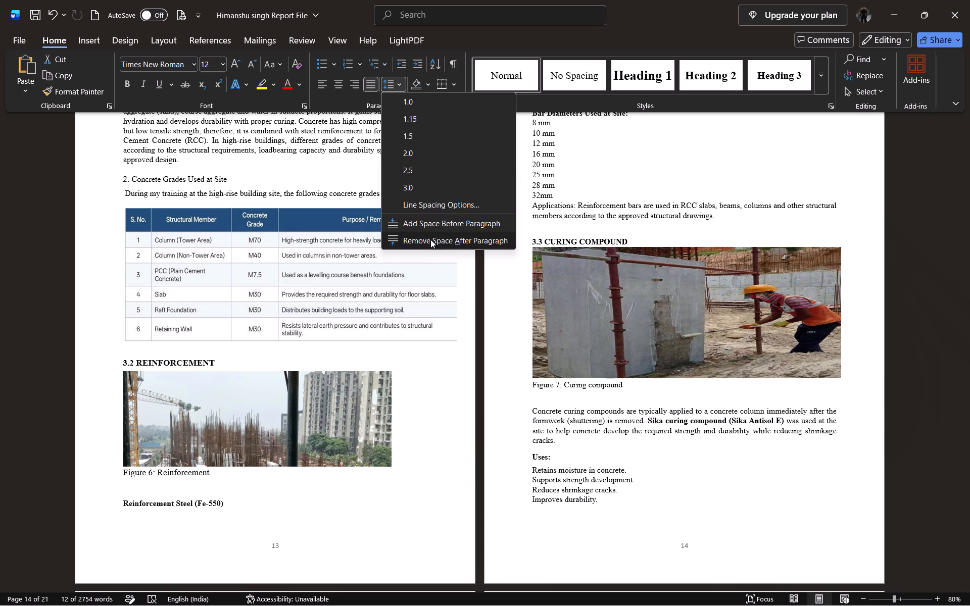
# Insert a blank line above the "Uses:" subheading in the curing compound section.
pyautogui.click(532, 460)
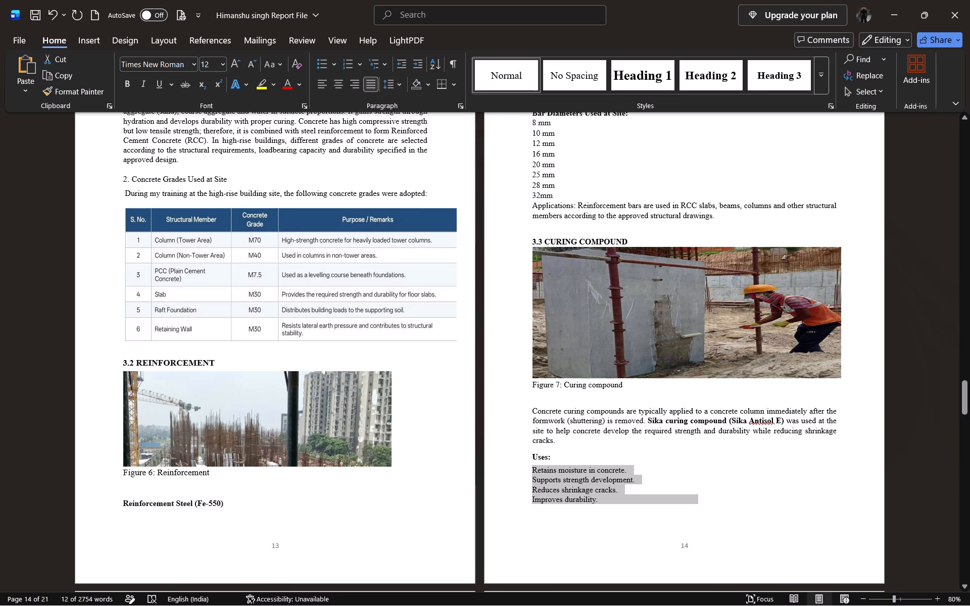
pyautogui.press('Return')
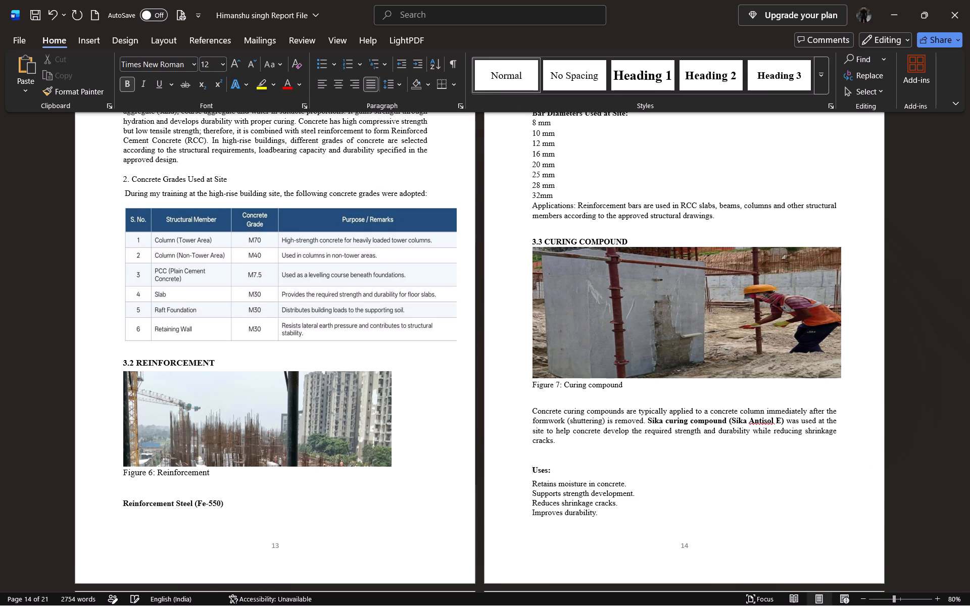
# Remove the stray box symbol and space before the "3.4 COUPLER" heading.
pyautogui.scroll(-2, 532, 460)
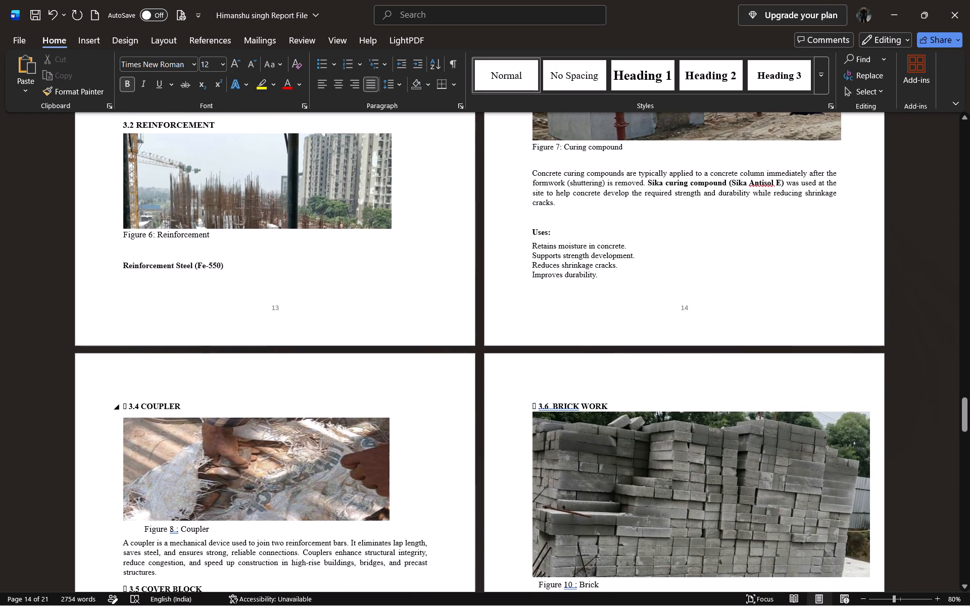
pyautogui.click(131, 408)
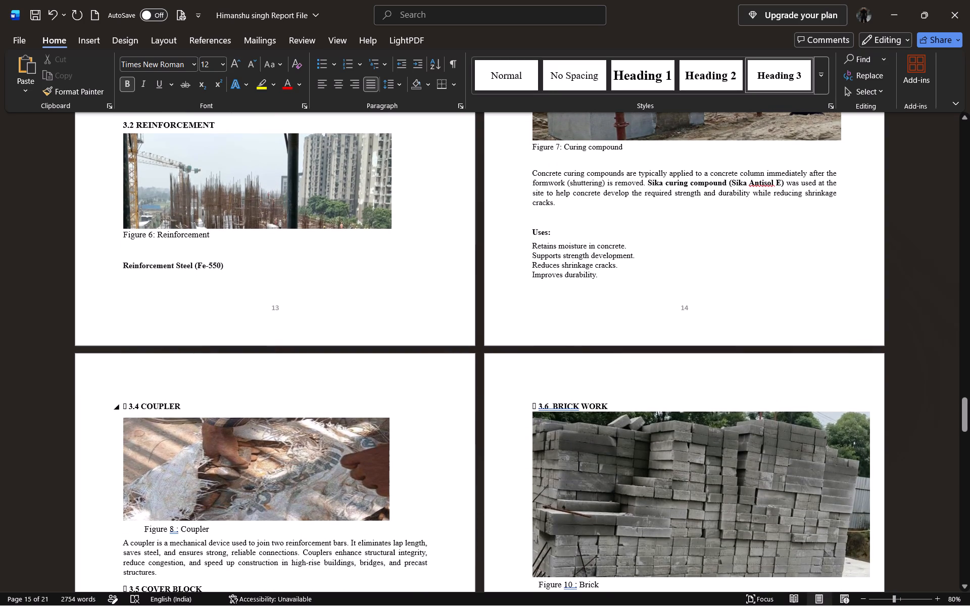
pyautogui.press('Left')
pyautogui.press('BackSpace')
pyautogui.press('BackSpace')
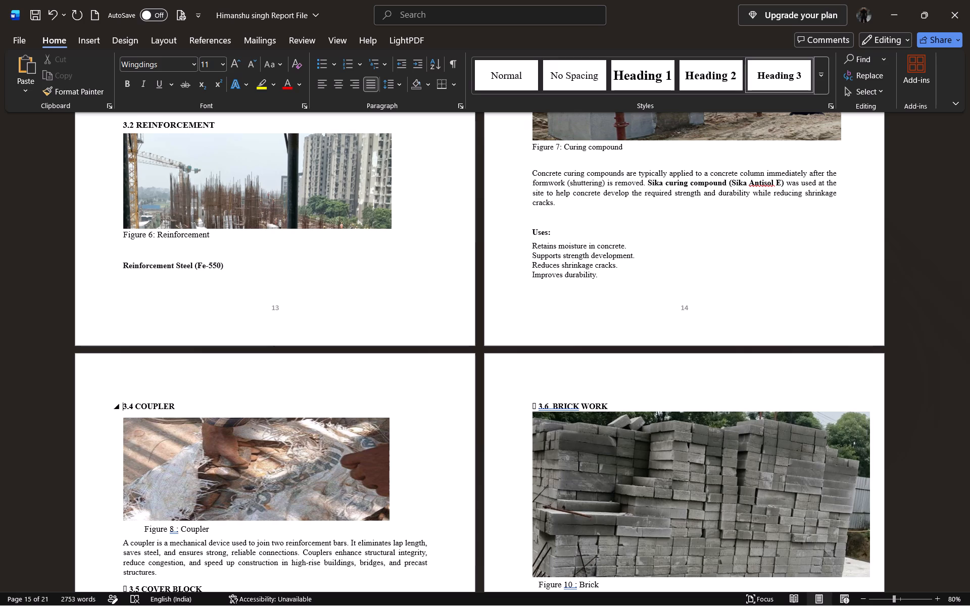
# Delete the leading spaces before the Figure 8 caption so it starts at the left margin below the coupler photo.
pyautogui.click(142, 527)
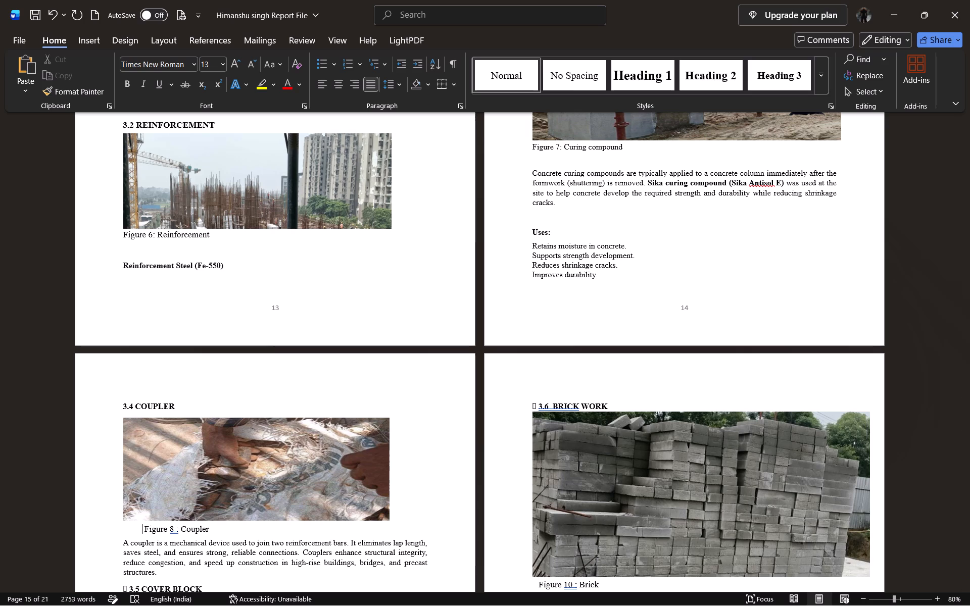
pyautogui.press('BackSpace')
pyautogui.press('BackSpace')
pyautogui.press('BackSpace')
pyautogui.press('BackSpace')
pyautogui.press('BackSpace')
pyautogui.press('BackSpace')
pyautogui.press('BackSpace')
pyautogui.press('BackSpace')
pyautogui.press('BackSpace')
pyautogui.press('BackSpace')
pyautogui.press('Right')
pyautogui.press('BackSpace')
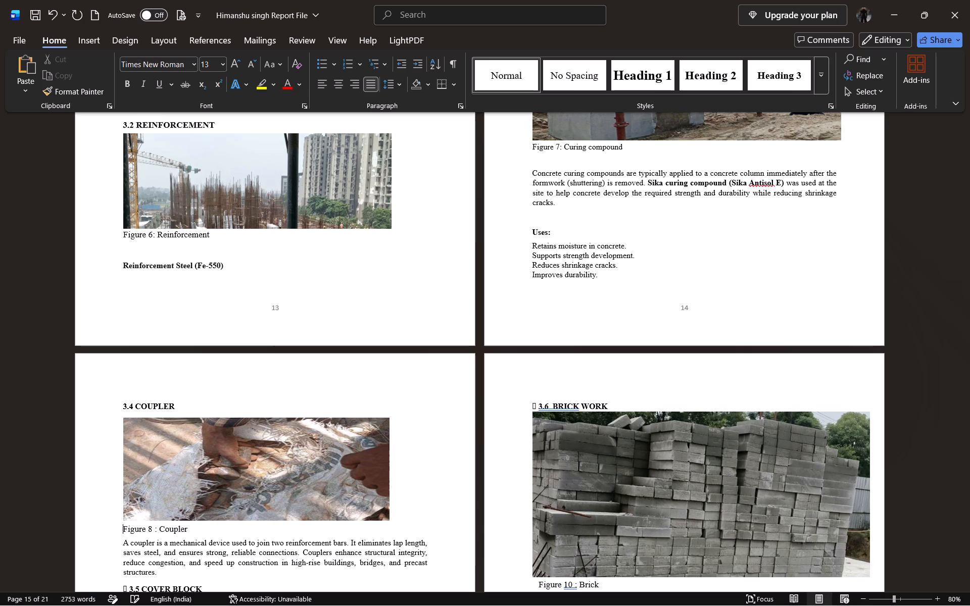
# Remove the space before the colon in the Figure 8 caption so it reads "Figure 8: Coupler".
pyautogui.press('Right')
pyautogui.press('Right')
pyautogui.press('Right')
pyautogui.press('Right')
pyautogui.press('Right')
pyautogui.press('Right')
pyautogui.press('Right')
pyautogui.press('Right')
pyautogui.press('Right')
pyautogui.press('Right')
pyautogui.press('Left')
pyautogui.press('BackSpace')
# Remove the stray box symbol and space before the "3.5 COVER BLOCK" heading.
pyautogui.scroll(-1, 142, 527)
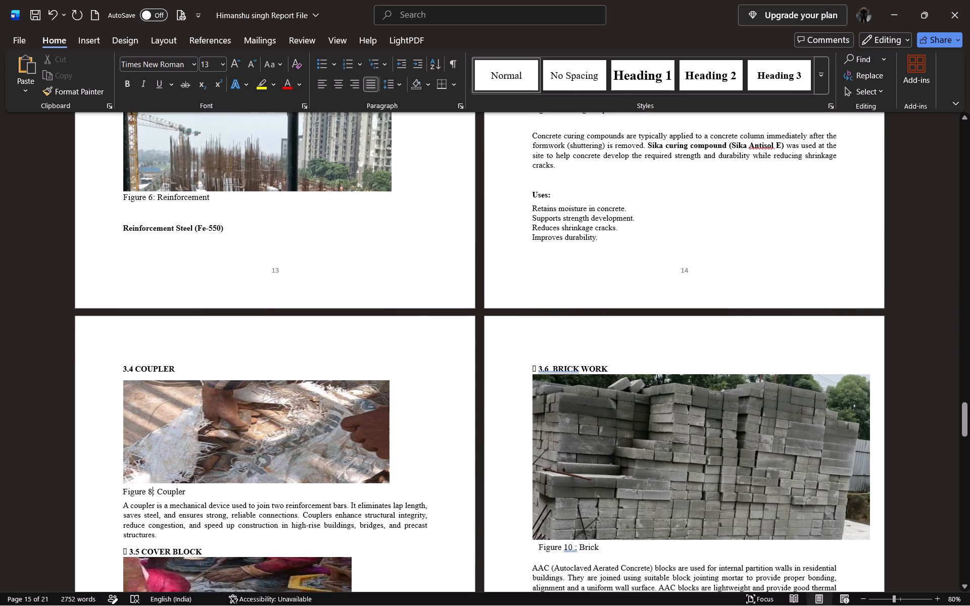
pyautogui.scroll(-1, 142, 527)
pyautogui.click(130, 522)
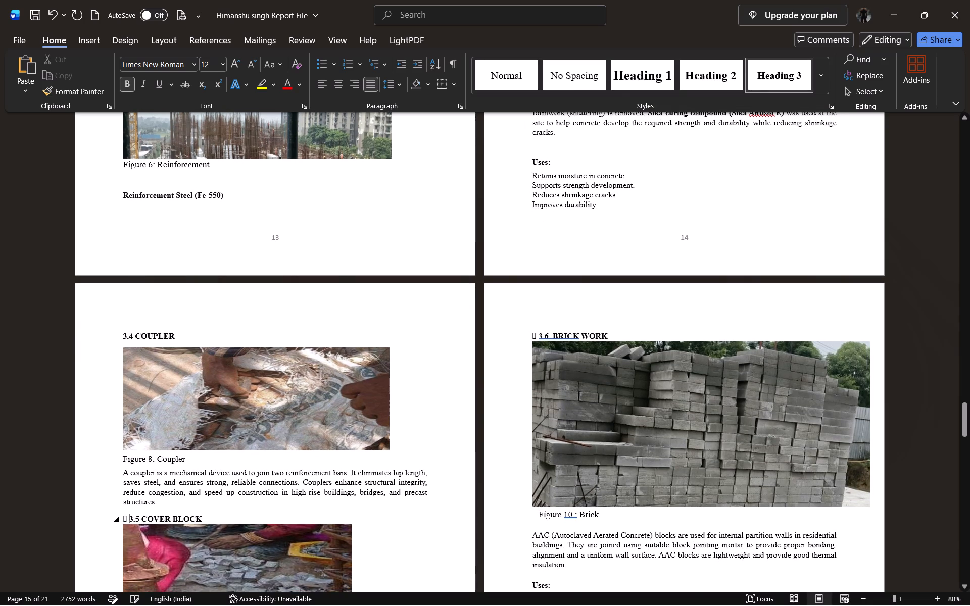
pyautogui.press('BackSpace')
pyautogui.press('BackSpace')
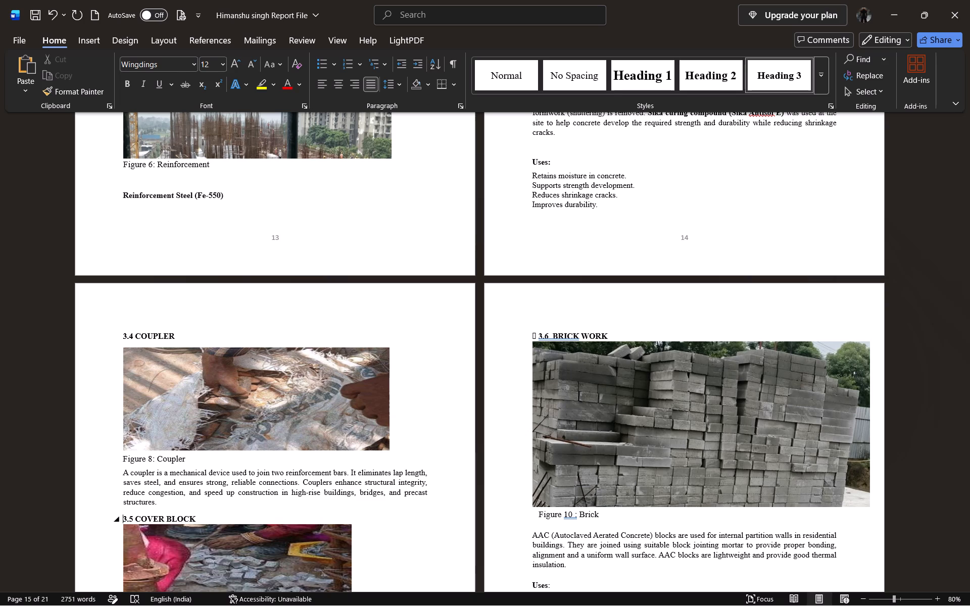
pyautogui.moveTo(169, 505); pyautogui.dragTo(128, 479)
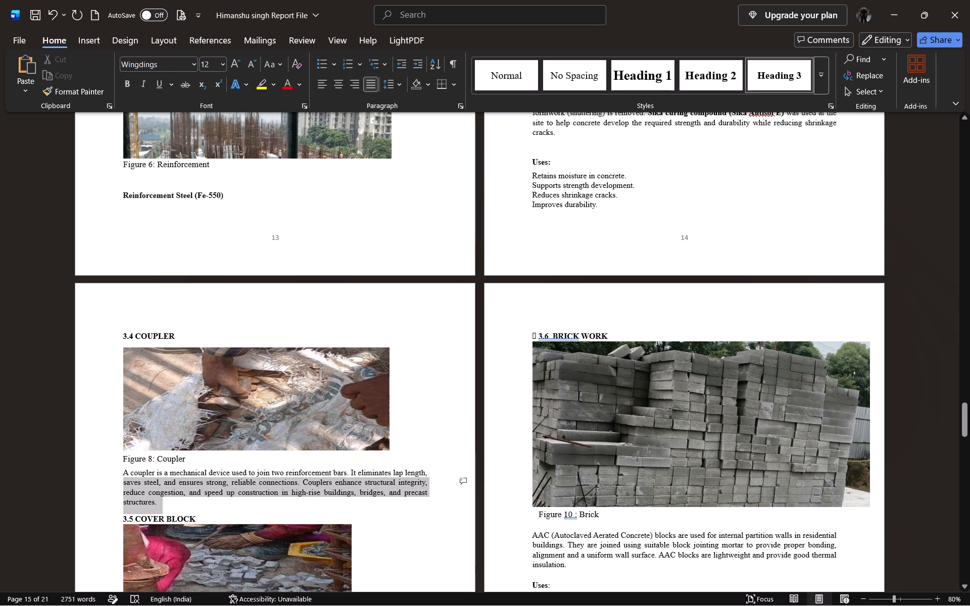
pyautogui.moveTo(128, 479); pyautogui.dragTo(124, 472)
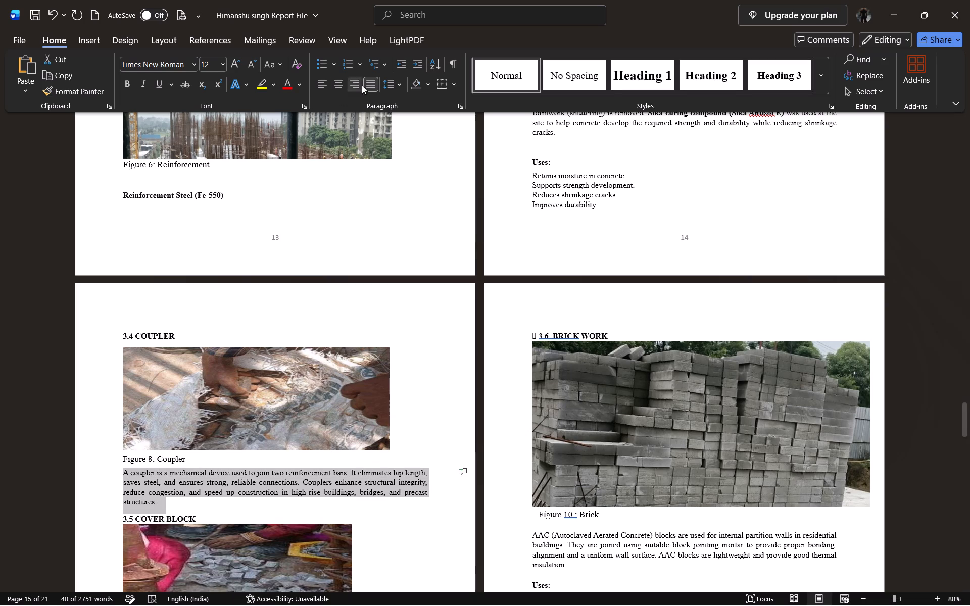
# Remove the space before the colon in the Figure 9 caption so it reads "Figure 9: Cover blocks".
pyautogui.scroll(-2, 127, 423)
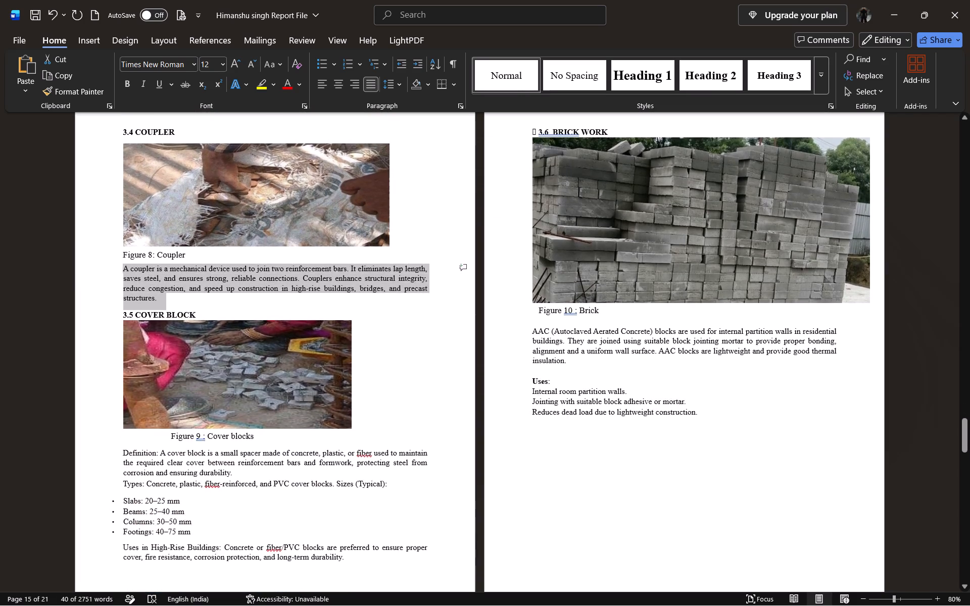
pyautogui.scroll(-2, 127, 423)
pyautogui.click(205, 350)
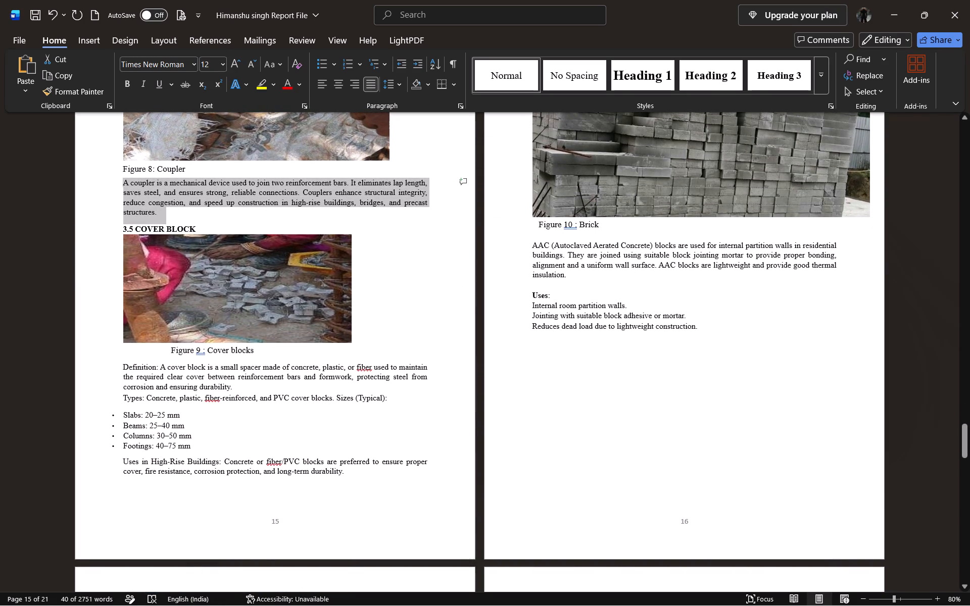
pyautogui.press('Left')
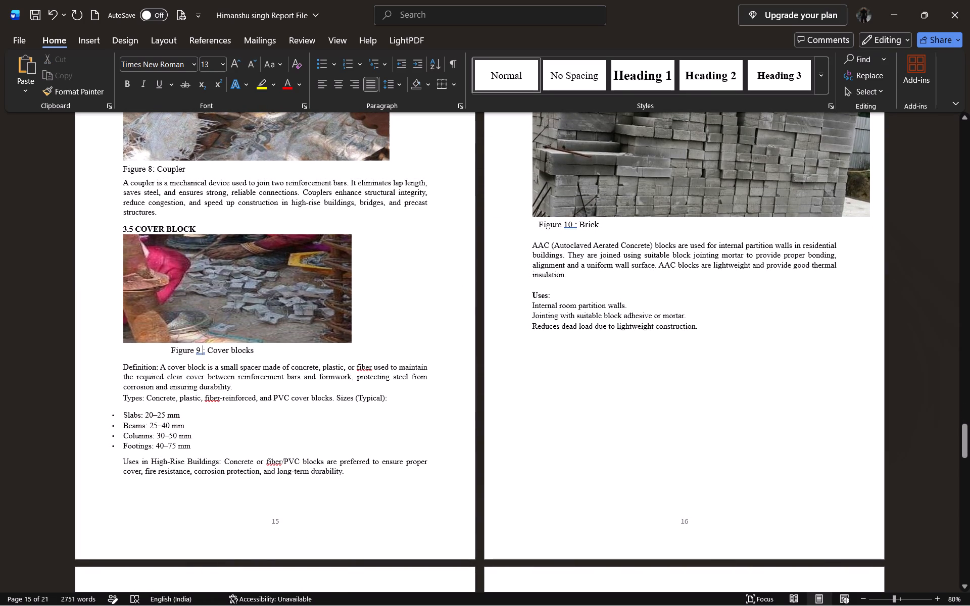
pyautogui.press('BackSpace')
# Delete the leading spaces before the Figure 9 caption so it starts at the left margin on its own line below the cover block photo.
pyautogui.press('Left')
pyautogui.press('Left')
pyautogui.press('Left')
pyautogui.press('Left')
pyautogui.press('Left')
pyautogui.press('Left')
pyautogui.press('Left')
pyautogui.press('Left')
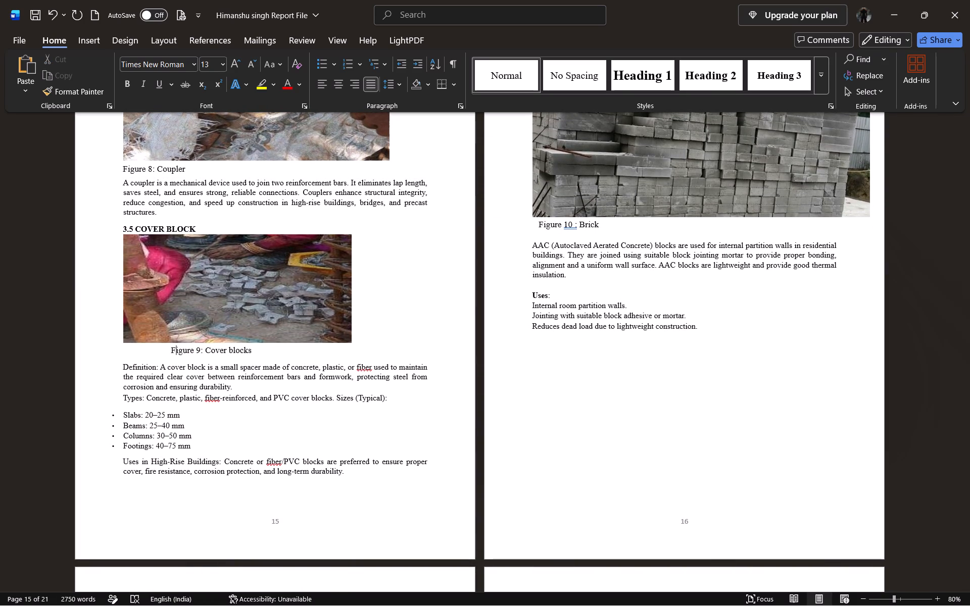
pyautogui.press('BackSpace')
pyautogui.press('BackSpace')
pyautogui.press('BackSpace')
pyautogui.press('BackSpace')
pyautogui.press('BackSpace')
pyautogui.press('BackSpace')
pyautogui.press('BackSpace')
pyautogui.press('BackSpace')
pyautogui.press('BackSpace')
pyautogui.press('BackSpace')
pyautogui.press('BackSpace')
pyautogui.press('BackSpace')
pyautogui.press('BackSpace')
pyautogui.press('BackSpace')
pyautogui.press('BackSpace')
pyautogui.press('BackSpace')
pyautogui.press('BackSpace')
pyautogui.press('BackSpace')
pyautogui.press('BackSpace')
pyautogui.press('BackSpace')
pyautogui.press('BackSpace')
pyautogui.press('BackSpace')
pyautogui.press('BackSpace')
pyautogui.press('BackSpace')
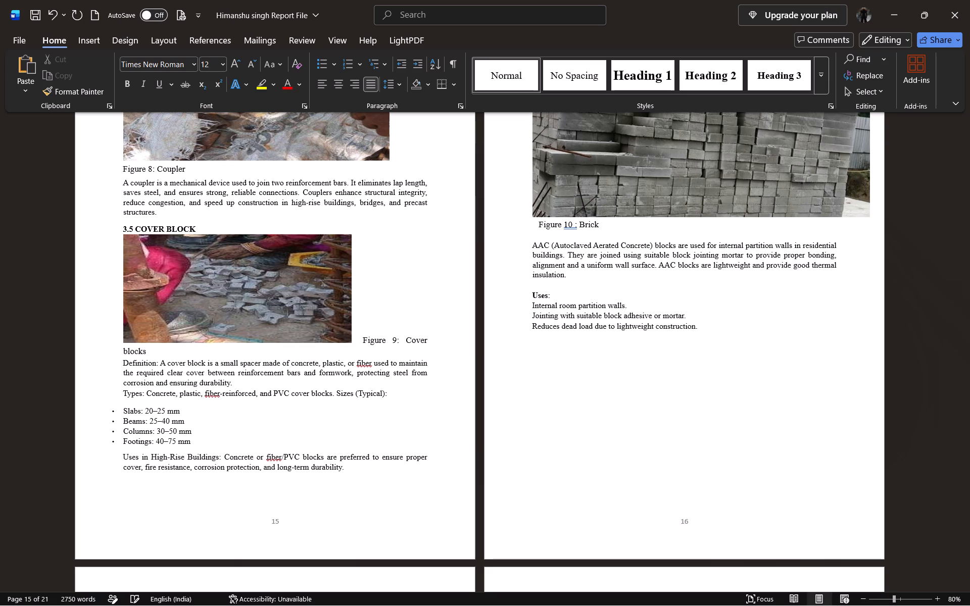
pyautogui.press('Return')
# Insert a blank line between the Figure 9 caption and the cover block definition paragraph.
pyautogui.press('Down')
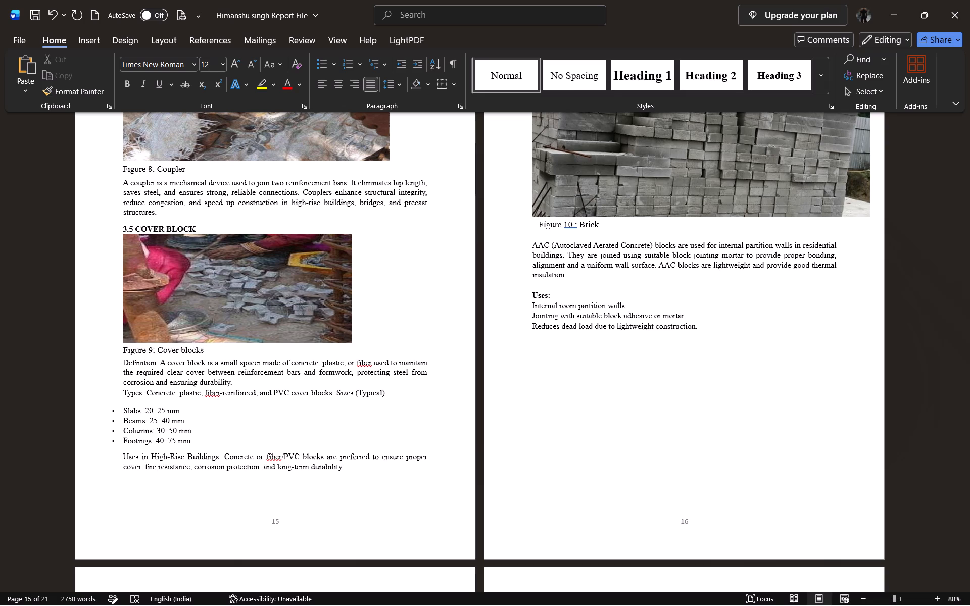
pyautogui.press('Return')
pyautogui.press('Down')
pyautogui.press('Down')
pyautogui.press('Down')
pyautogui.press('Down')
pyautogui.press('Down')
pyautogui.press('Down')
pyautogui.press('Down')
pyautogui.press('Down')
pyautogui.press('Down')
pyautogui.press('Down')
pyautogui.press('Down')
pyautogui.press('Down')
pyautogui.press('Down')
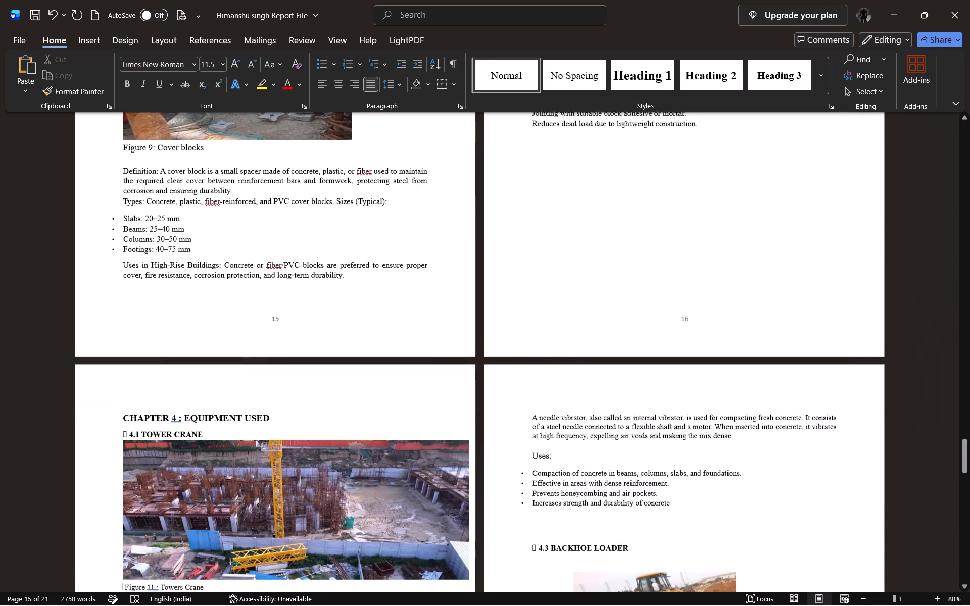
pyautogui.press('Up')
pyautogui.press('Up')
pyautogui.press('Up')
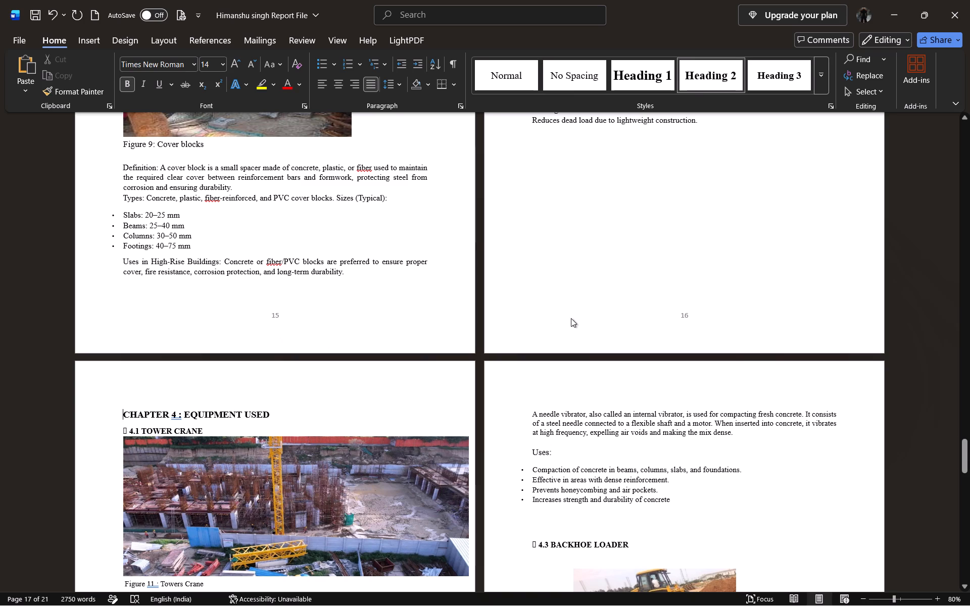
# Remove the extra inner space and the leading box symbol and space from the brick work heading so it reads "3.6 BRICK WORK".
pyautogui.scroll(3, 571, 318)
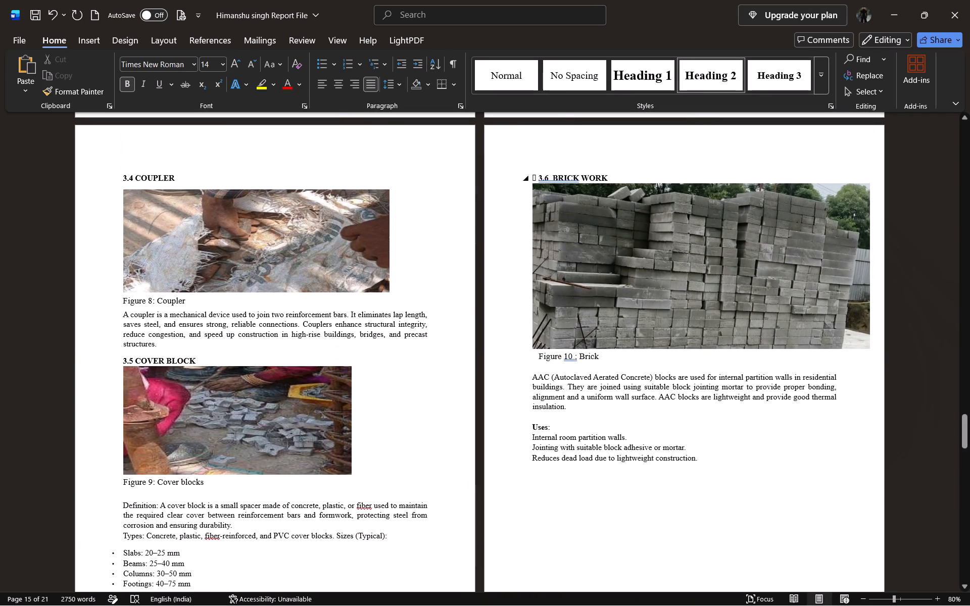
pyautogui.click(555, 175)
pyautogui.press('BackSpace')
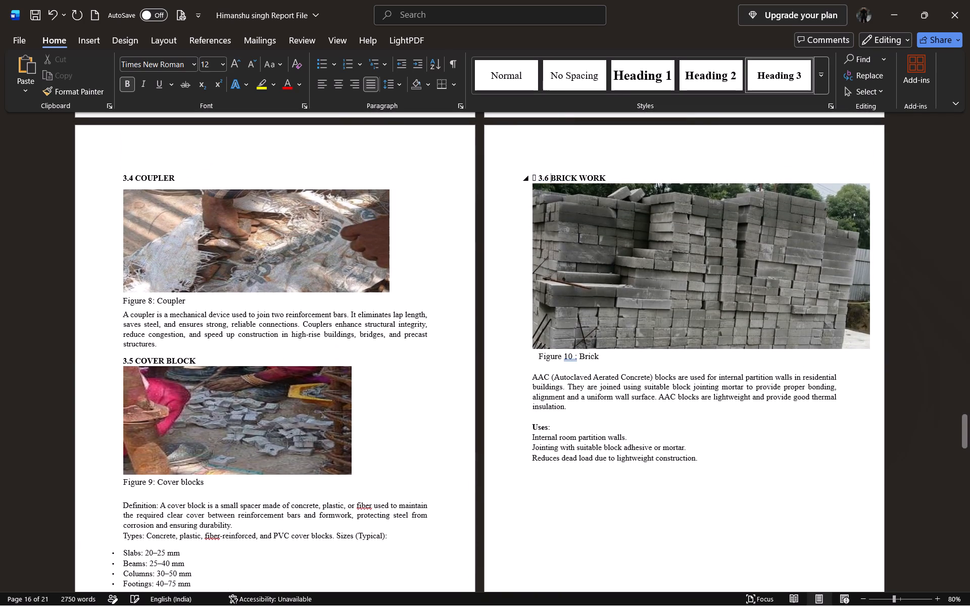
pyautogui.press('Left')
pyautogui.press('Left')
pyautogui.press('Left')
pyautogui.press('Left')
pyautogui.press('BackSpace')
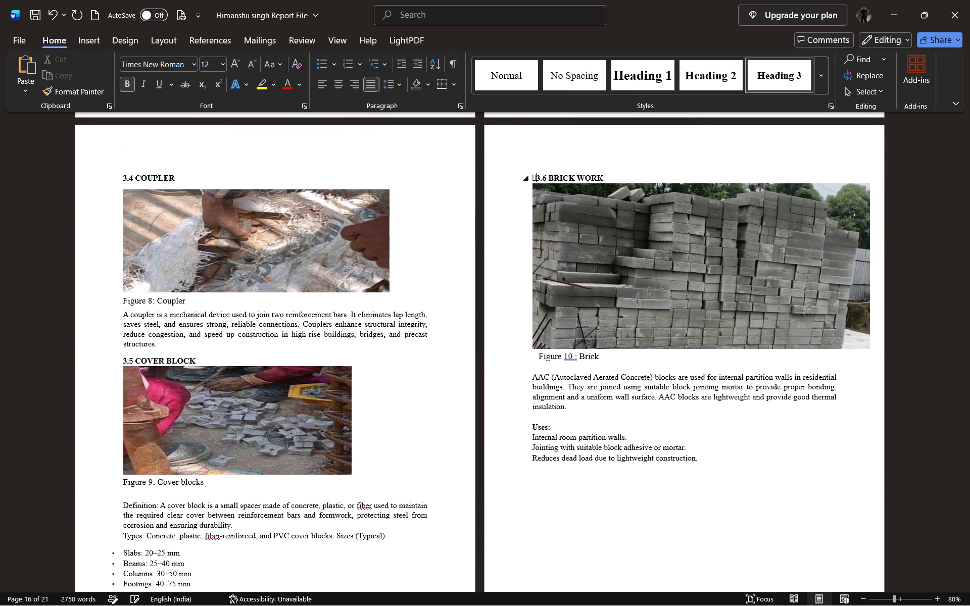
pyautogui.press('BackSpace')
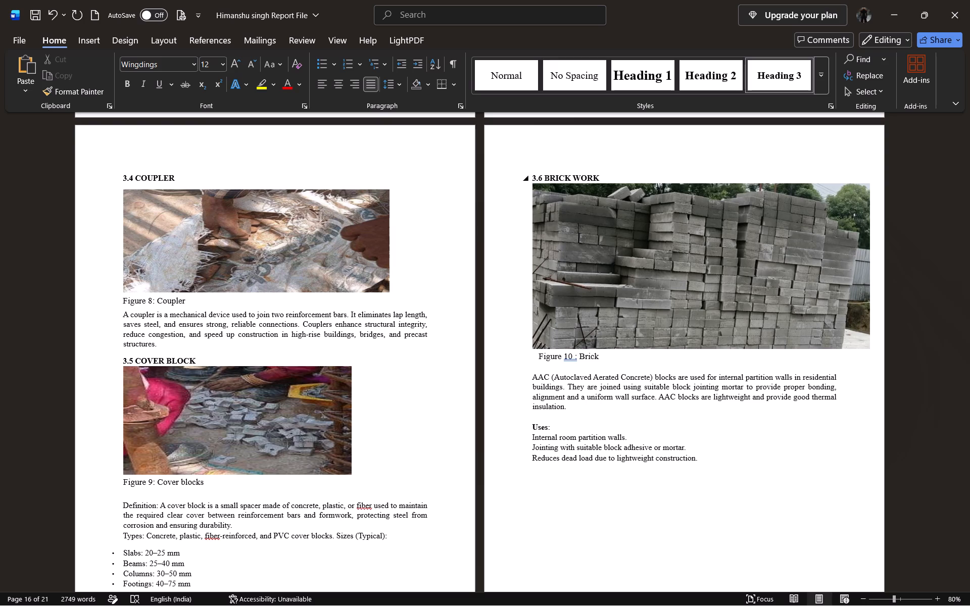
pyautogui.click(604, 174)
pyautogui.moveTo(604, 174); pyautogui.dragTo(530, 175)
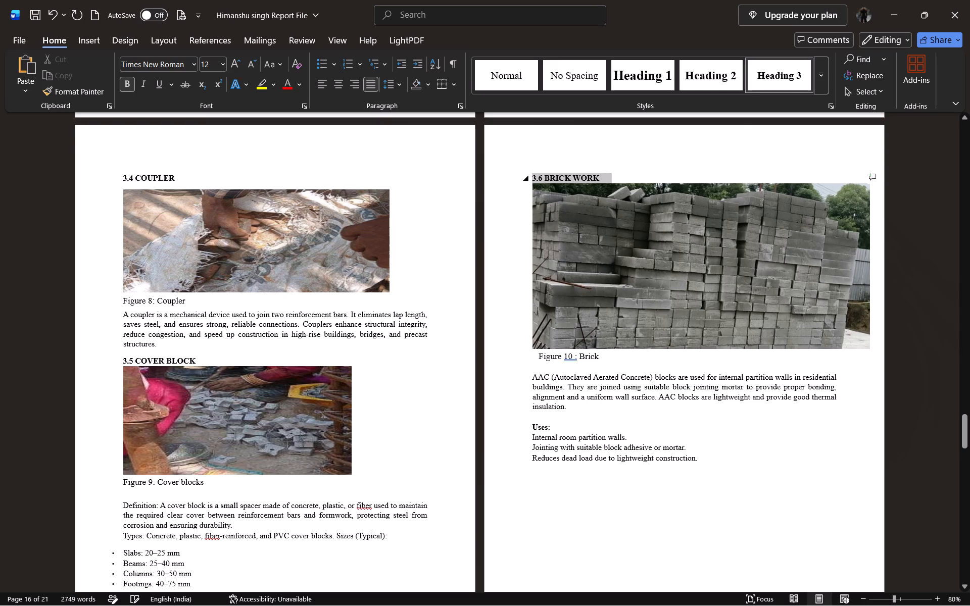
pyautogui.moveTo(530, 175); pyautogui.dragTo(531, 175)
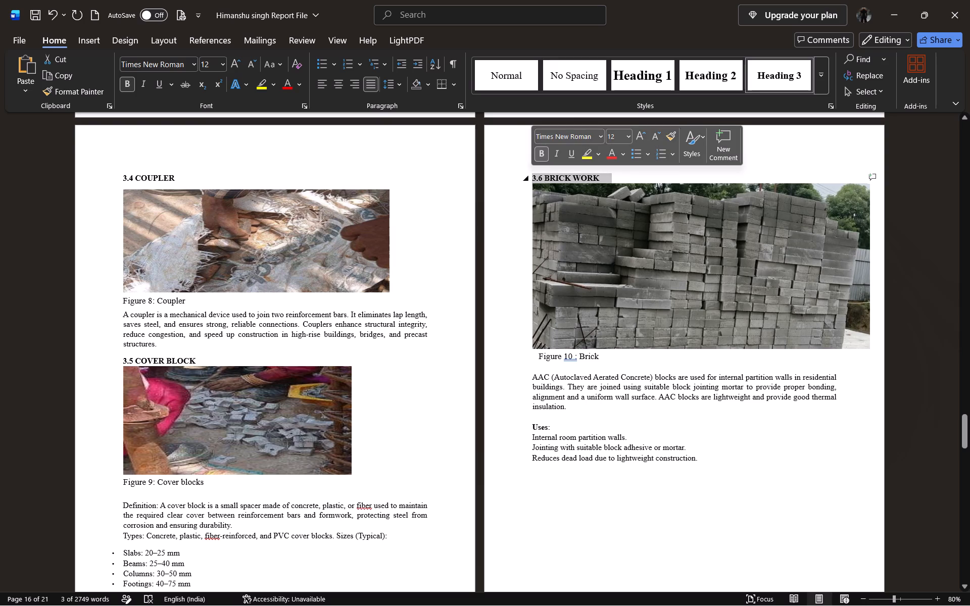
# Narrow the brick photo under heading 3.6 from its right edge, leaving it slightly wider than the text column and keeping its height.
pyautogui.click(794, 291)
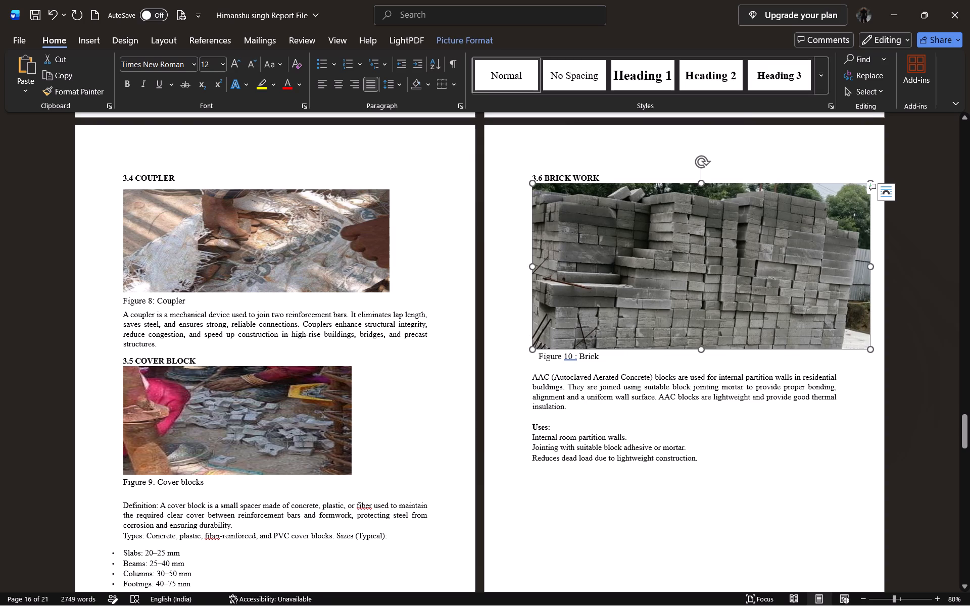
pyautogui.moveTo(871, 266); pyautogui.dragTo(848, 266)
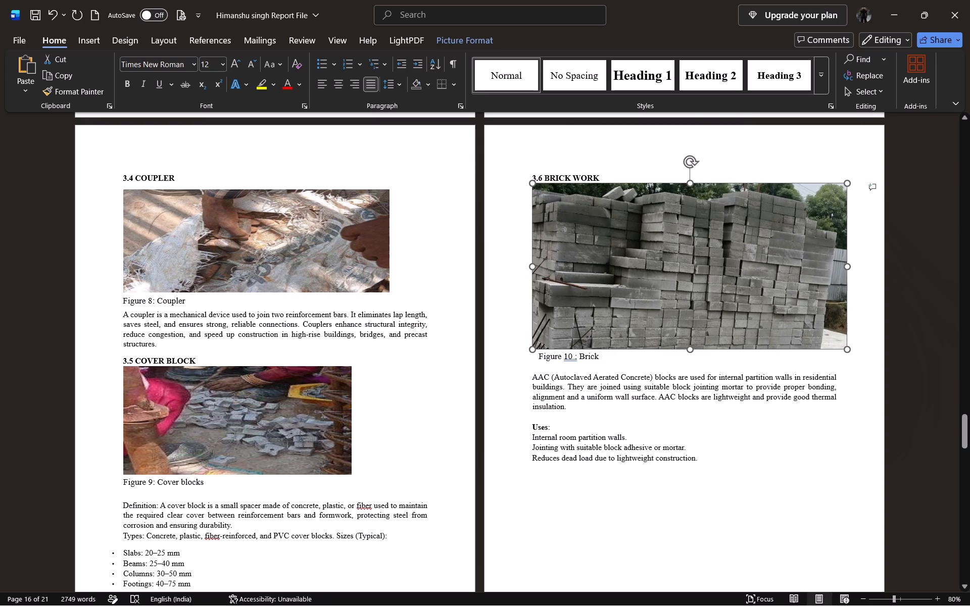
pyautogui.moveTo(848, 266); pyautogui.dragTo(853, 267)
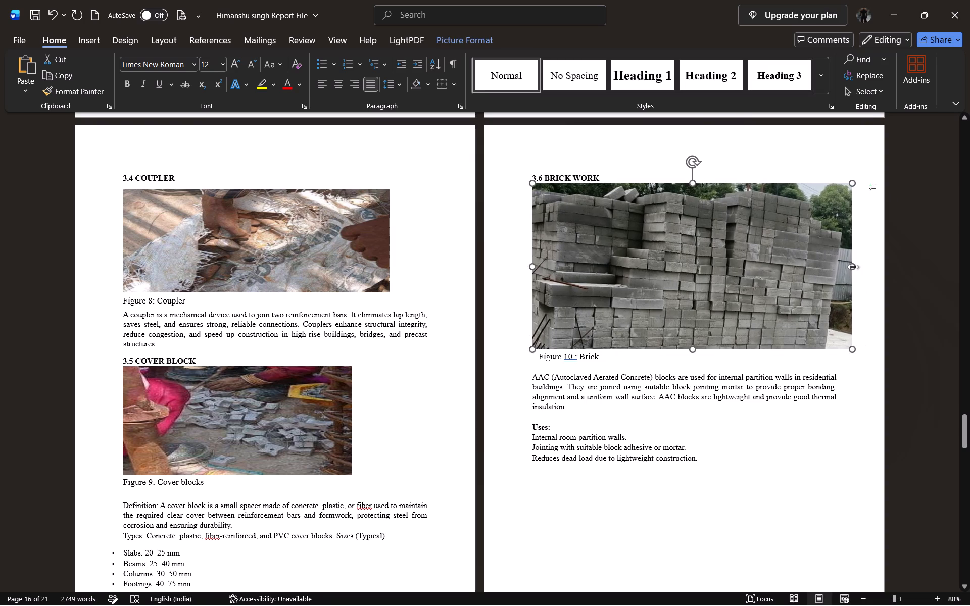
# Remove the space before the colon in the Figure 10 caption so it reads "Figure 10: Brick".
pyautogui.click(574, 353)
pyautogui.press('BackSpace')
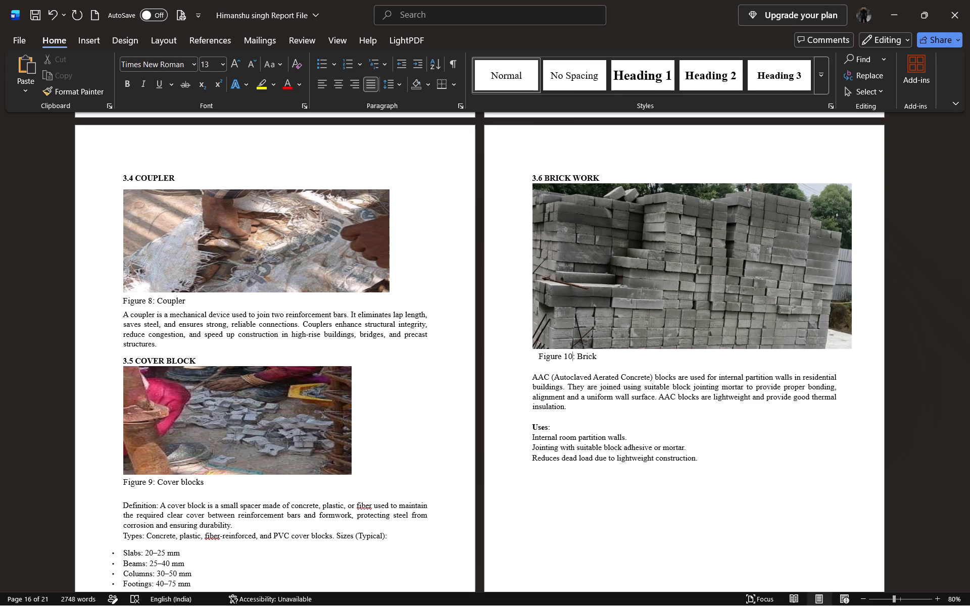
# Delete the leading spaces before the Figure 10 caption so it starts at the left margin below the brick photo.
pyautogui.press('Left')
pyautogui.press('Left')
pyautogui.press('Left')
pyautogui.press('Left')
pyautogui.press('Left')
pyautogui.press('Left')
pyautogui.press('Left')
pyautogui.press('Left')
pyautogui.press('Left')
pyautogui.press('Left')
pyautogui.press('Right')
pyautogui.press('BackSpace')
pyautogui.press('BackSpace')
pyautogui.press('BackSpace')
pyautogui.press('BackSpace')
pyautogui.press('BackSpace')
pyautogui.press('BackSpace')
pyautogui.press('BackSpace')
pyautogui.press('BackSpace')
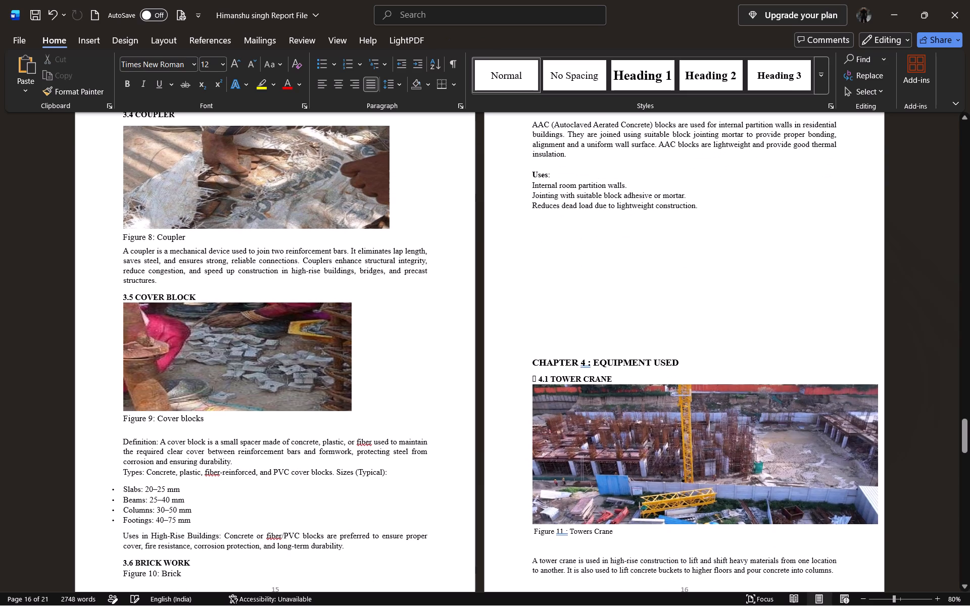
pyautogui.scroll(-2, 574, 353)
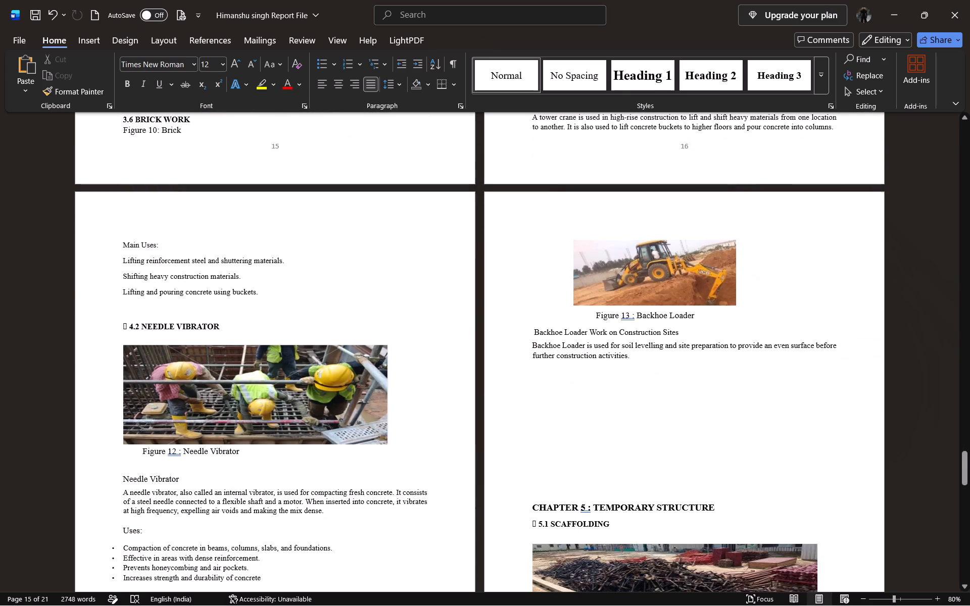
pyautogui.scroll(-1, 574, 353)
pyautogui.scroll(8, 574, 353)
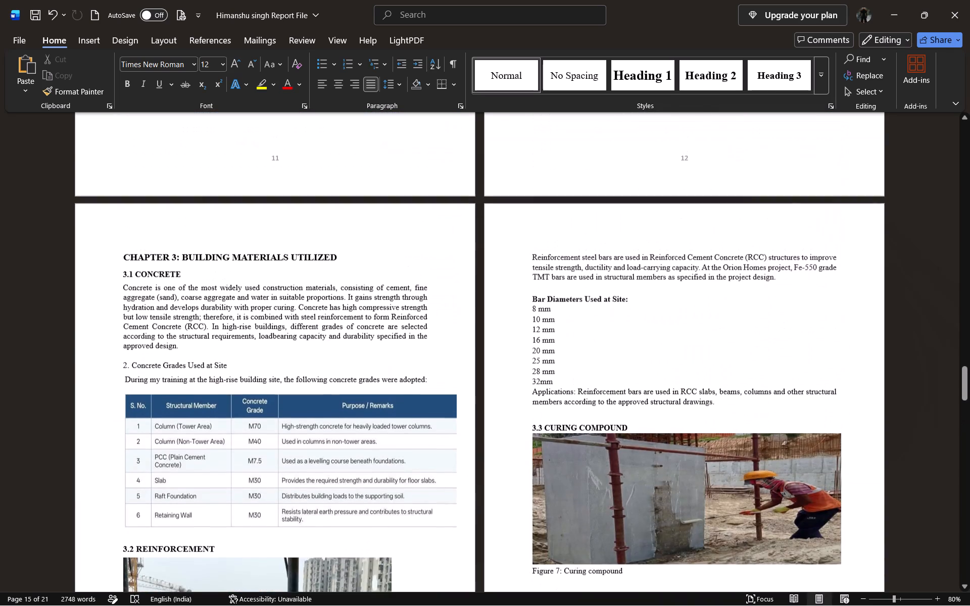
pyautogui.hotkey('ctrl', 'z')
# Remove the space before the colon in the Chapter 4 heading so it reads "CHAPTER 4: EQUIPMENT USED".
pyautogui.scroll(-1, 574, 353)
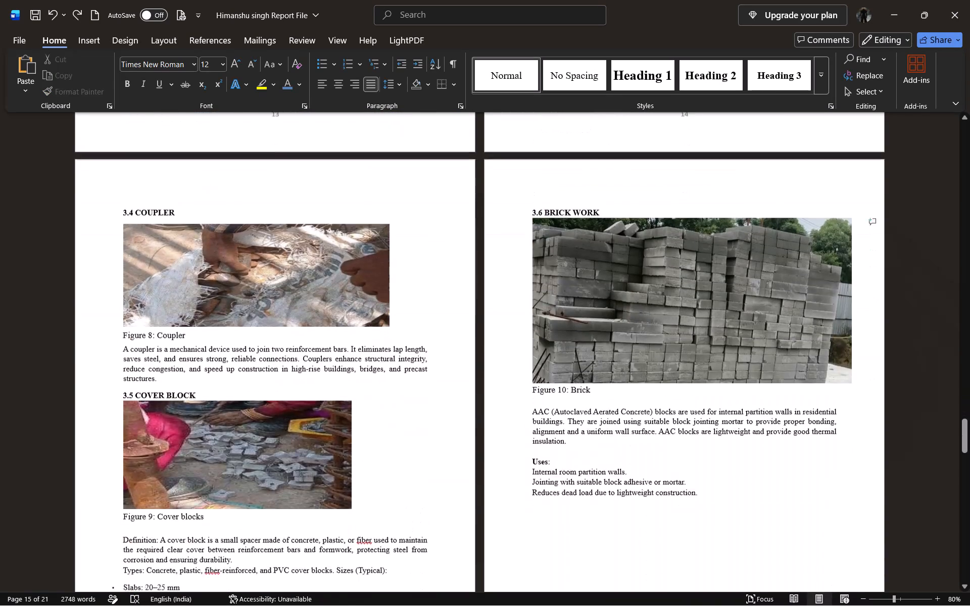
pyautogui.scroll(-2, 574, 353)
pyautogui.scroll(-1, 604, 472)
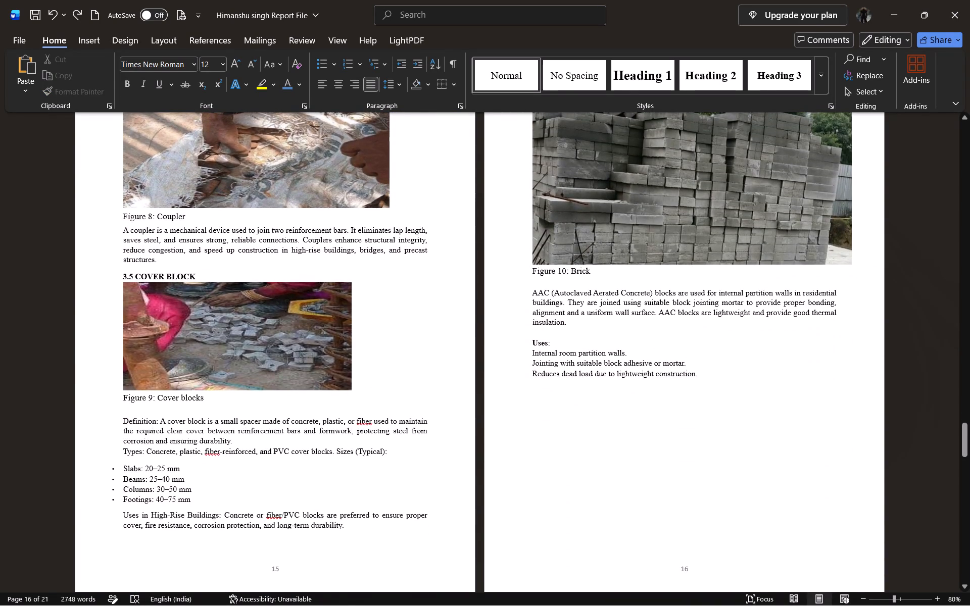
pyautogui.scroll(-3, 604, 472)
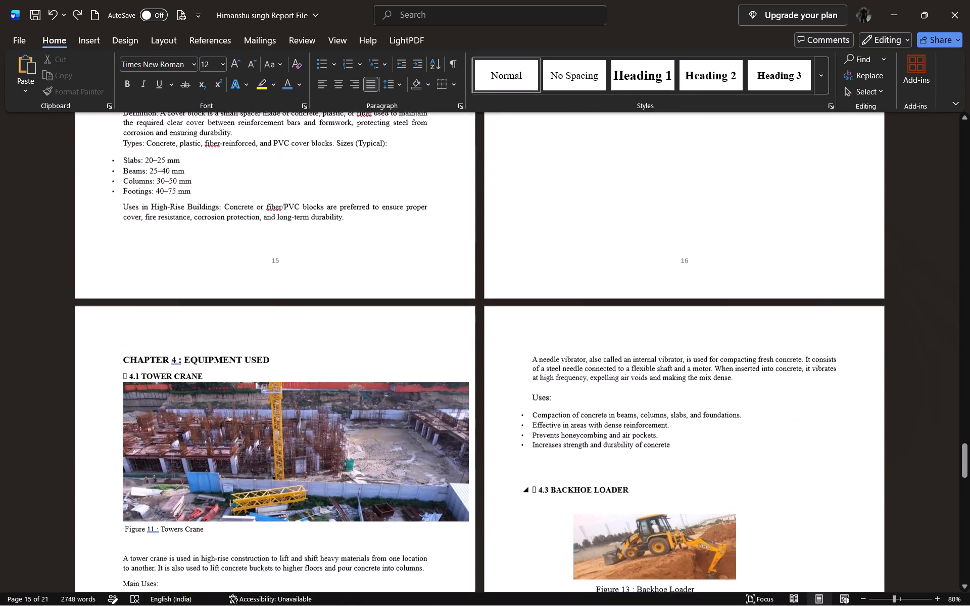
pyautogui.scroll(-1, 604, 472)
pyautogui.click(179, 279)
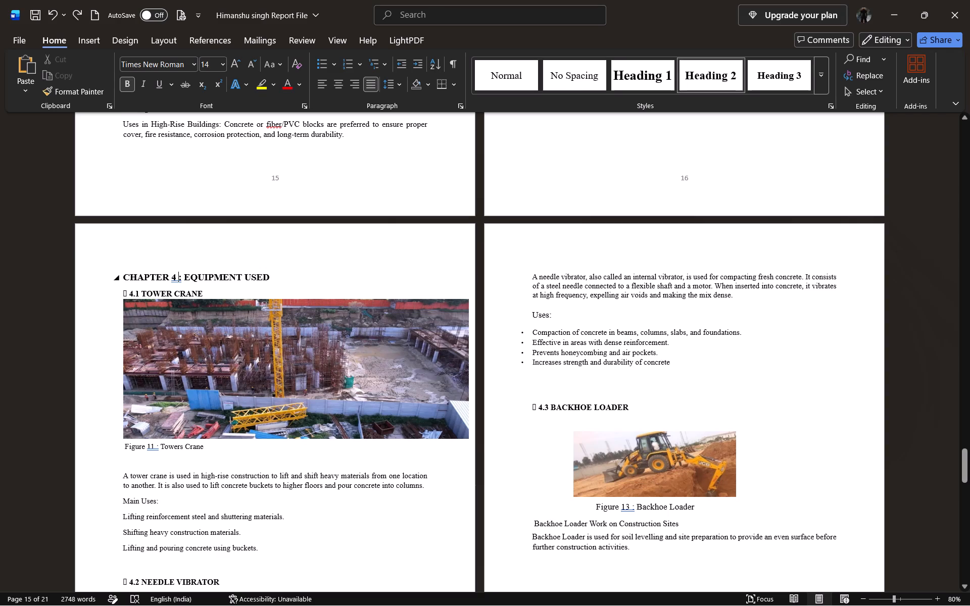
pyautogui.press('BackSpace')
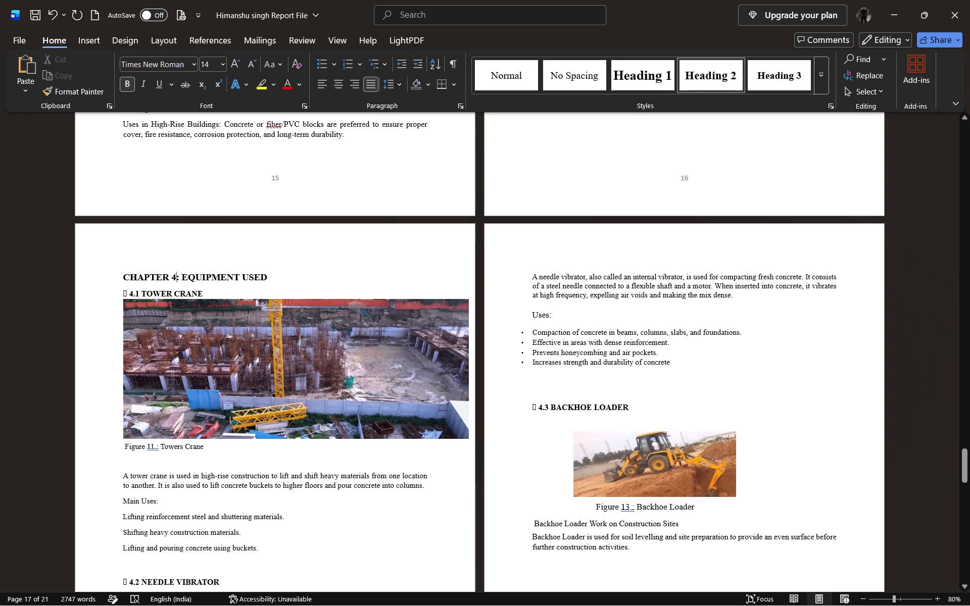
# Center the "CHAPTER 4: EQUIPMENT USED" heading.
pyautogui.click(273, 274)
pyautogui.moveTo(273, 274); pyautogui.dragTo(123, 272)
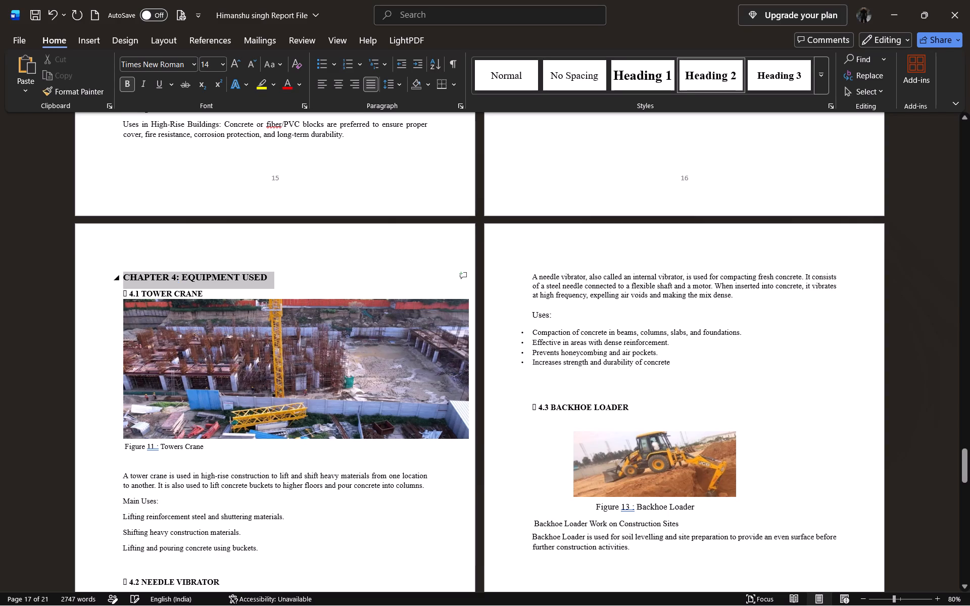
pyautogui.moveTo(123, 272); pyautogui.dragTo(126, 272)
pyautogui.click(338, 81)
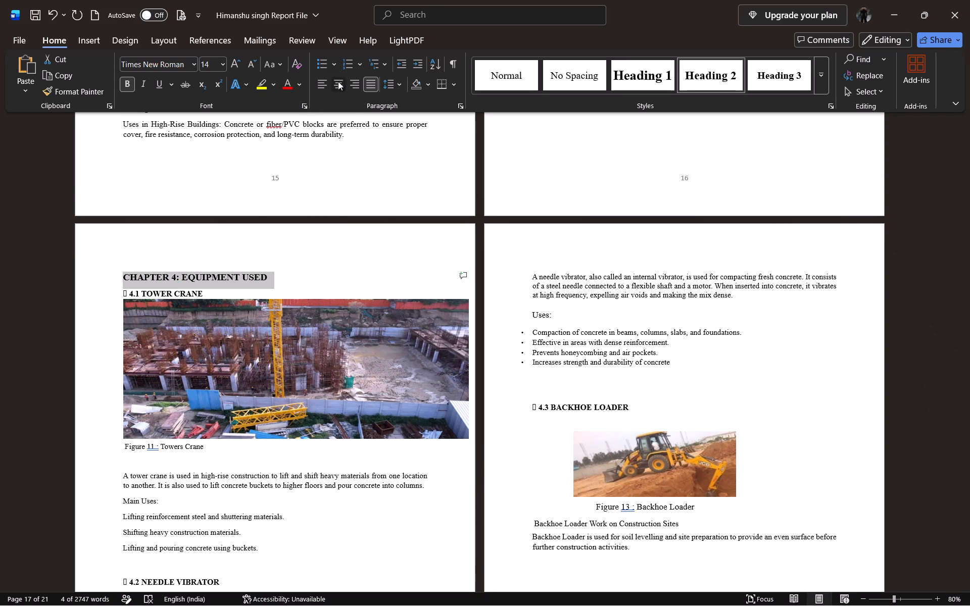
# Delete the stray symbol and space before the "4.1 TOWER CRANE" heading.
pyautogui.click(132, 295)
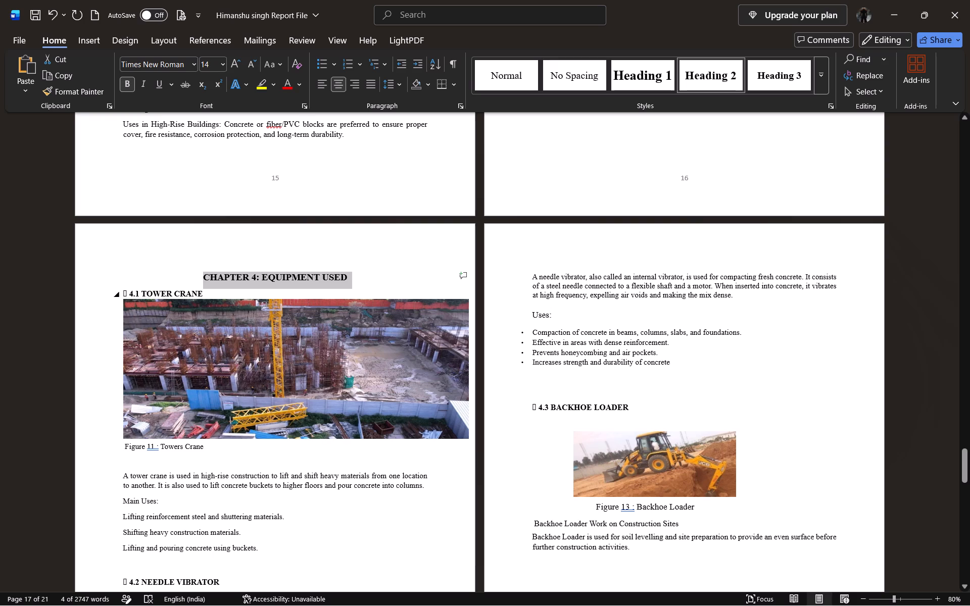
pyautogui.press('Left')
pyautogui.press('BackSpace')
pyautogui.press('BackSpace')
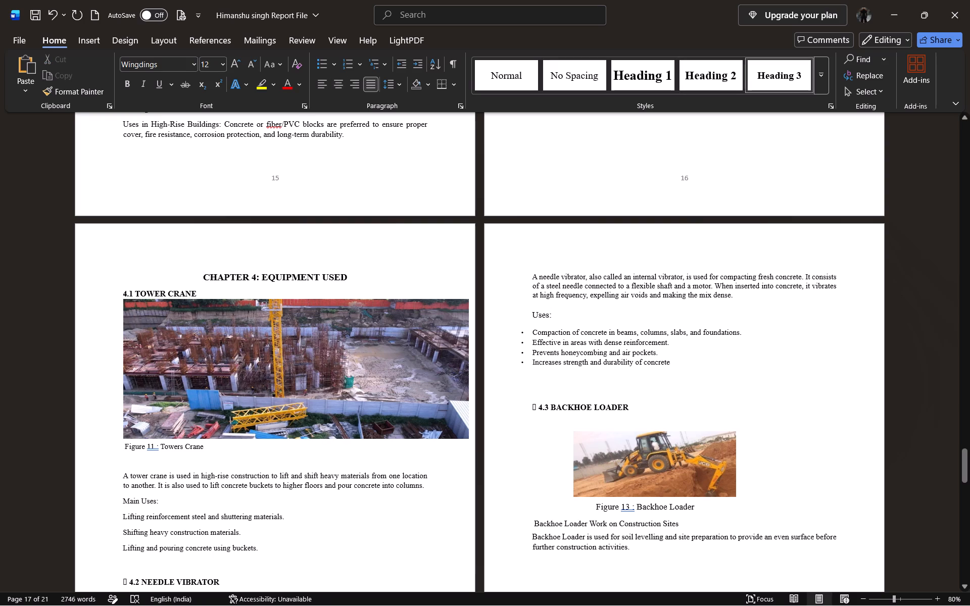
# Remove the space before the colon in the tower crane photo's caption so it reads "Figure 11: Towers Crane".
pyautogui.click(157, 447)
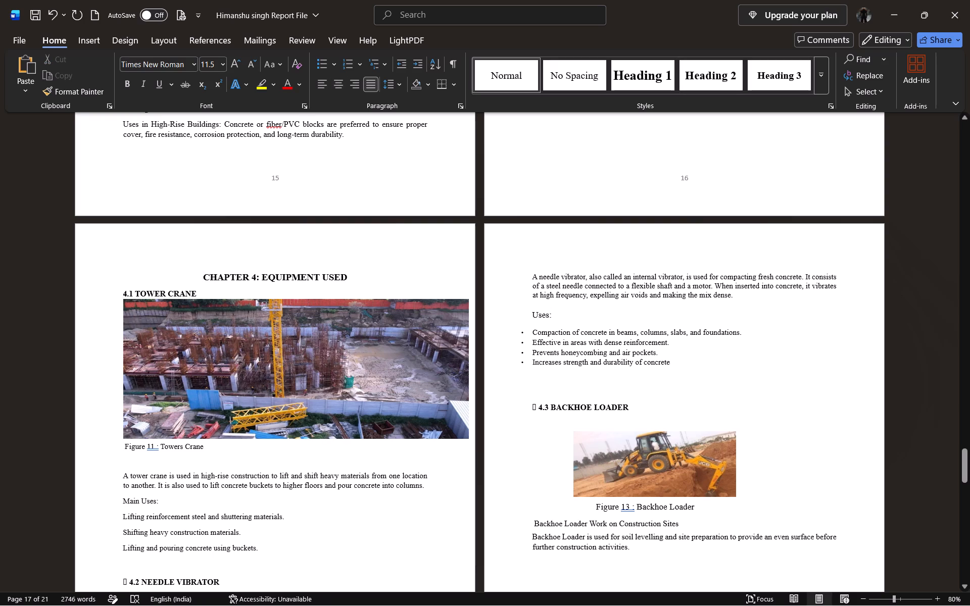
pyautogui.press('BackSpace')
# Delete the stray symbol and space before the "4.2 NEEDLE VIBRATOR" heading.
pyautogui.scroll(-1, 157, 447)
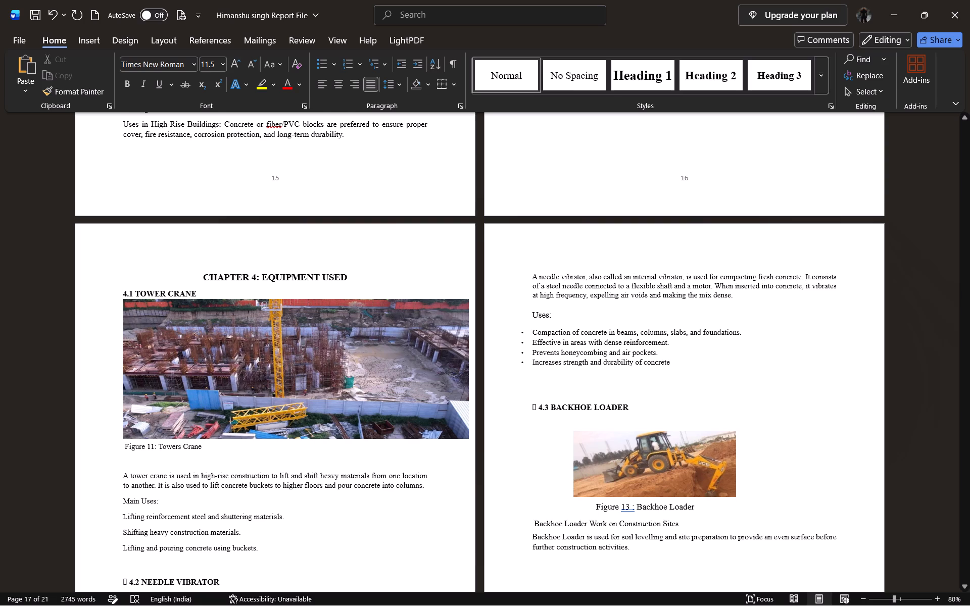
pyautogui.scroll(-1, 157, 447)
pyautogui.click(130, 544)
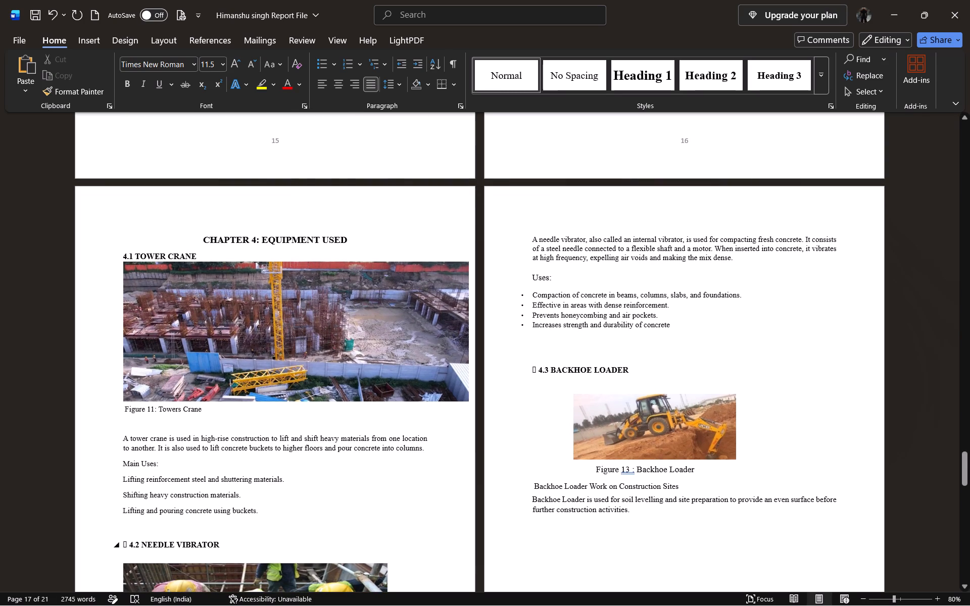
pyautogui.press('BackSpace')
pyautogui.press('BackSpace')
pyautogui.press('BackSpace')
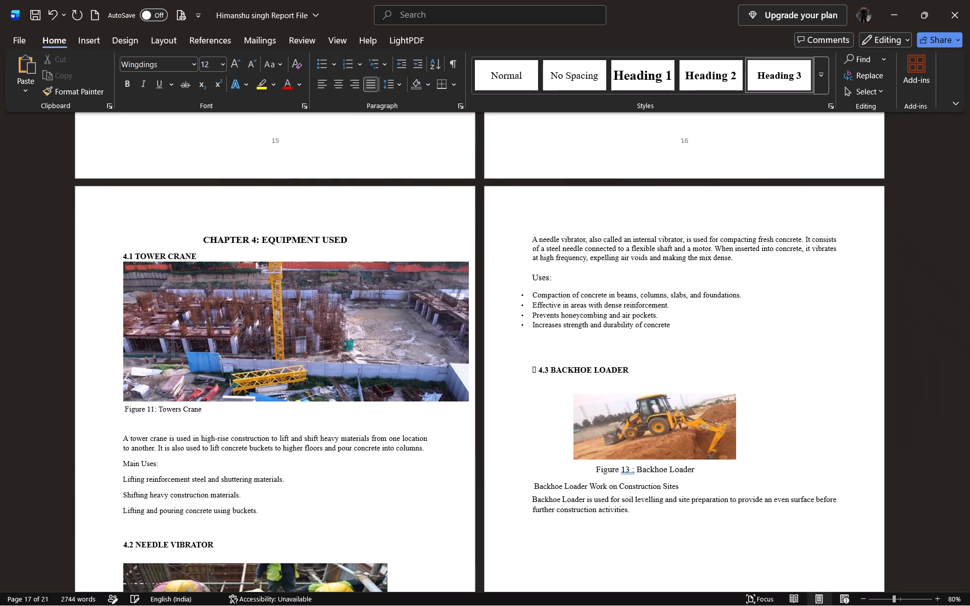
# Remove the space before the colon in the needle vibrator photo's caption so it reads "Figure 12: Needle Vibrator".
pyautogui.scroll(-2, 130, 544)
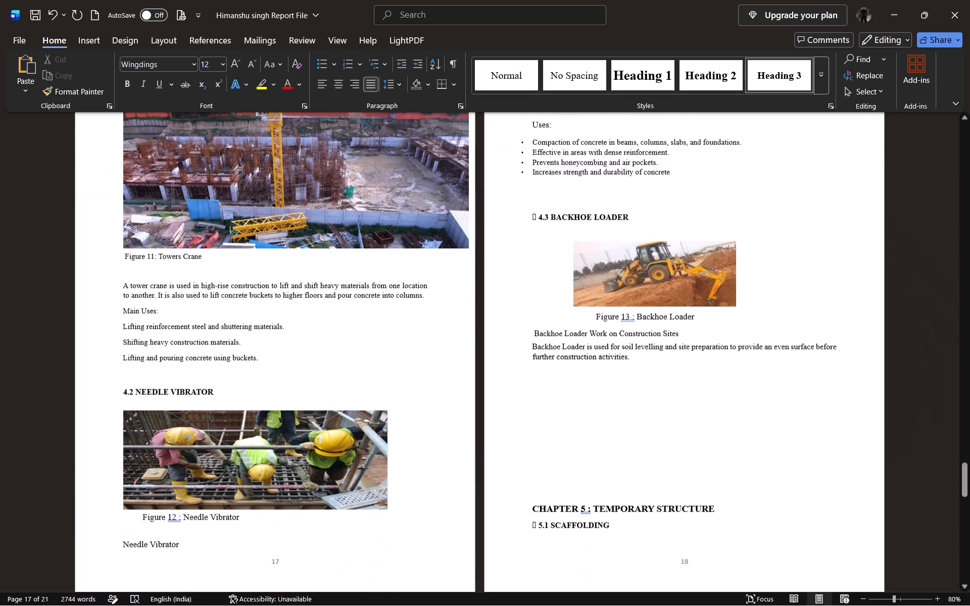
pyautogui.click(178, 520)
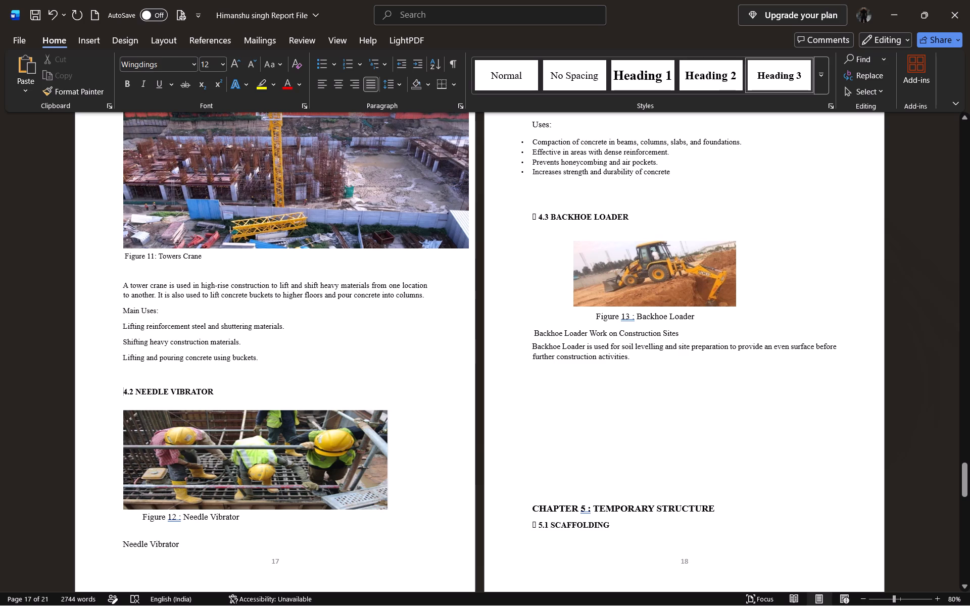
pyautogui.press('BackSpace')
# Delete the leading spaces before the Figure 12 caption so it starts at the left margin on its own line below the photo.
pyautogui.press('Left')
pyautogui.press('Left')
pyautogui.press('Left')
pyautogui.press('Left')
pyautogui.press('Left')
pyautogui.press('Left')
pyautogui.press('Left')
pyautogui.press('Left')
pyautogui.press('Left')
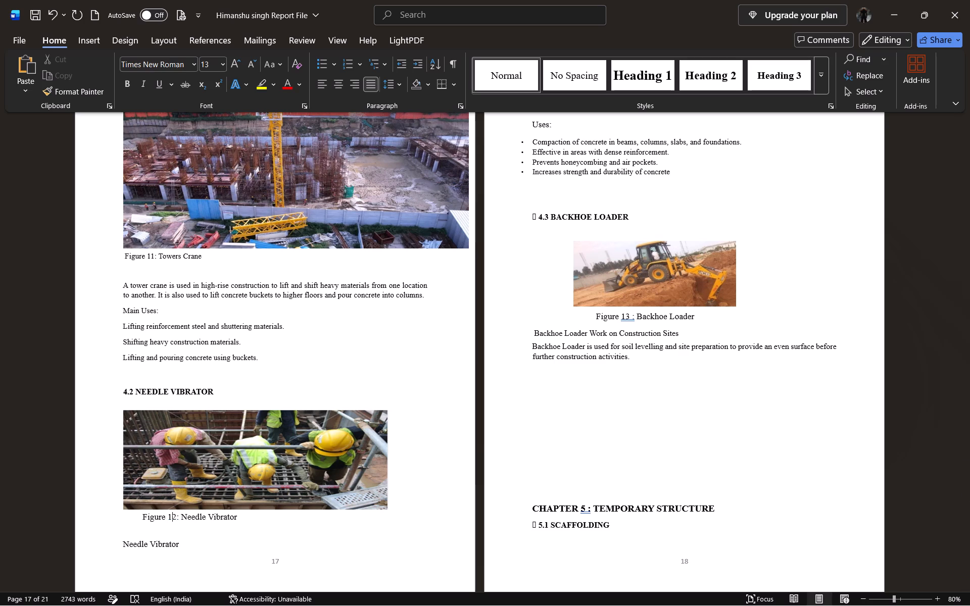
pyautogui.press('BackSpace')
pyautogui.press('BackSpace')
pyautogui.press('BackSpace')
pyautogui.press('BackSpace')
pyautogui.press('BackSpace')
pyautogui.press('BackSpace')
pyautogui.press('BackSpace')
pyautogui.press('BackSpace')
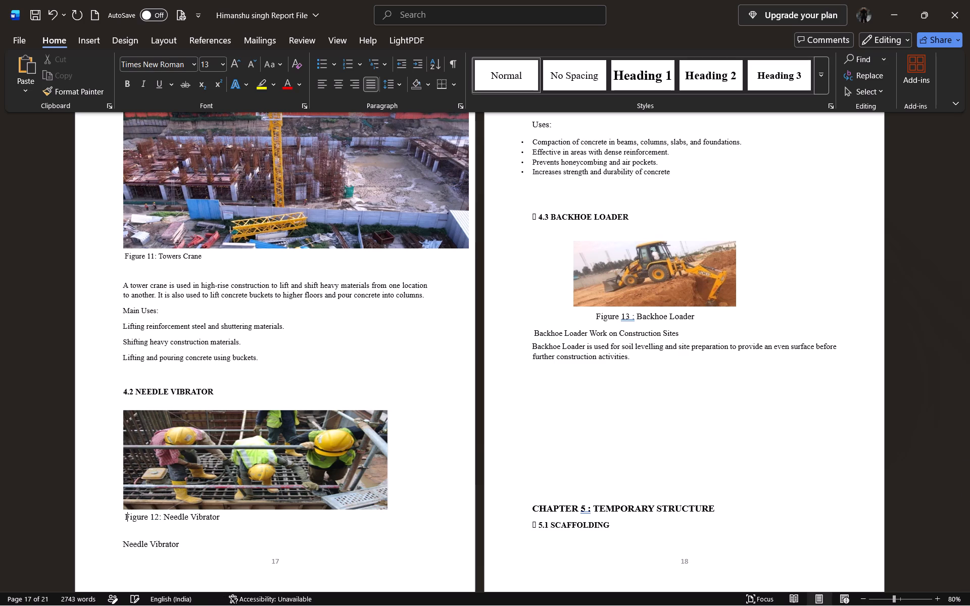
pyautogui.press('BackSpace')
pyautogui.press('BackSpace')
pyautogui.press('BackSpace')
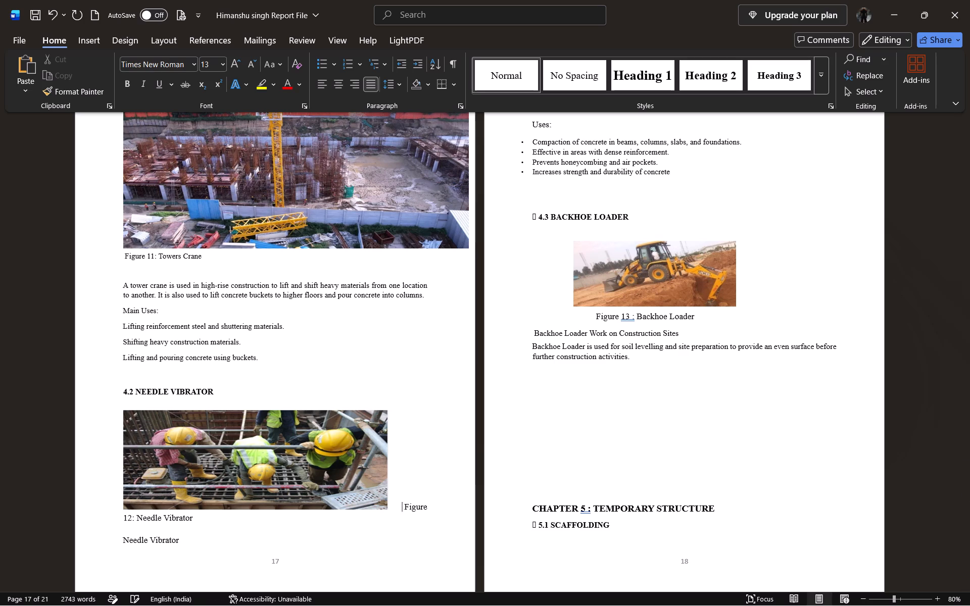
pyautogui.press('Return')
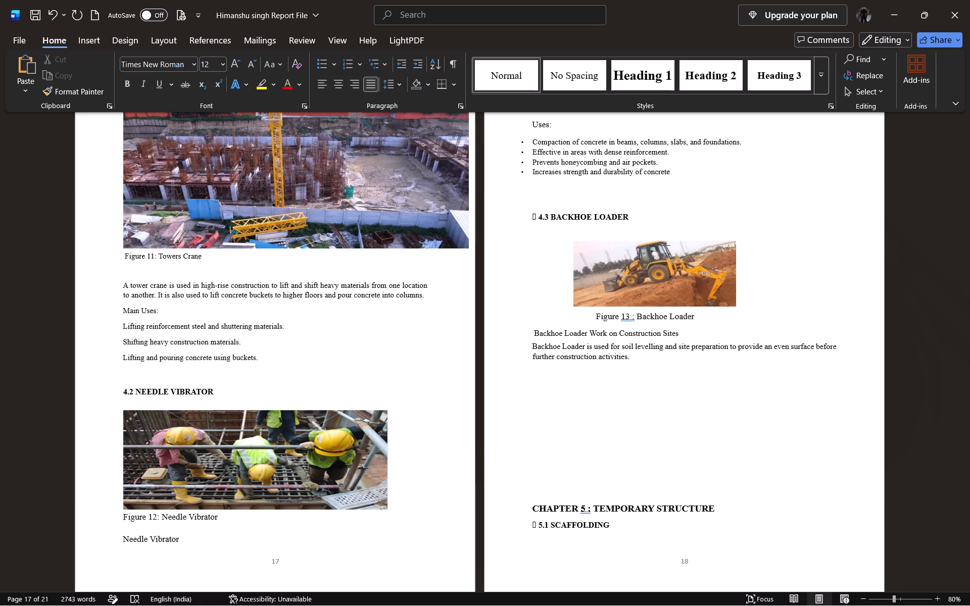
# Insert a line before the "Needle Vibrator" subheading below Figure 12 to move it to the page with its description.
pyautogui.hscroll(1, 178, 520)
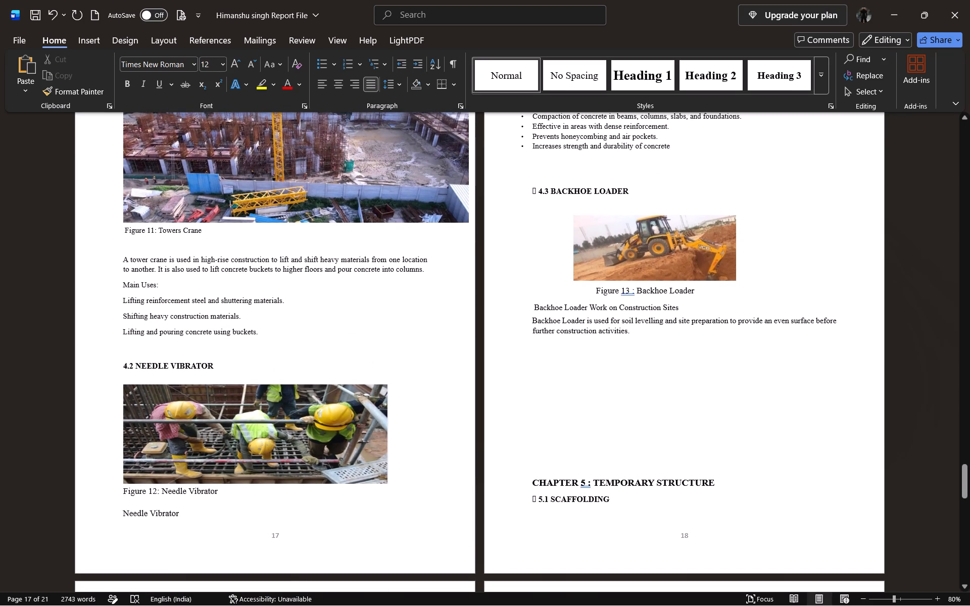
pyautogui.click(125, 516)
pyautogui.press('Return')
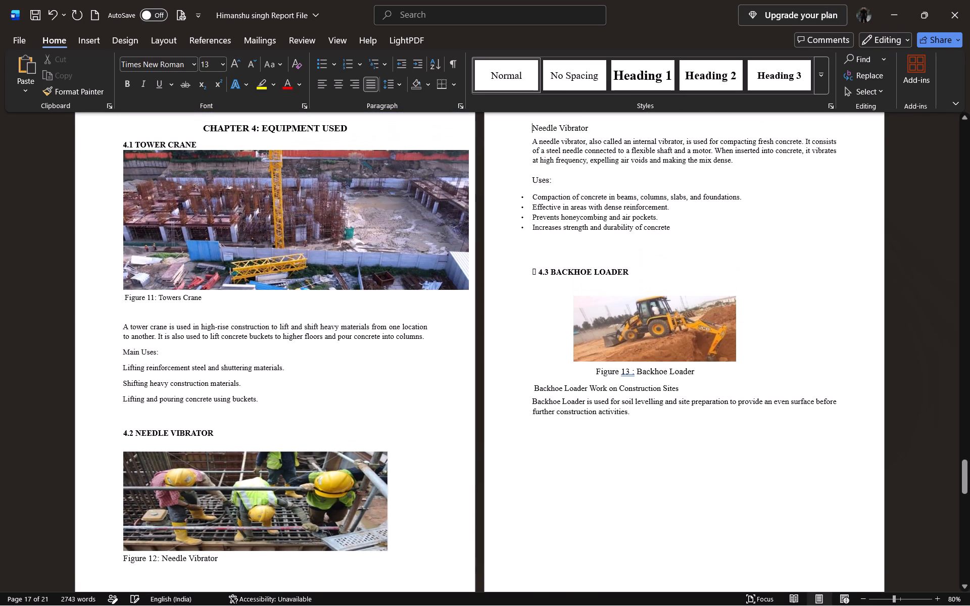
# Check the body text font sizes in the needle vibrator, tower crane, cover block and AAC block sections.
pyautogui.scroll(2, 125, 516)
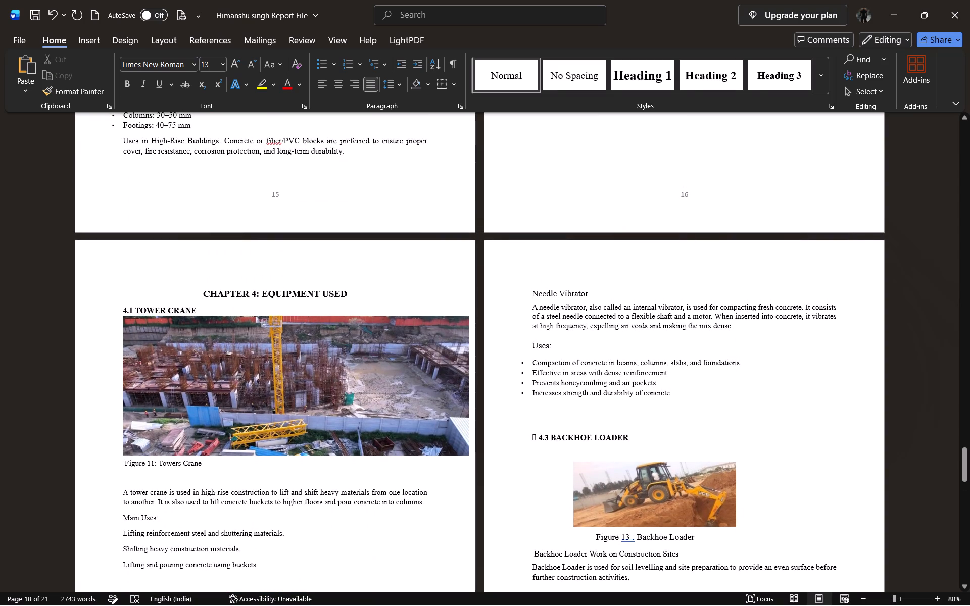
pyautogui.doubleClick(626, 331)
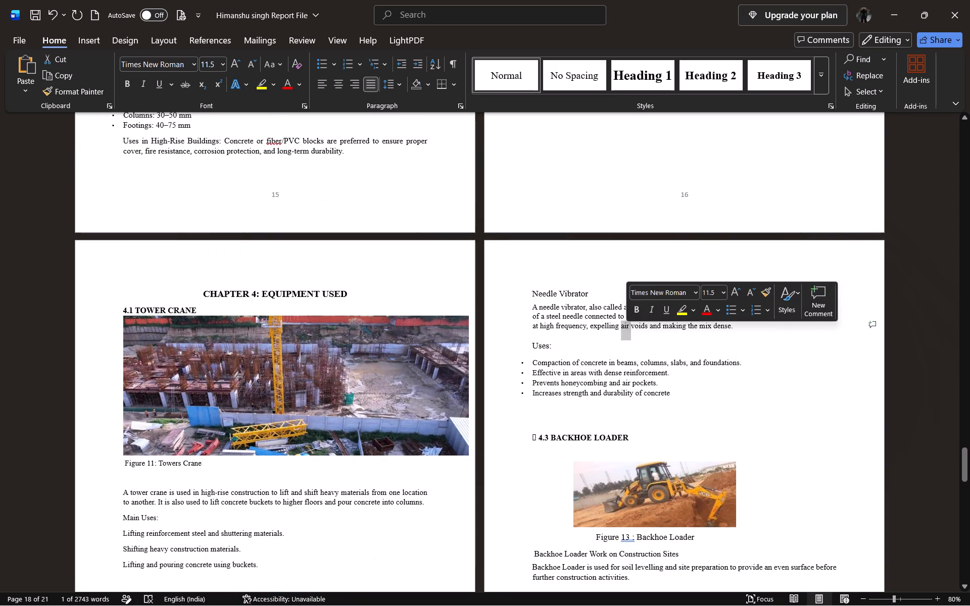
pyautogui.doubleClick(230, 504)
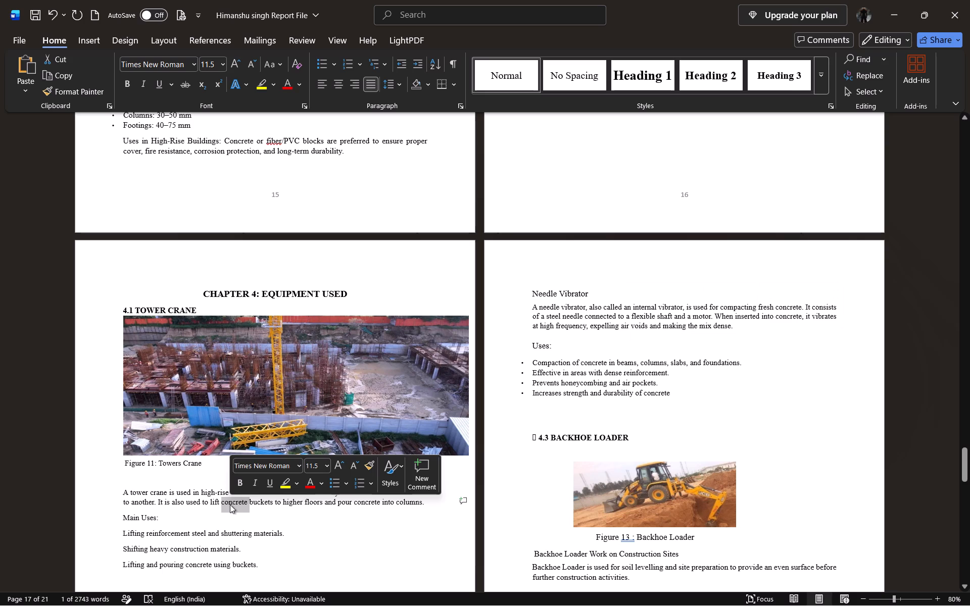
pyautogui.scroll(2, 166, 333)
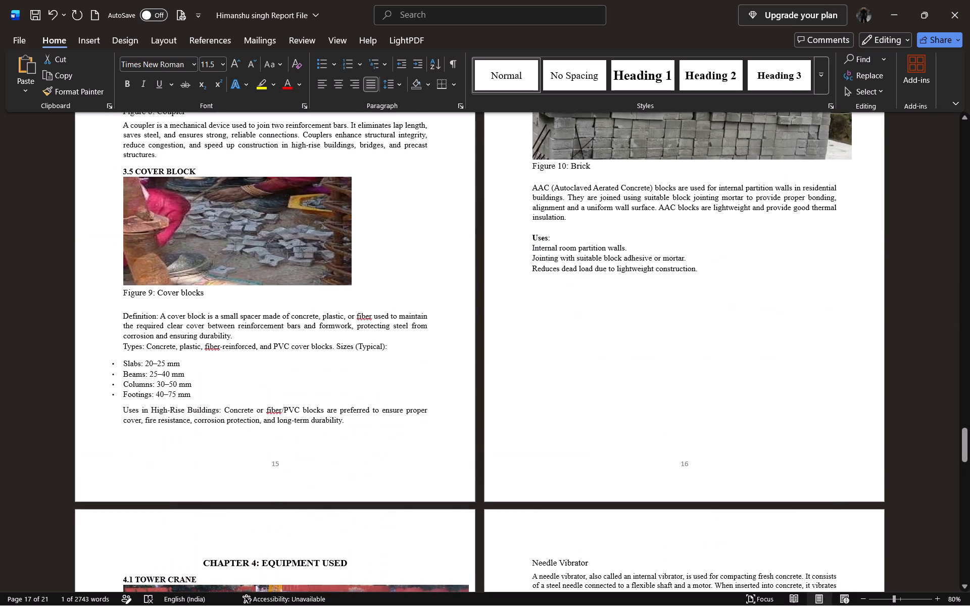
pyautogui.moveTo(352, 424); pyautogui.dragTo(126, 296)
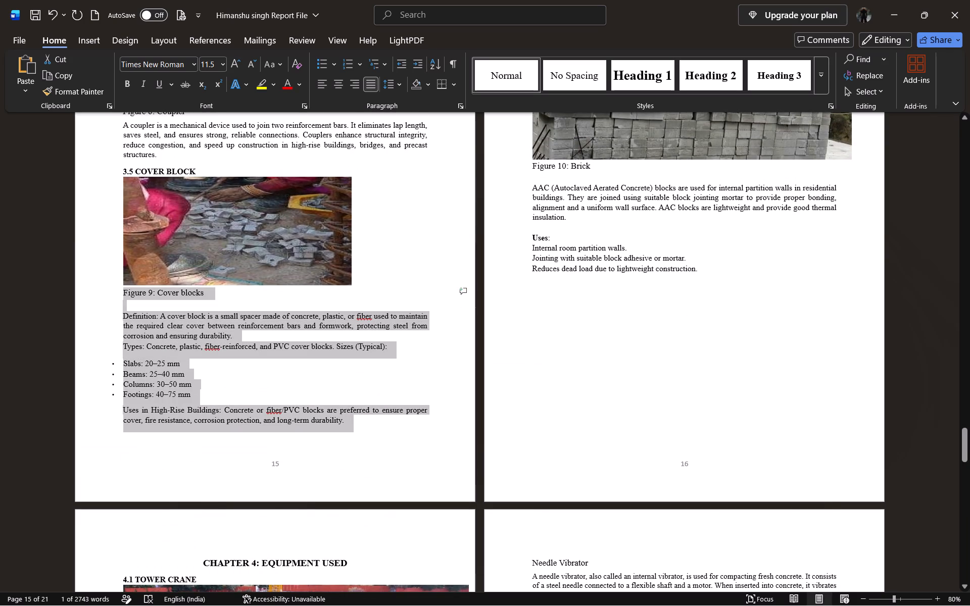
pyautogui.moveTo(126, 296); pyautogui.dragTo(121, 316)
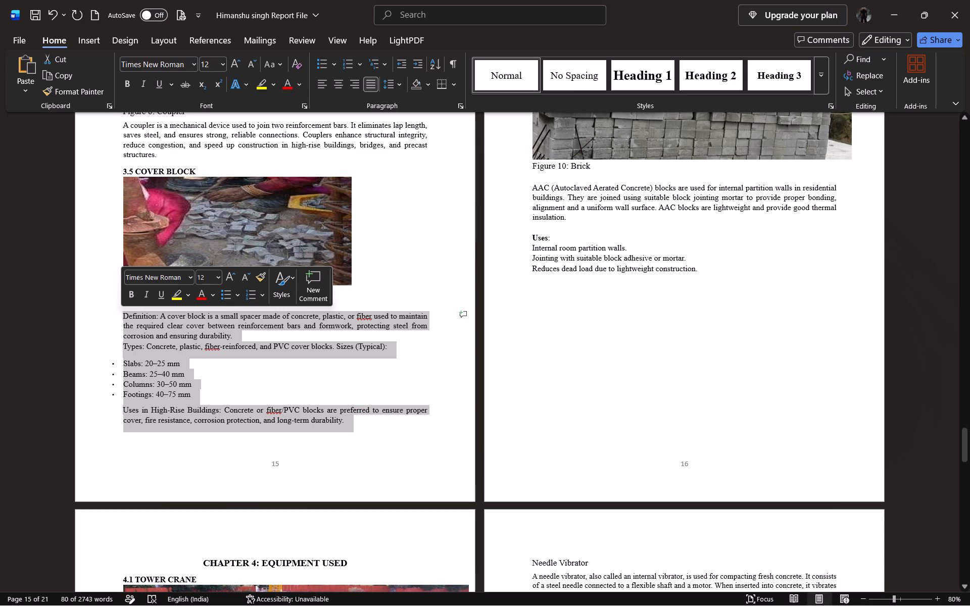
pyautogui.doubleClick(608, 270)
pyautogui.scroll(-1, 547, 331)
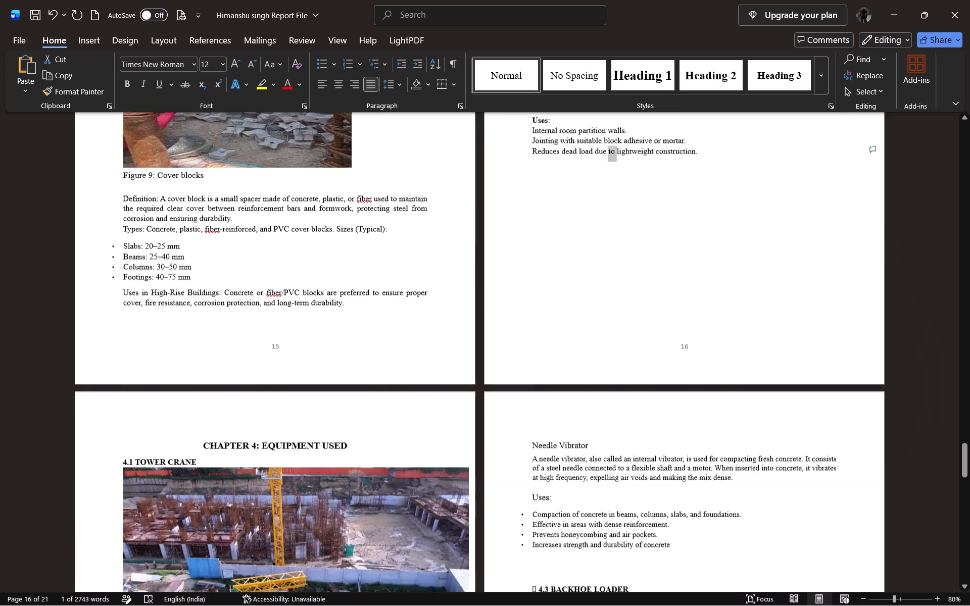
pyautogui.scroll(-2, 547, 331)
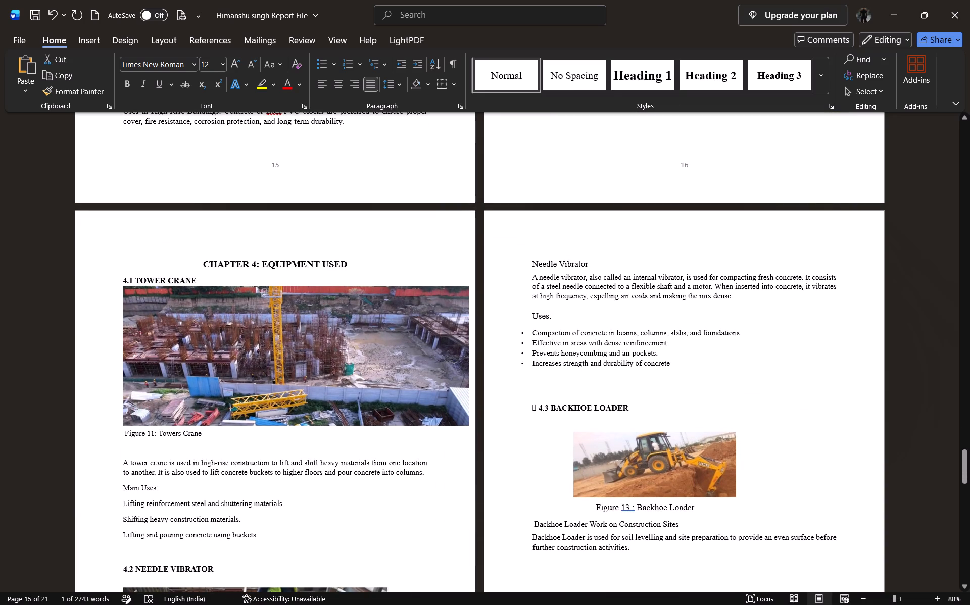
# Set the tower crane section's text, from the Figure 11 caption through the list of main uses, to font size 12.
pyautogui.click(271, 538)
pyautogui.moveTo(271, 537); pyautogui.dragTo(149, 446)
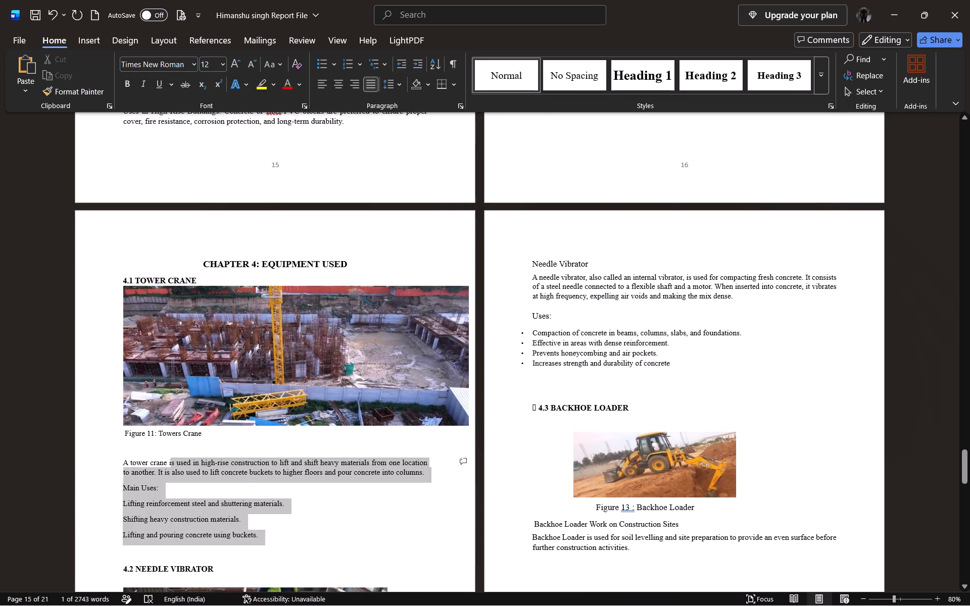
pyautogui.moveTo(149, 446); pyautogui.dragTo(125, 437)
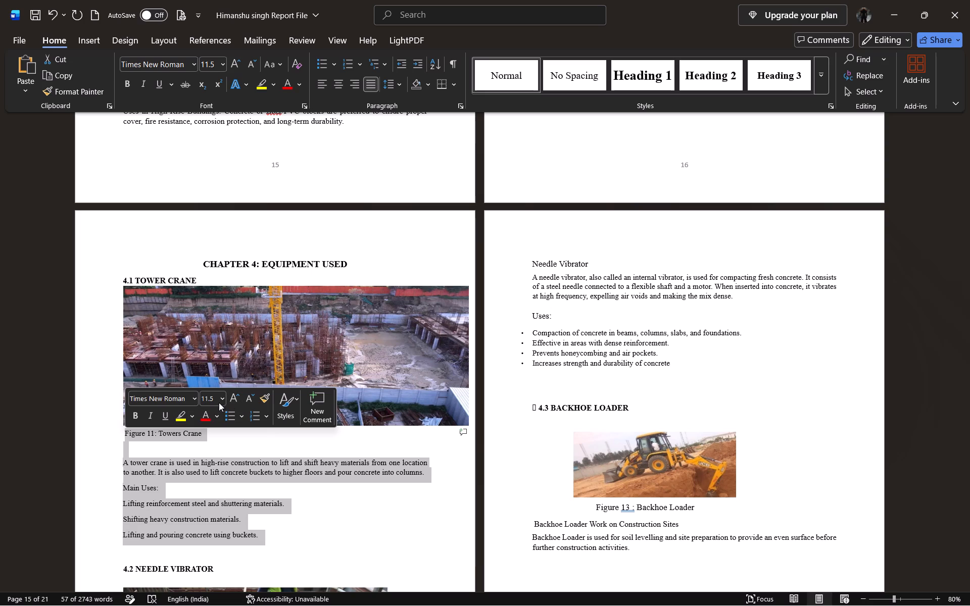
pyautogui.click(224, 396)
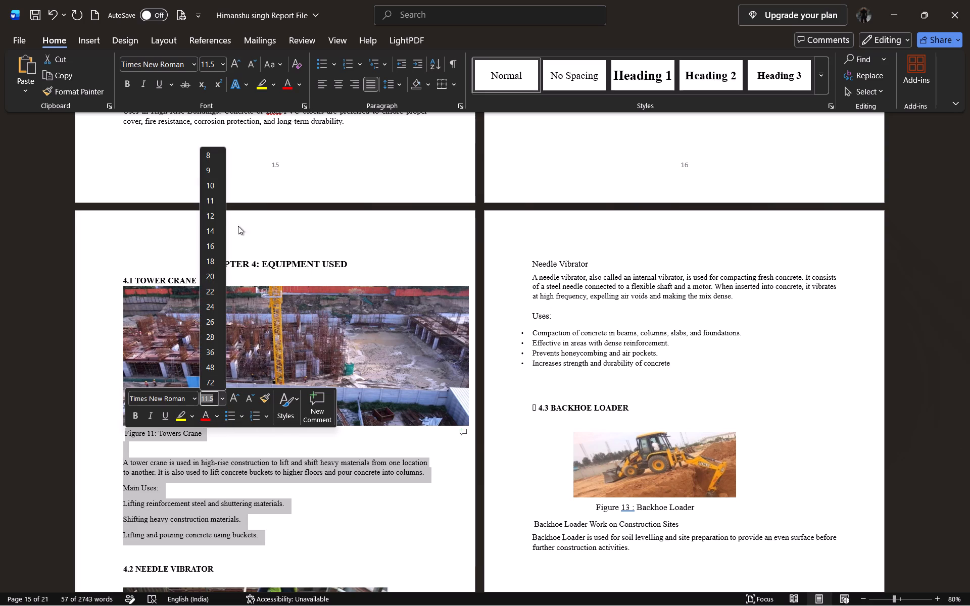
pyautogui.click(210, 219)
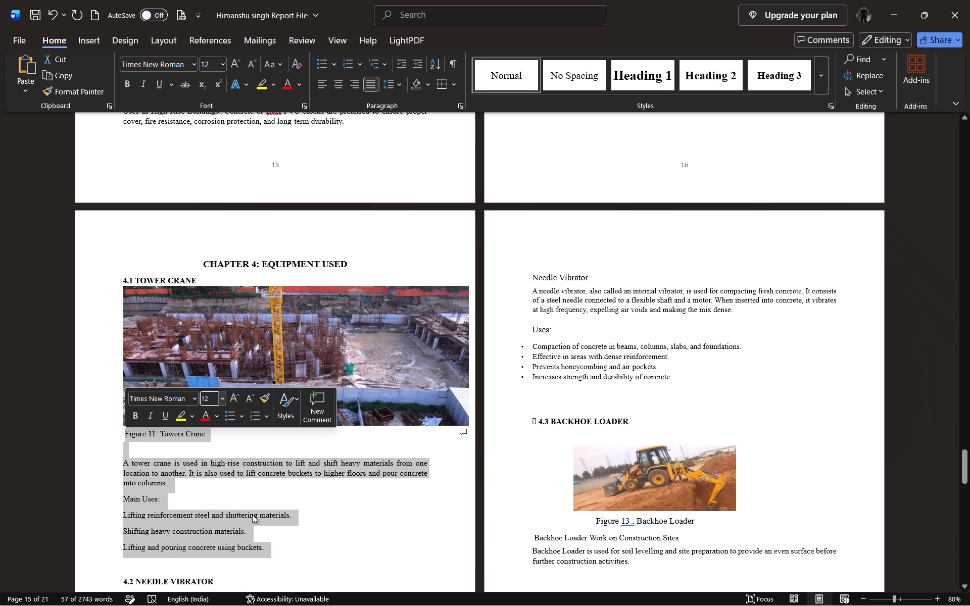
# Set the needle vibrator description, from its subheading through the bulleted uses, to font size 12.
pyautogui.scroll(-3, 252, 515)
pyautogui.scroll(1, 252, 515)
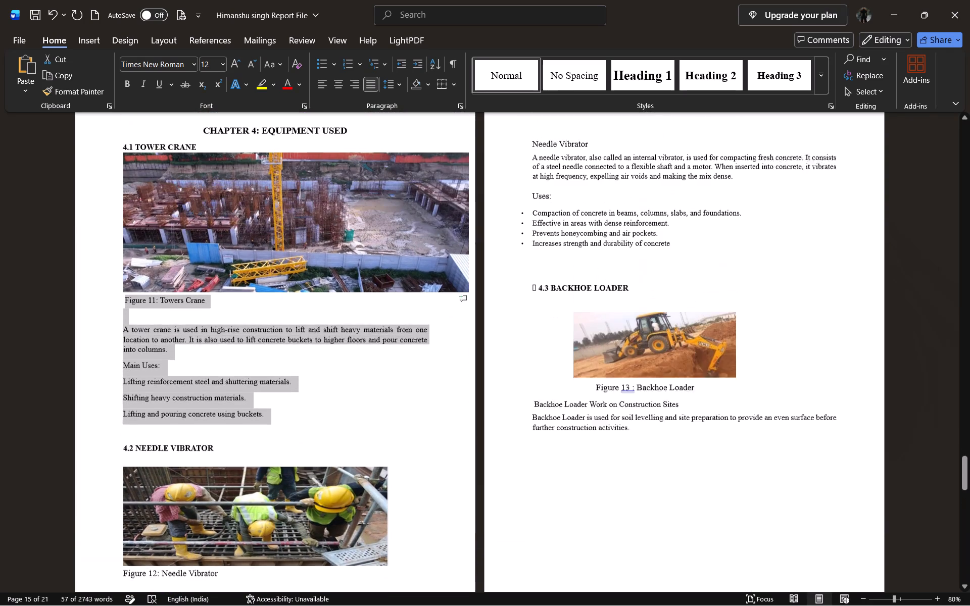
pyautogui.scroll(1, 252, 515)
pyautogui.click(694, 324)
pyautogui.moveTo(694, 324); pyautogui.dragTo(537, 221)
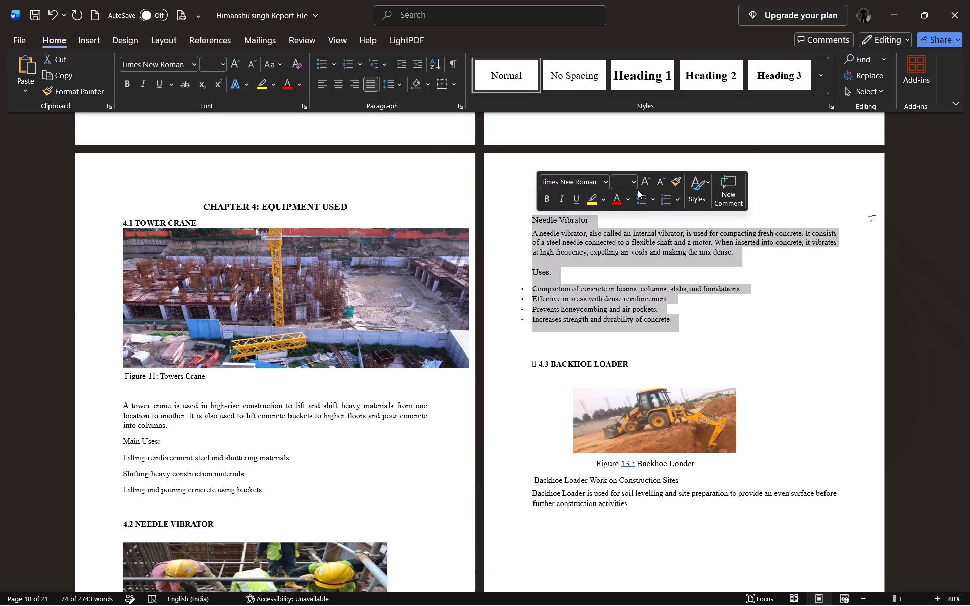
pyautogui.click(632, 182)
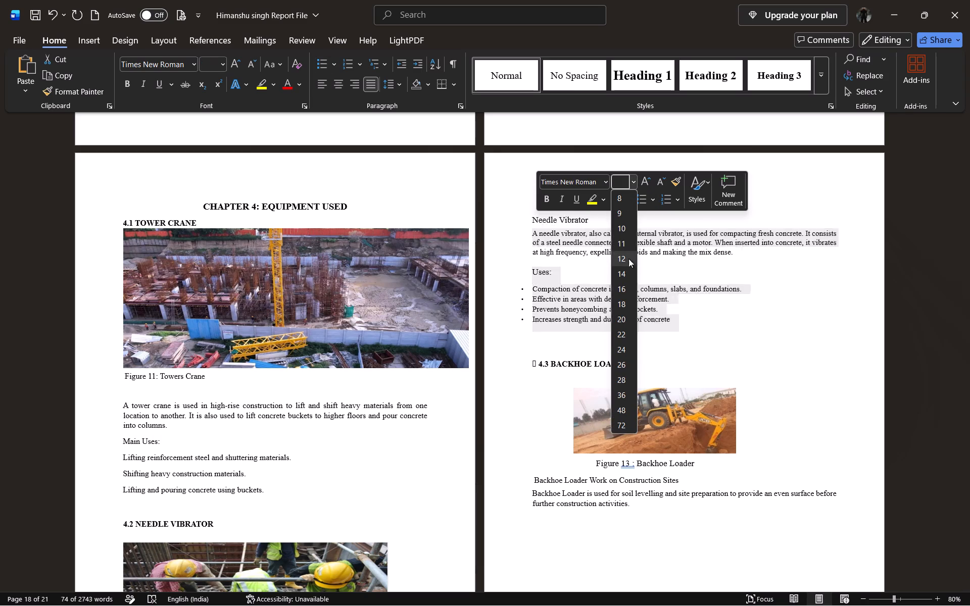
pyautogui.click(622, 261)
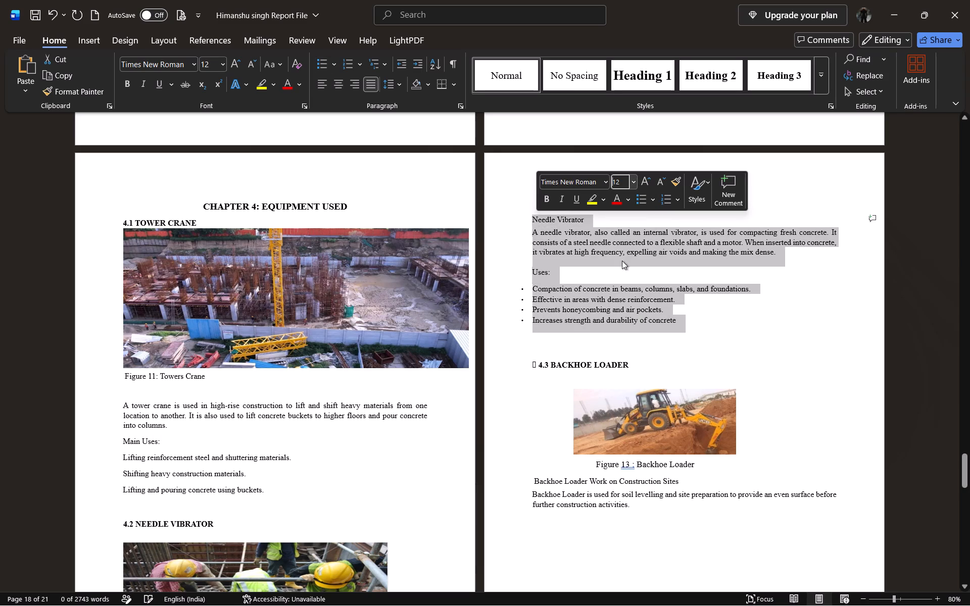
# Delete the stray symbol and space before the "4.3 BACKHOE LOADER" heading.
pyautogui.click(539, 367)
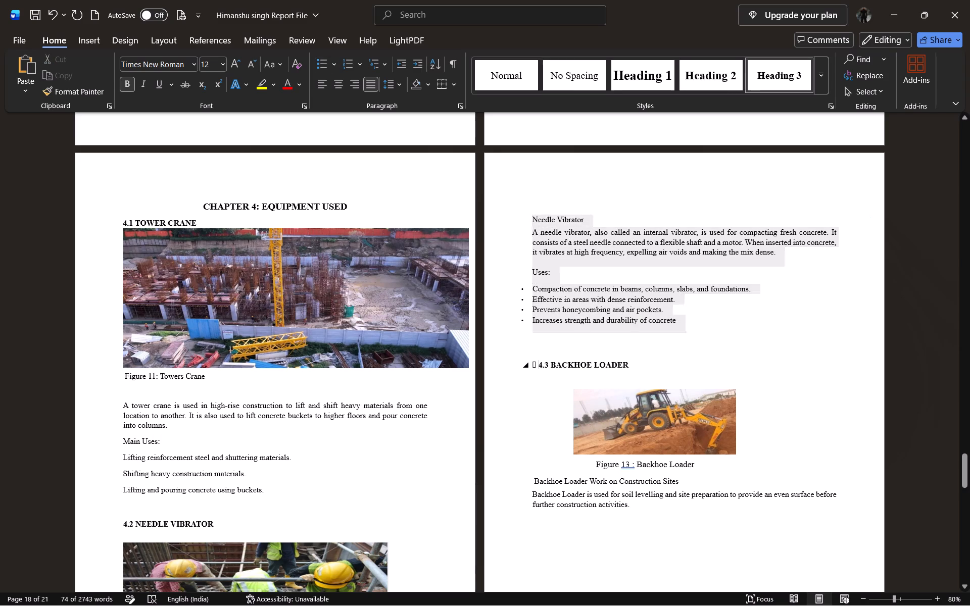
pyautogui.press('BackSpace')
pyautogui.press('BackSpace')
pyautogui.press('BackSpace')
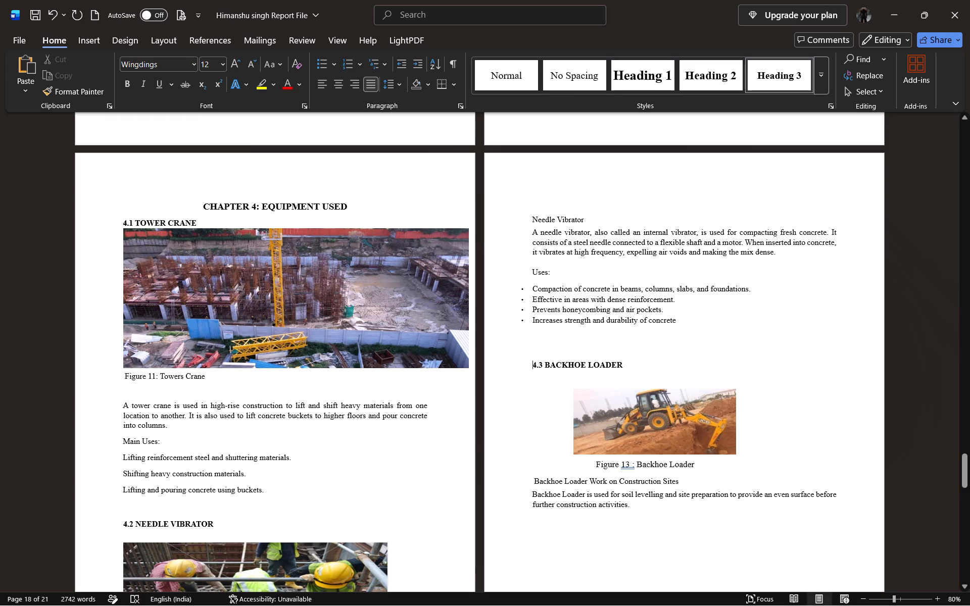
# Apply left alignment to the backhoe loader photo under heading 4.3.
pyautogui.click(628, 420)
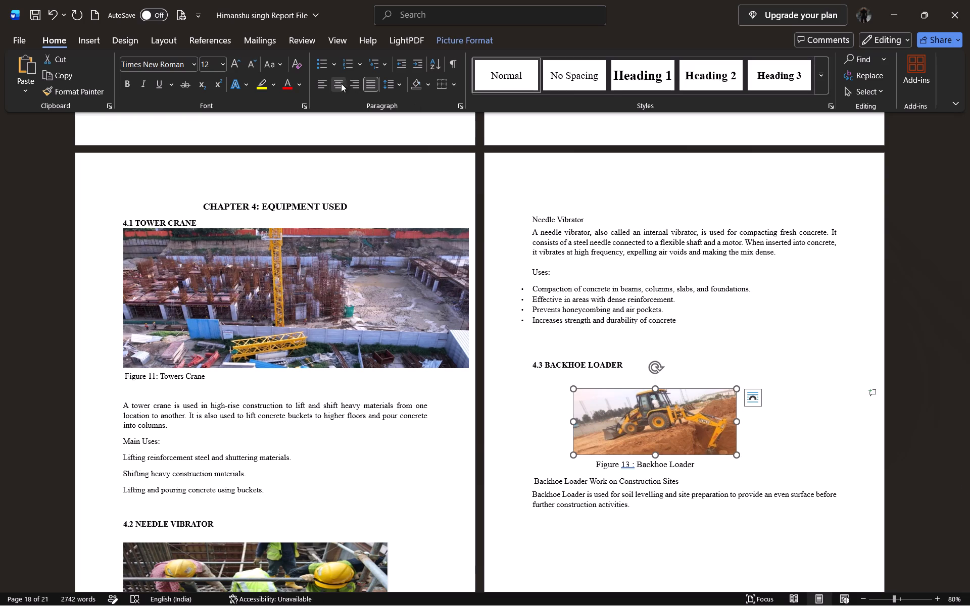
pyautogui.click(325, 83)
pyautogui.click(325, 83)
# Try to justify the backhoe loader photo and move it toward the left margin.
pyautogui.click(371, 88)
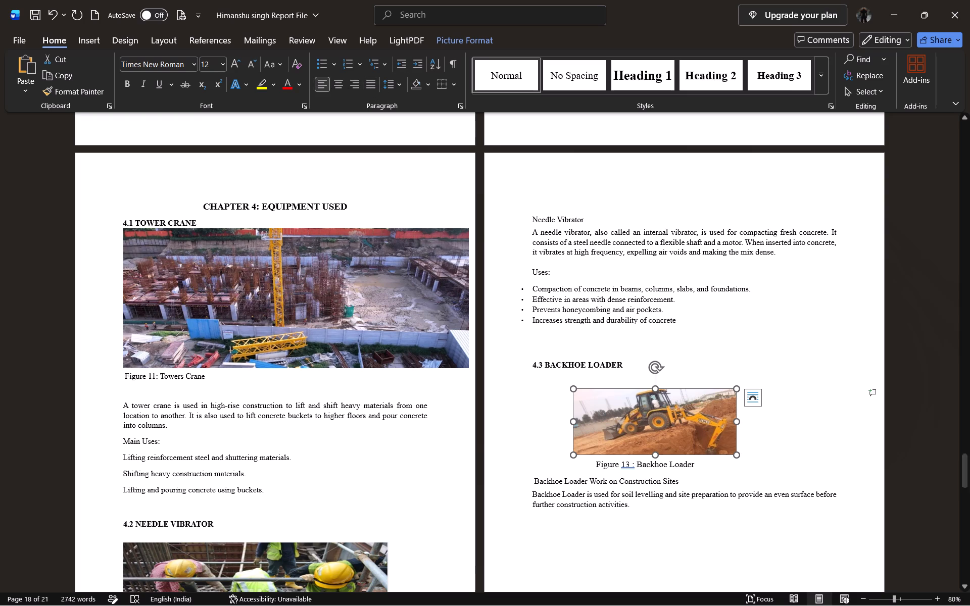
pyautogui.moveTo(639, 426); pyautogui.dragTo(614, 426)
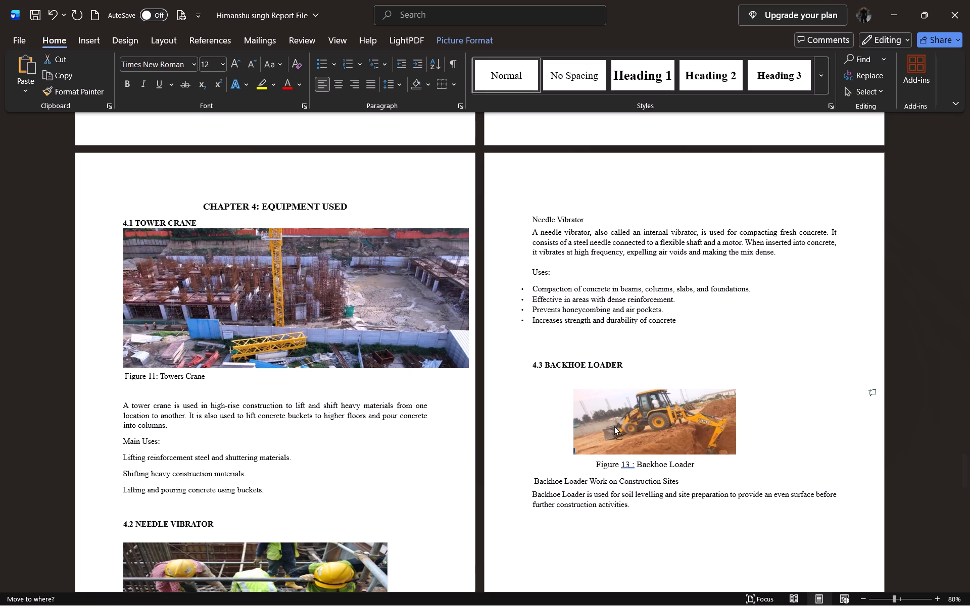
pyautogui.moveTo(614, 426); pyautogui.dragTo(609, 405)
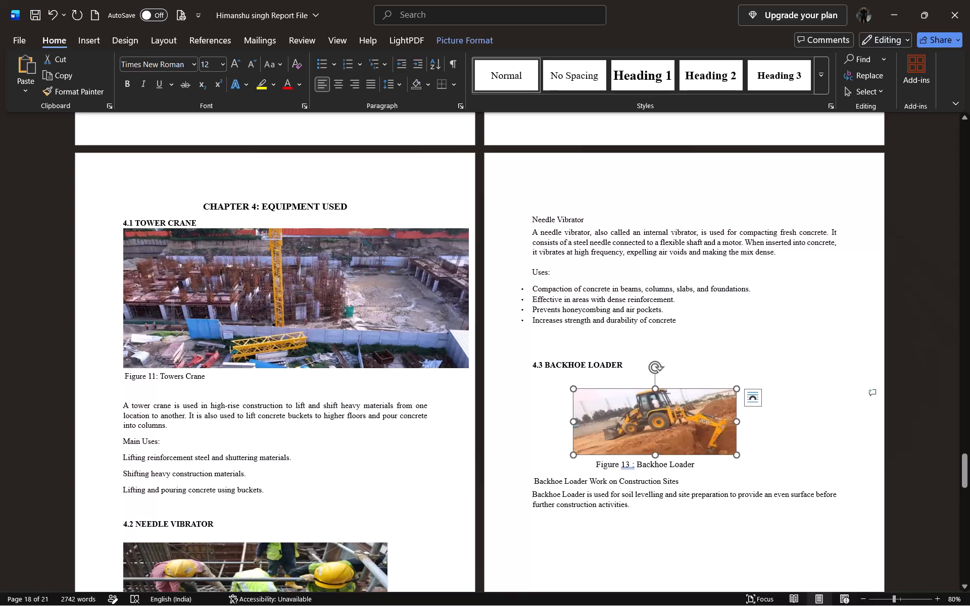
# Delete leading spaces before the Figure 13 caption until it lines up with the left edge of the backhoe loader photo.
pyautogui.click(596, 465)
pyautogui.press('BackSpace')
pyautogui.press('BackSpace')
pyautogui.press('BackSpace')
pyautogui.press('BackSpace')
pyautogui.press('BackSpace')
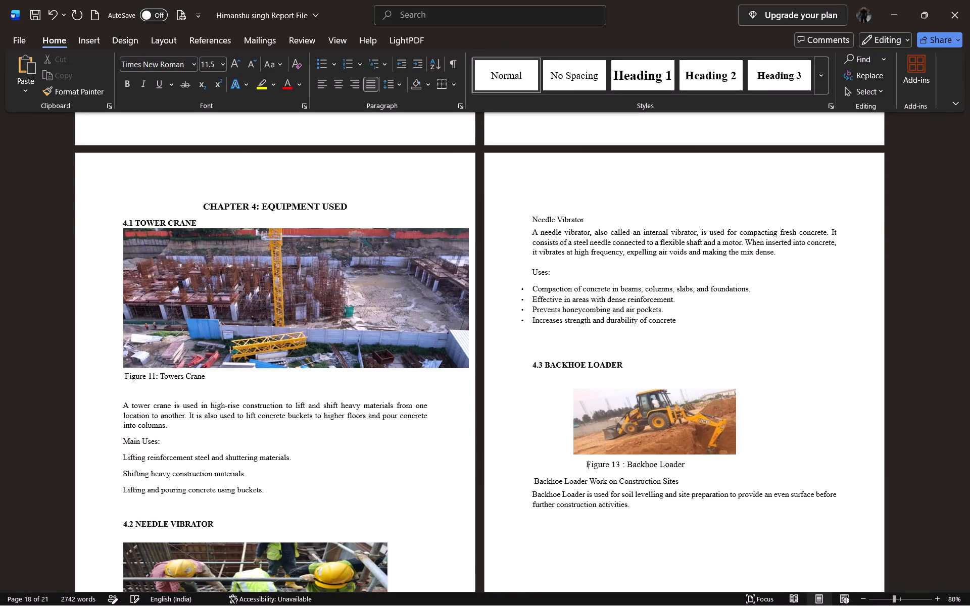
pyautogui.press('BackSpace')
pyautogui.press('BackSpace')
pyautogui.press('BackSpace')
pyautogui.press('BackSpace')
pyautogui.press('BackSpace')
pyautogui.press('BackSpace')
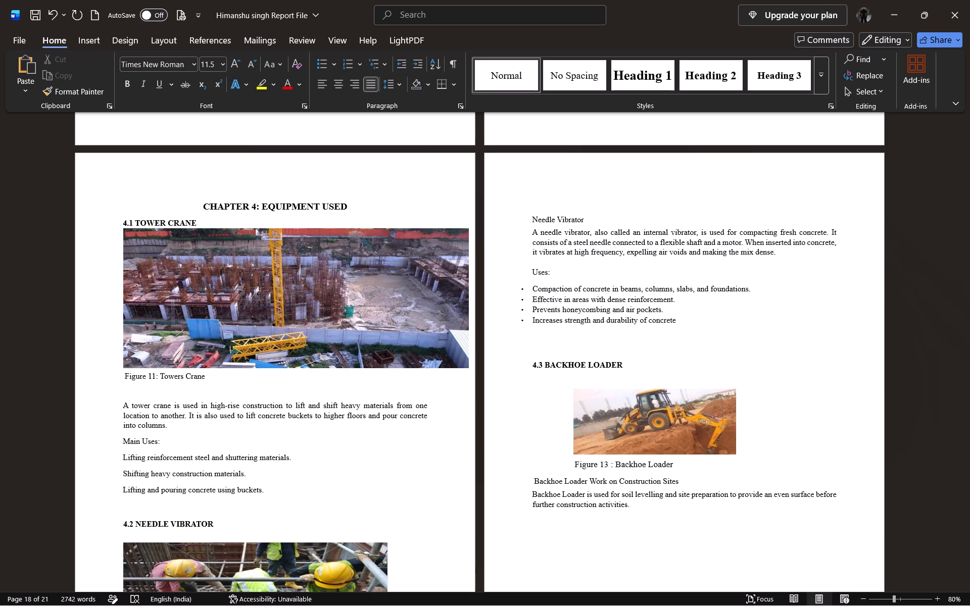
# Delete the leading space before the "Backhoe Loader Work on Construction Sites" line.
pyautogui.click(536, 481)
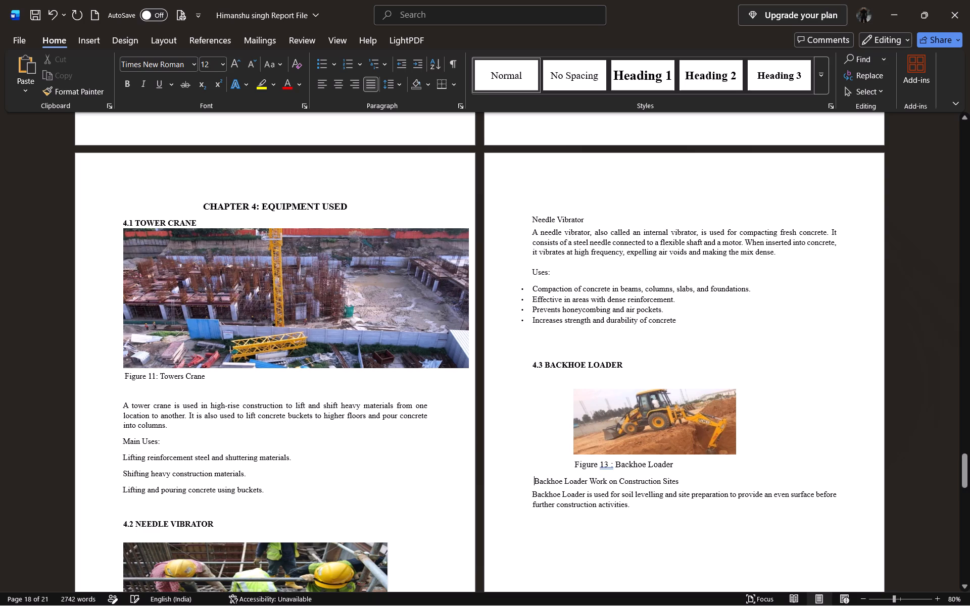
pyautogui.press('BackSpace')
pyautogui.press('BackSpace')
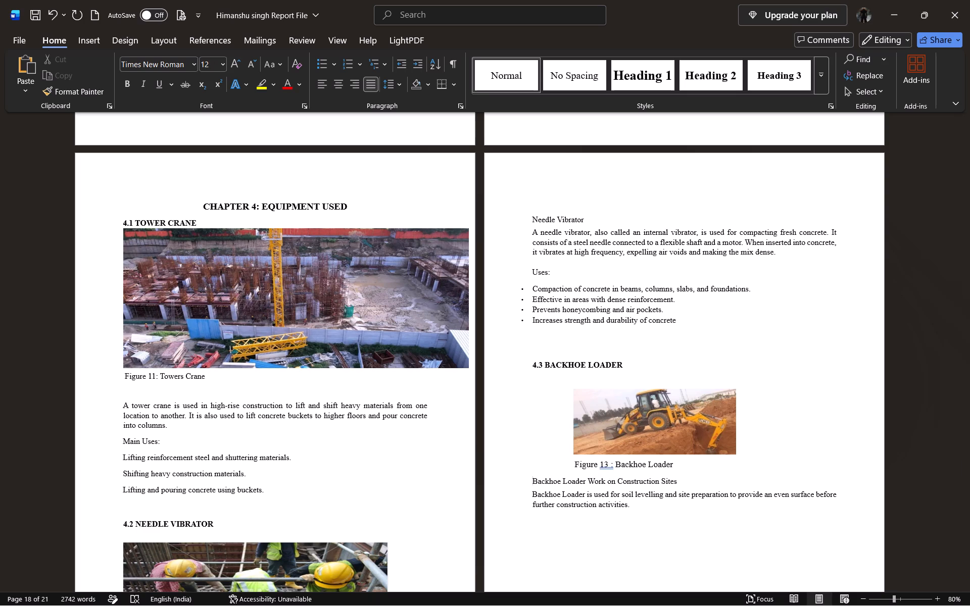
# Remove the space before the colon in the caption so it reads "Figure 13: Backhoe Loader".
pyautogui.click(611, 466)
pyautogui.press('BackSpace')
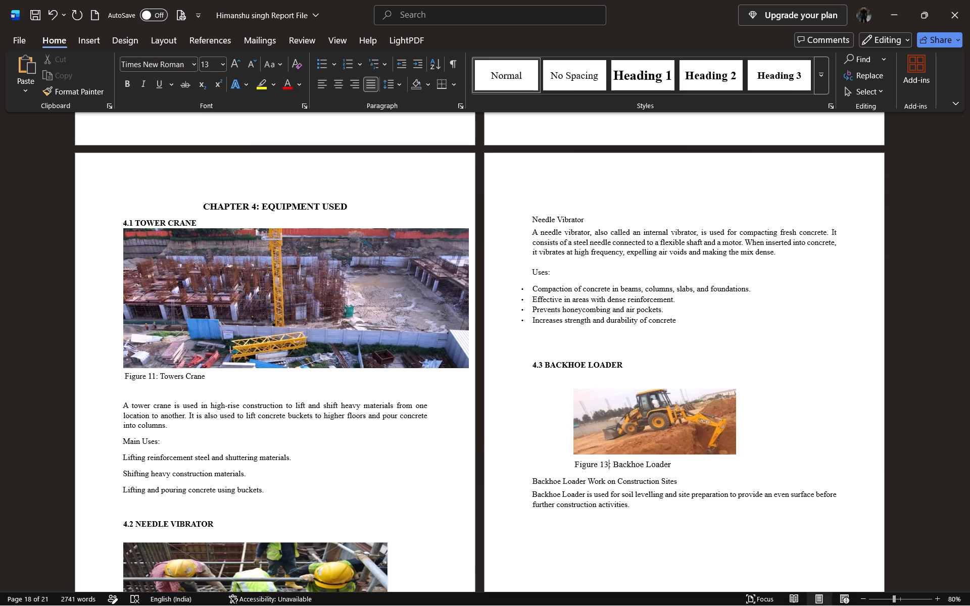
# Delete the remaining leading spaces before the Figure 13 caption so it starts at the page's left margin on its own line.
pyautogui.press('Left')
pyautogui.press('Left')
pyautogui.press('Left')
pyautogui.press('Left')
pyautogui.press('Left')
pyautogui.press('Left')
pyautogui.press('Left')
pyautogui.press('Left')
pyautogui.press('Left')
pyautogui.press('Left')
pyautogui.press('Left')
pyautogui.press('Left')
pyautogui.press('Left')
pyautogui.press('Left')
pyautogui.press('Right')
pyautogui.press('Right')
pyautogui.press('Right')
pyautogui.press('Right')
pyautogui.press('Right')
pyautogui.press('BackSpace')
pyautogui.press('BackSpace')
pyautogui.press('BackSpace')
pyautogui.press('BackSpace')
pyautogui.press('BackSpace')
pyautogui.press('BackSpace')
pyautogui.press('BackSpace')
pyautogui.press('BackSpace')
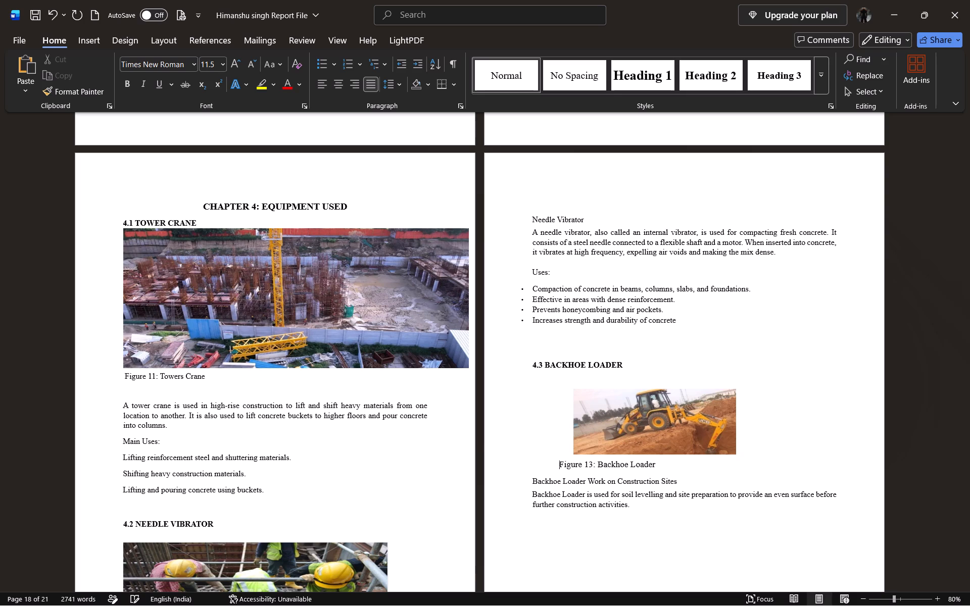
pyautogui.press('BackSpace')
pyautogui.press('BackSpace')
pyautogui.press('BackSpace')
pyautogui.press('BackSpace')
pyautogui.press('BackSpace')
pyautogui.press('BackSpace')
pyautogui.press('BackSpace')
pyautogui.press('BackSpace')
pyautogui.press('BackSpace')
pyautogui.press('BackSpace')
pyautogui.press('BackSpace')
pyautogui.press('BackSpace')
pyautogui.press('BackSpace')
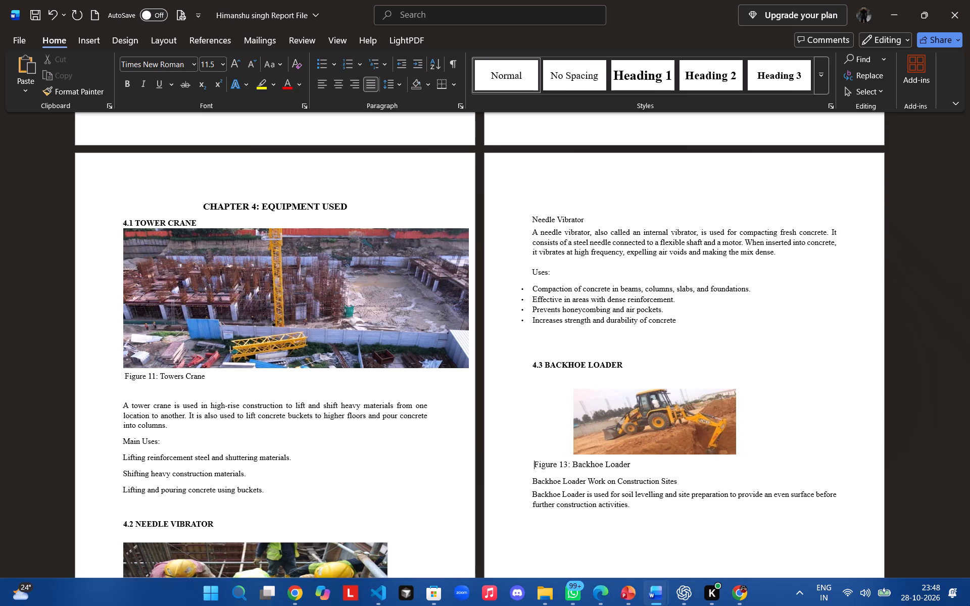
pyautogui.press('BackSpace')
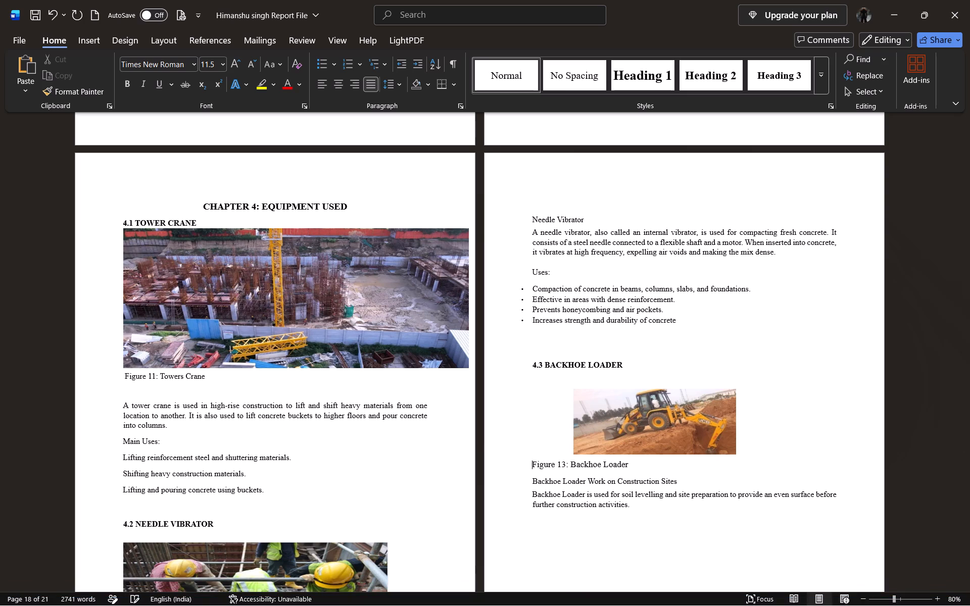
pyautogui.press('BackSpace')
pyautogui.press('BackSpace')
pyautogui.press('BackSpace')
pyautogui.press('BackSpace')
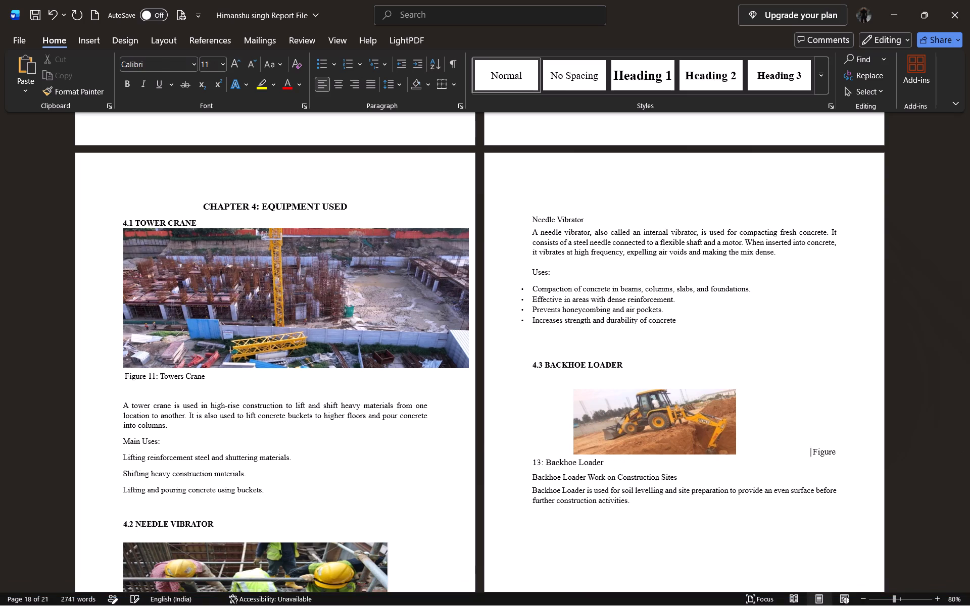
pyautogui.press('Return')
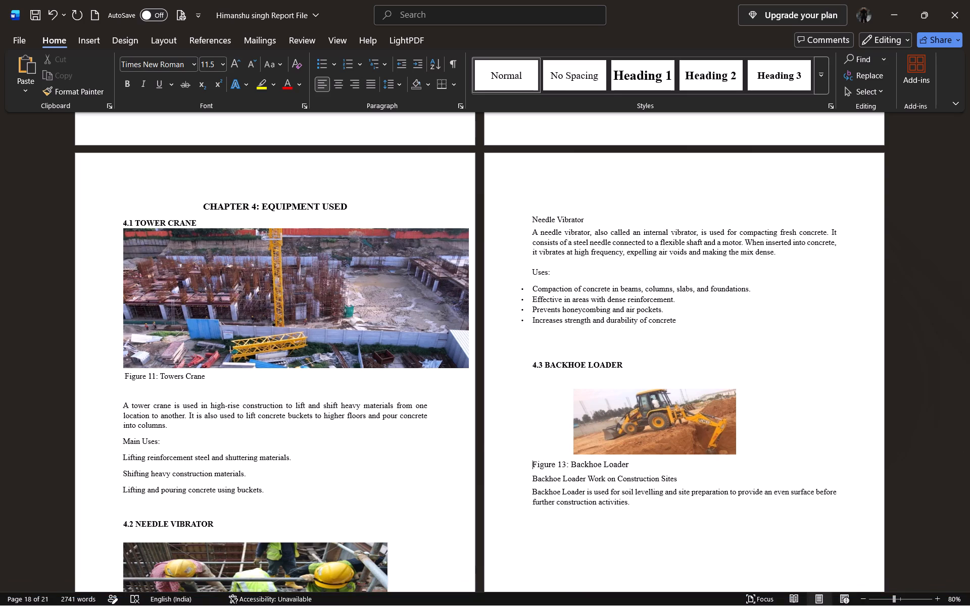
# Delete all spaces in front of the backhoe loader photo so it sits at the page's left margin.
pyautogui.press('Up')
pyautogui.press('Right')
pyautogui.press('Right')
pyautogui.press('Right')
pyautogui.press('Right')
pyautogui.press('Right')
pyautogui.press('Right')
pyautogui.press('Right')
pyautogui.press('Right')
pyautogui.press('Right')
pyautogui.press('Right')
pyautogui.press('Right')
pyautogui.press('Right')
pyautogui.press('Right')
pyautogui.press('Right')
pyautogui.press('Right')
pyautogui.press('Right')
pyautogui.press('Right')
pyautogui.press('Right')
pyautogui.press('Right')
pyautogui.press('Right')
pyautogui.press('Right')
pyautogui.press('BackSpace')
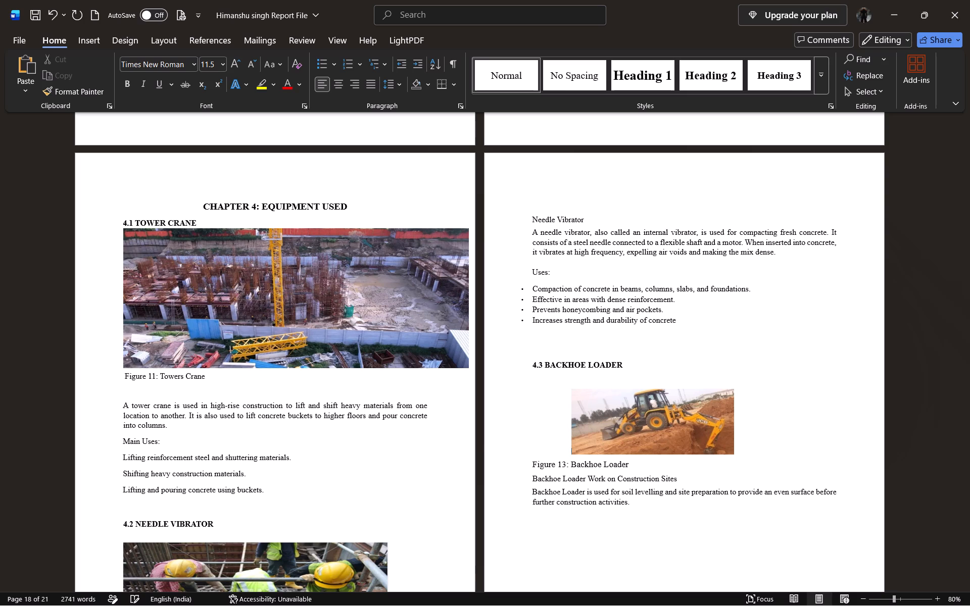
pyautogui.press('BackSpace')
pyautogui.press('BackSpace')
pyautogui.press('BackSpace')
pyautogui.press('BackSpace')
pyautogui.press('BackSpace')
pyautogui.press('BackSpace')
pyautogui.press('BackSpace')
pyautogui.press('BackSpace')
pyautogui.press('BackSpace')
pyautogui.press('BackSpace')
pyautogui.press('BackSpace')
pyautogui.press('BackSpace')
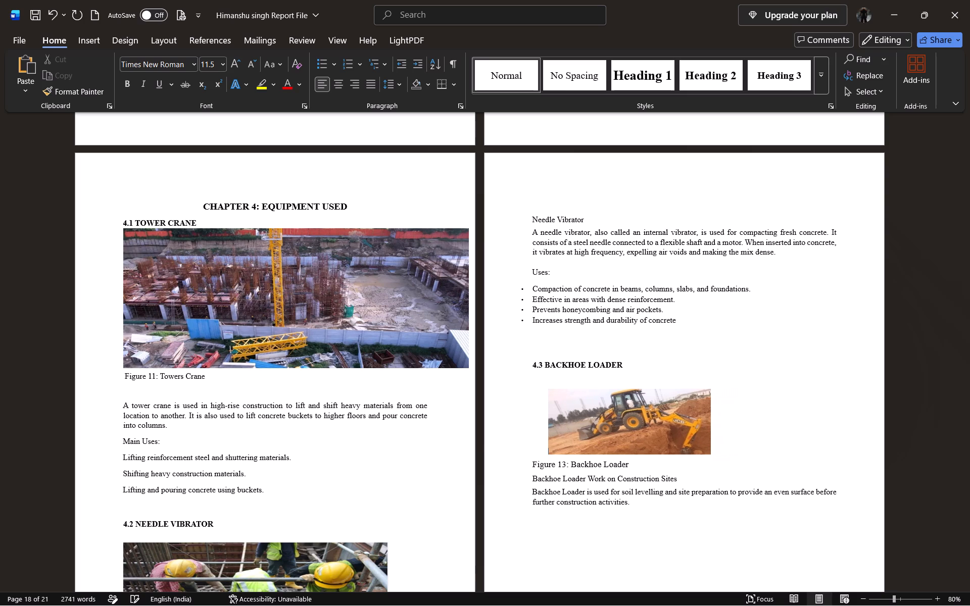
pyautogui.press('BackSpace')
pyautogui.press('BackSpace')
pyautogui.press('BackSpace')
pyautogui.press('BackSpace')
pyautogui.press('BackSpace')
pyautogui.press('BackSpace')
pyautogui.press('BackSpace')
pyautogui.press('BackSpace')
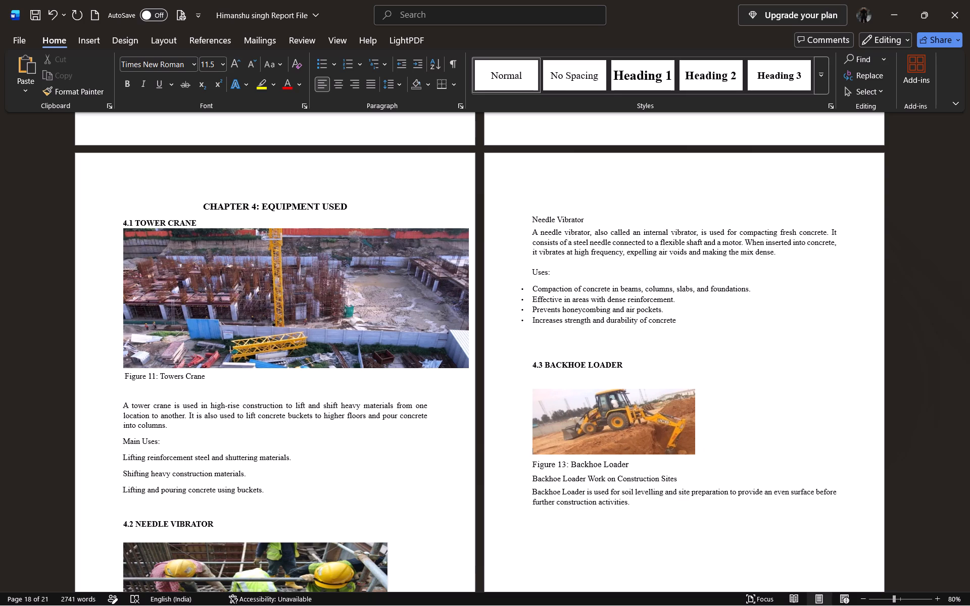
# Check the Chapter 4 layout and the font formatting of the needle vibrator description, "Uses:" label and bulleted uses.
pyautogui.scroll(-2, 833, 539)
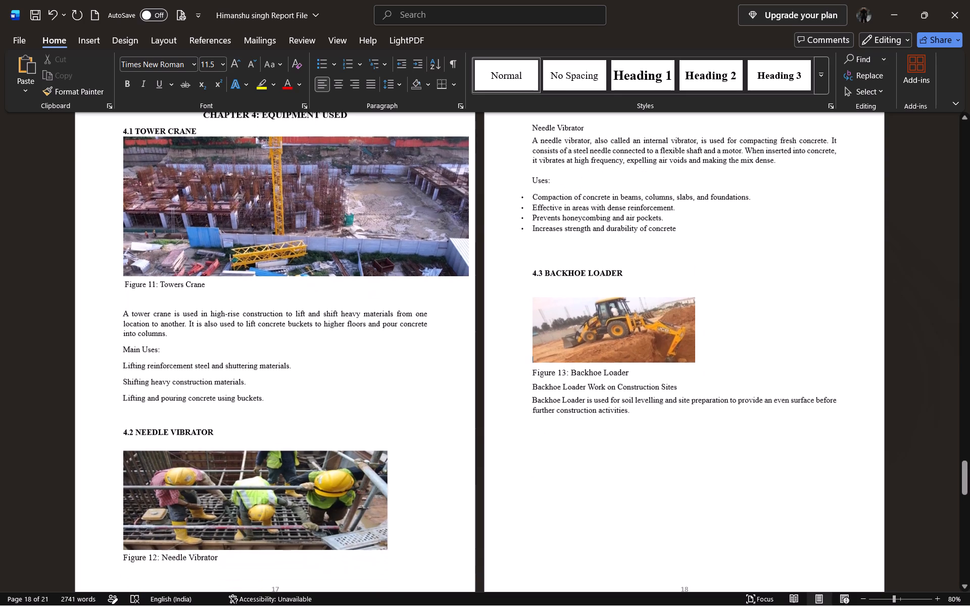
pyautogui.scroll(-1, 833, 539)
pyautogui.scroll(1, 833, 539)
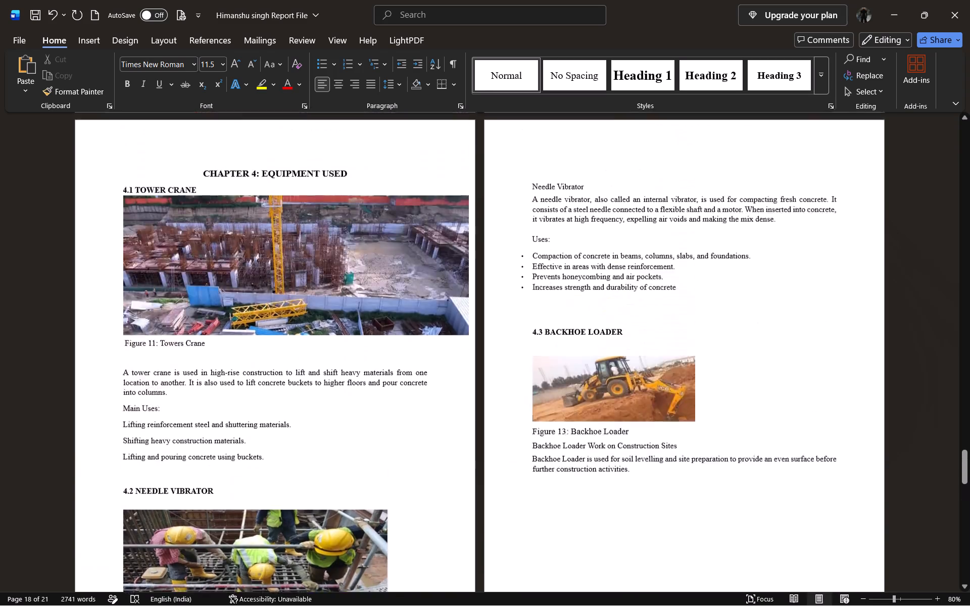
pyautogui.scroll(2, 833, 539)
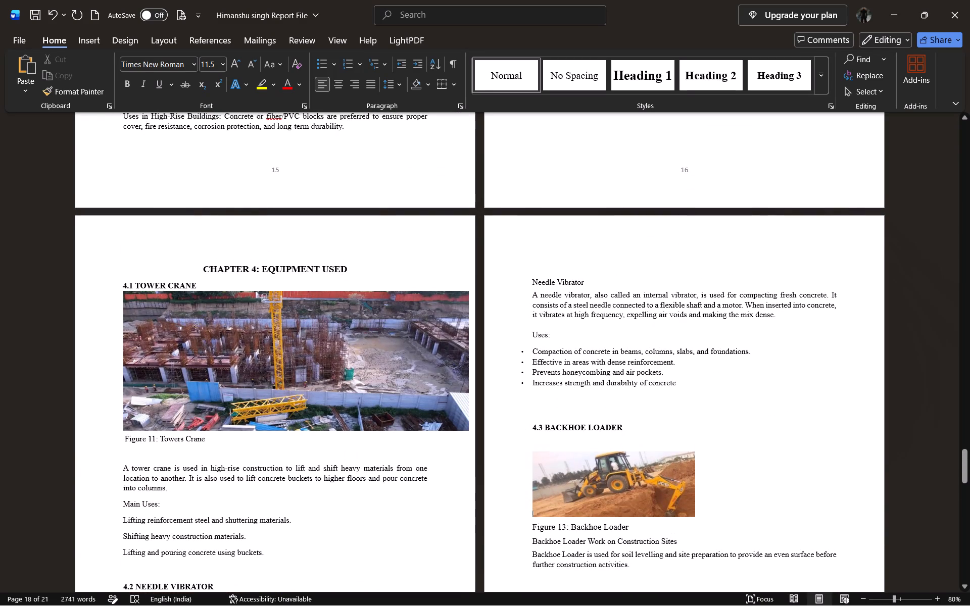
pyautogui.moveTo(656, 377); pyautogui.dragTo(595, 353)
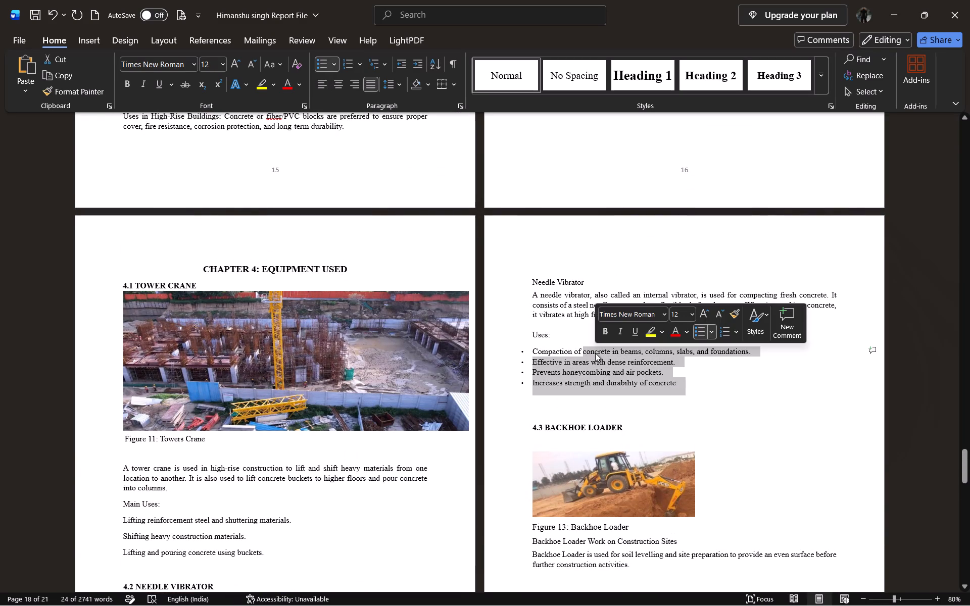
pyautogui.moveTo(562, 311); pyautogui.dragTo(542, 306)
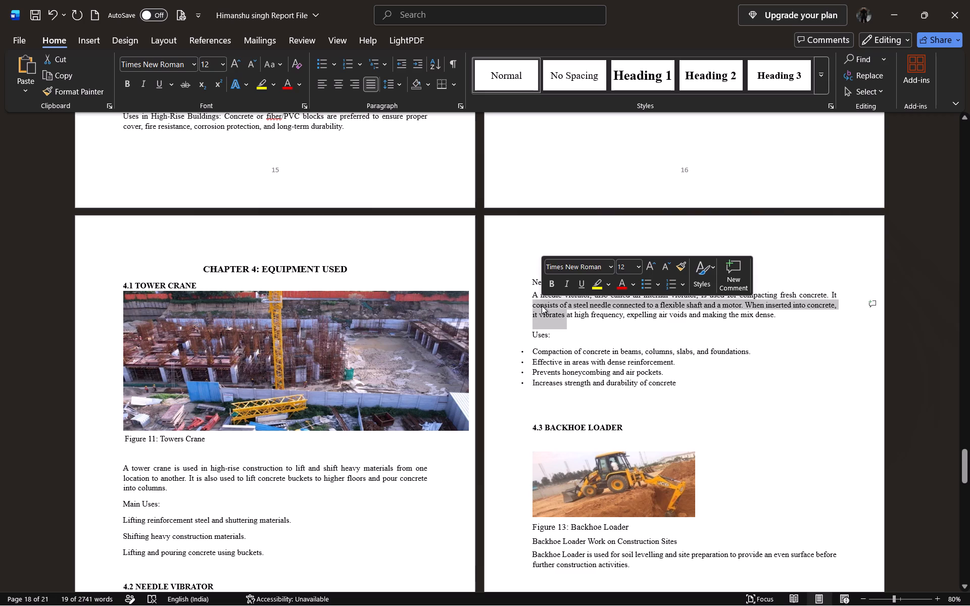
pyautogui.click(558, 339)
pyautogui.moveTo(558, 339); pyautogui.dragTo(528, 336)
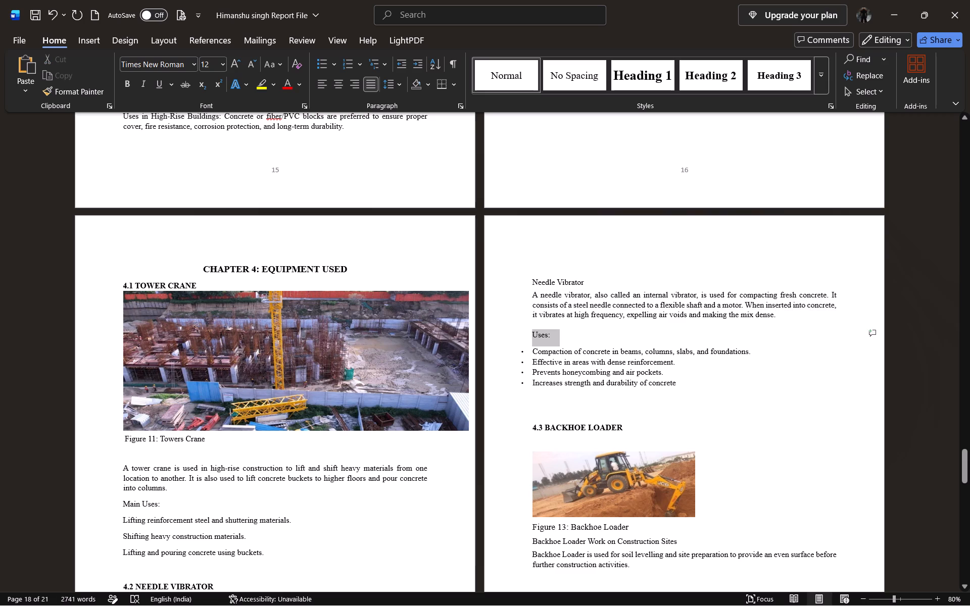
pyautogui.moveTo(528, 336); pyautogui.dragTo(523, 335)
# Remove the space before the colon in the "CHAPTER 5: TEMPORARY STRUCTURE" heading and center the heading.
pyautogui.scroll(-2, 570, 421)
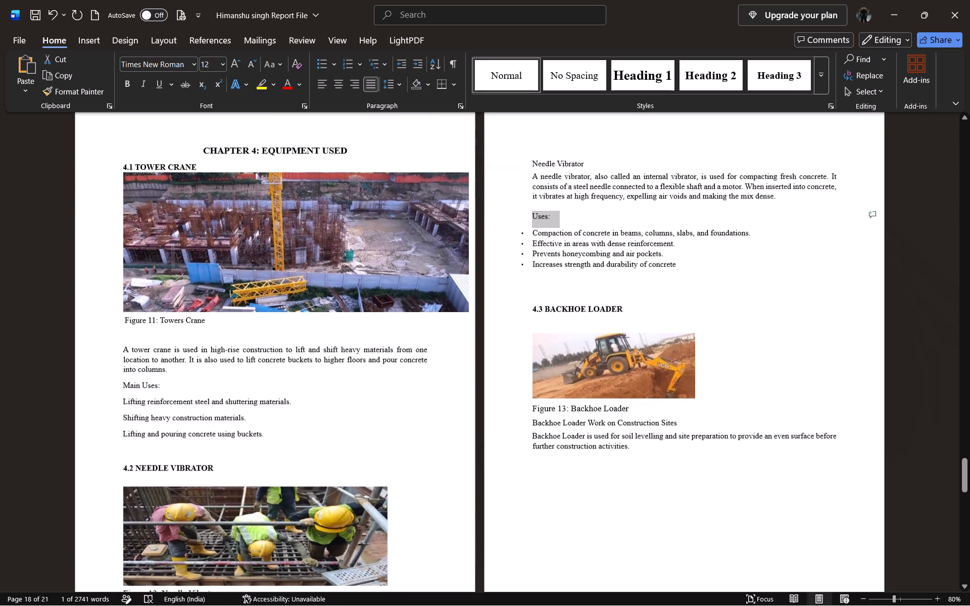
pyautogui.scroll(-3, 570, 421)
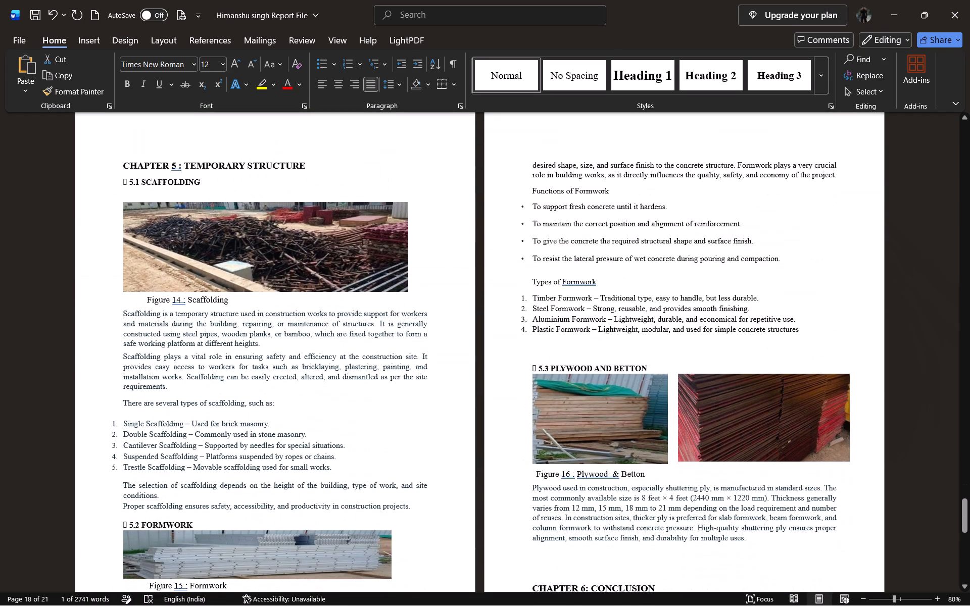
pyautogui.click(179, 167)
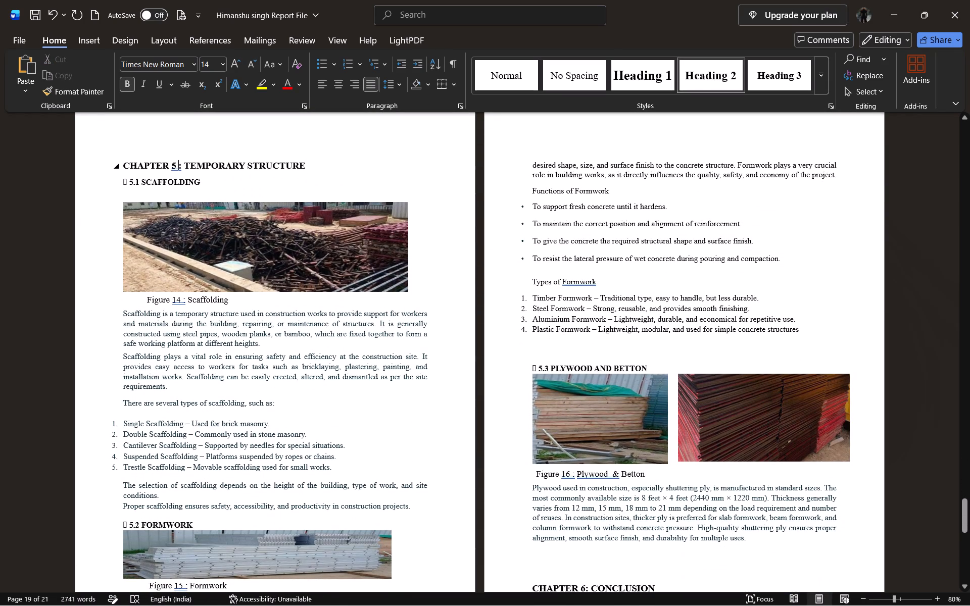
pyautogui.press('BackSpace')
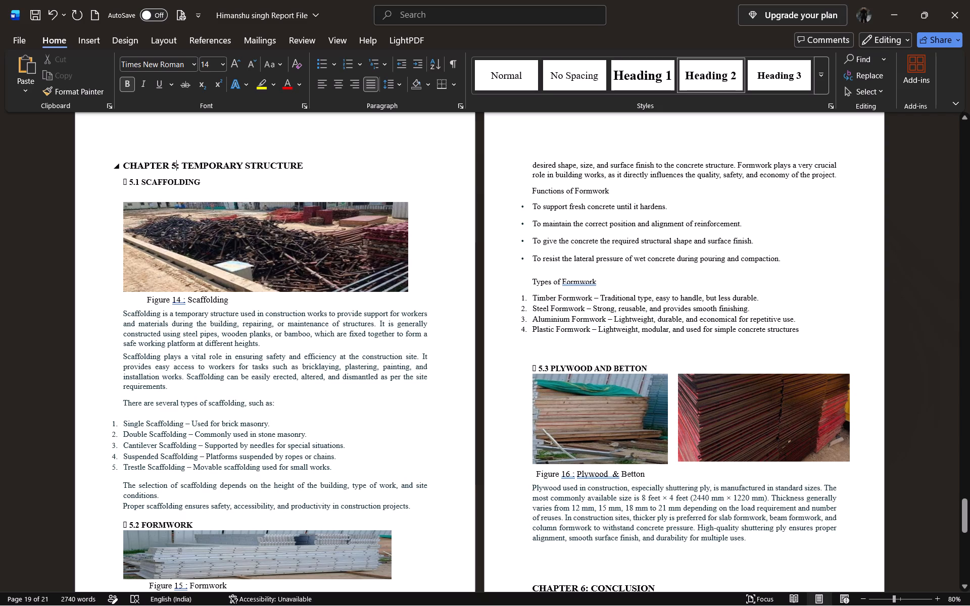
pyautogui.moveTo(308, 167); pyautogui.dragTo(132, 161)
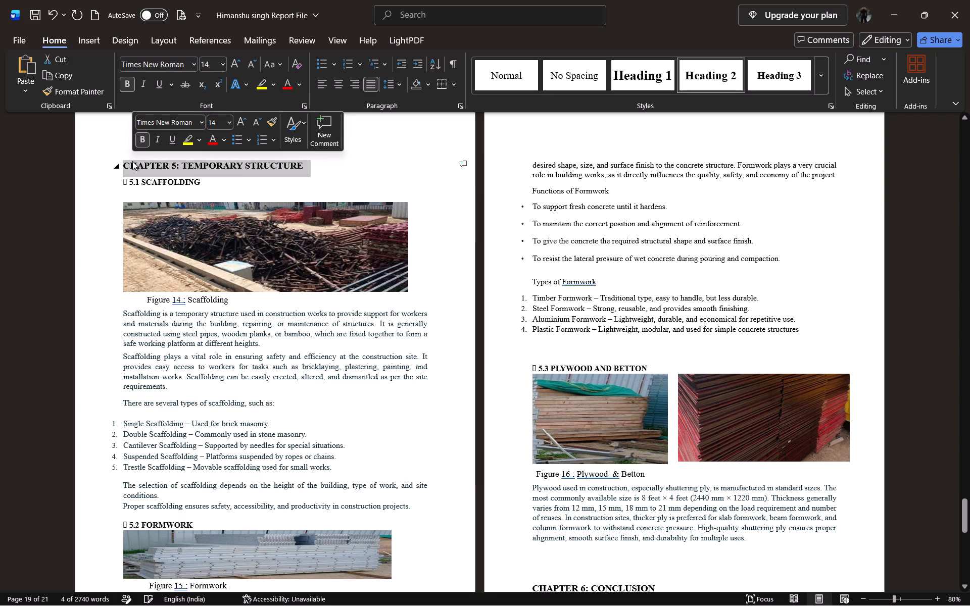
pyautogui.click(339, 85)
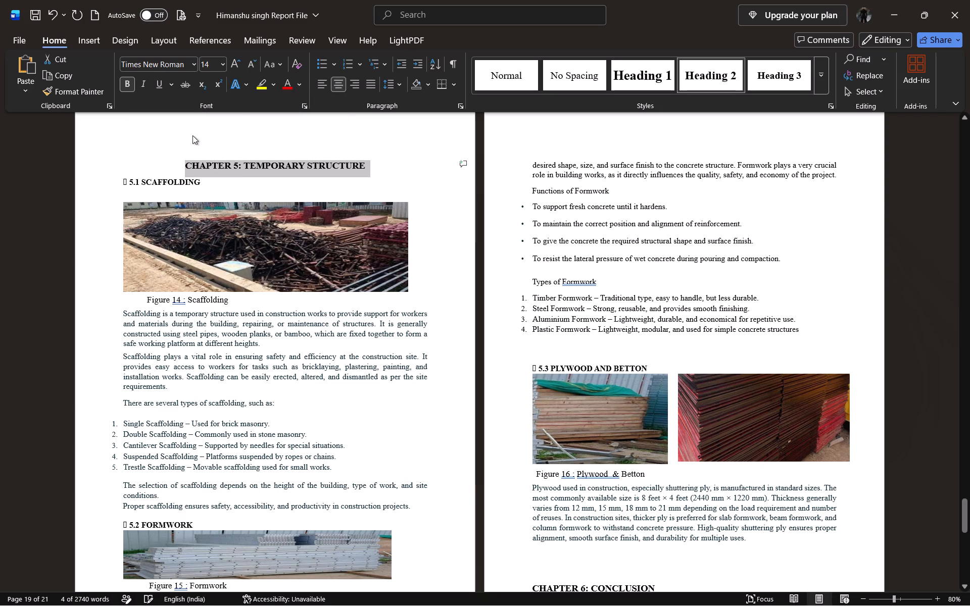
# Remove the stray box symbol in front of the "5.1 SCAFFOLDING" heading.
pyautogui.click(130, 181)
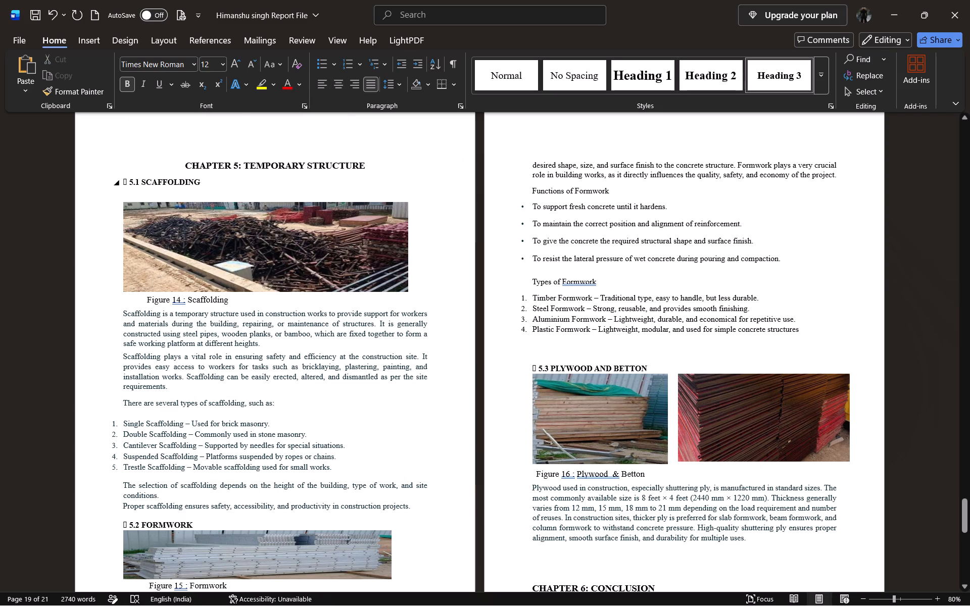
pyautogui.press('BackSpace')
pyautogui.press('BackSpace')
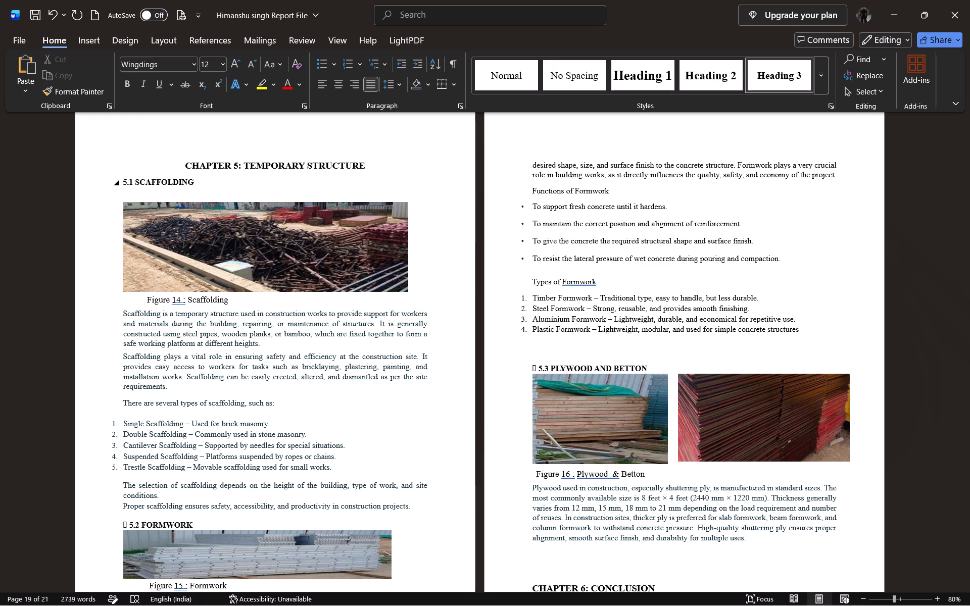
# Remove the space before the colon in the scaffolding caption so it reads "Figure 14: Scaffolding".
pyautogui.click(147, 304)
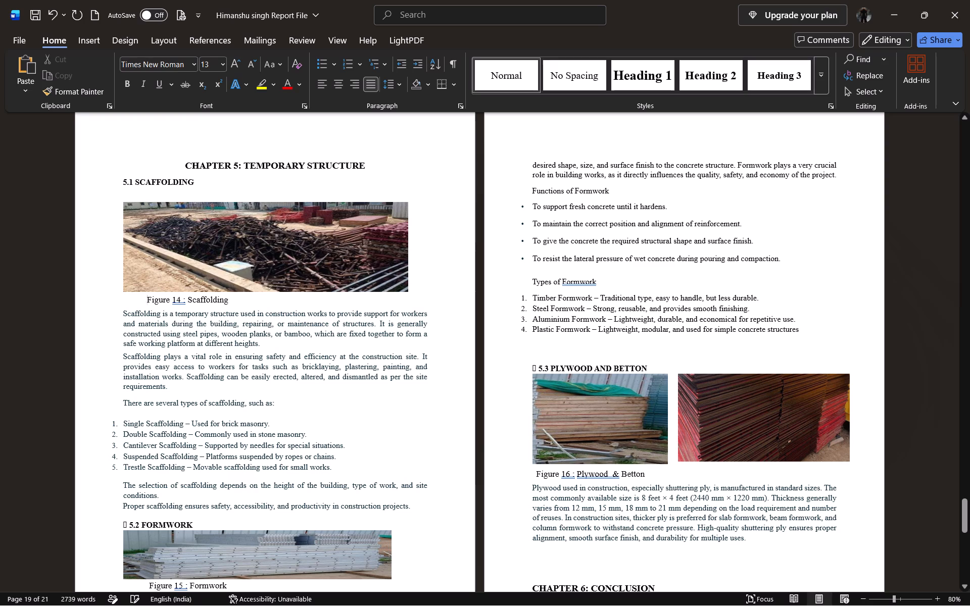
pyautogui.press('Right')
pyautogui.press('Right')
pyautogui.press('Right')
pyautogui.press('Right')
pyautogui.press('Right')
pyautogui.press('Right')
pyautogui.press('Right')
pyautogui.press('Right')
pyautogui.press('Right')
pyautogui.press('Right')
pyautogui.press('BackSpace')
# Delete all leading spaces before the Figure 14 caption so it starts at the page's left margin directly beneath the scaffolding photo.
pyautogui.press('Left')
pyautogui.press('Left')
pyautogui.press('Left')
pyautogui.press('Left')
pyautogui.press('Left')
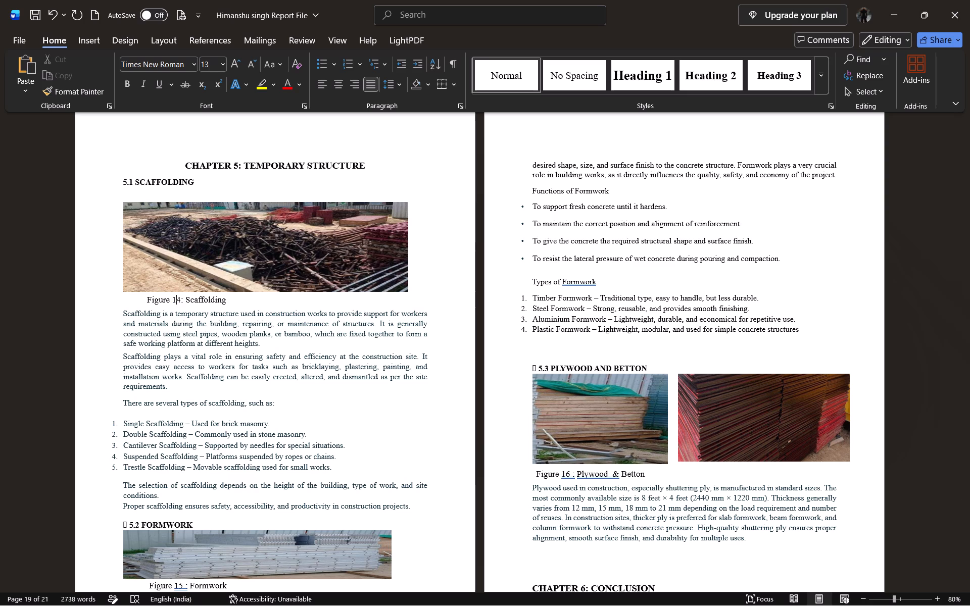
pyautogui.press('Left')
pyautogui.press('Left')
pyautogui.press('Left')
pyautogui.press('Left')
pyautogui.press('BackSpace')
pyautogui.press('BackSpace')
pyautogui.press('BackSpace')
pyautogui.press('BackSpace')
pyautogui.press('BackSpace')
pyautogui.press('BackSpace')
pyautogui.press('BackSpace')
pyautogui.press('BackSpace')
pyautogui.press('BackSpace')
pyautogui.press('BackSpace')
pyautogui.press('BackSpace')
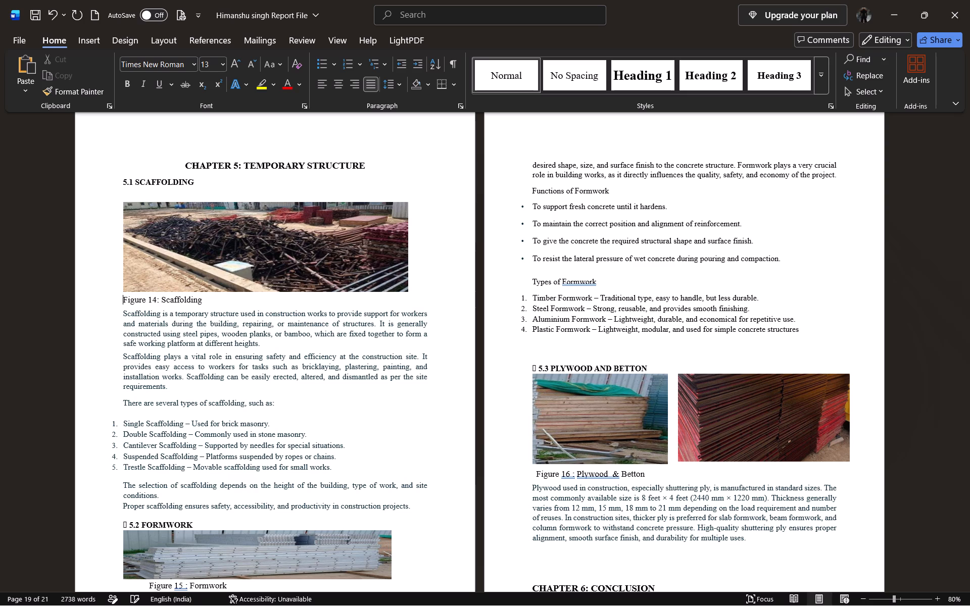
pyautogui.press('BackSpace')
pyautogui.press('BackSpace')
pyautogui.press('BackSpace')
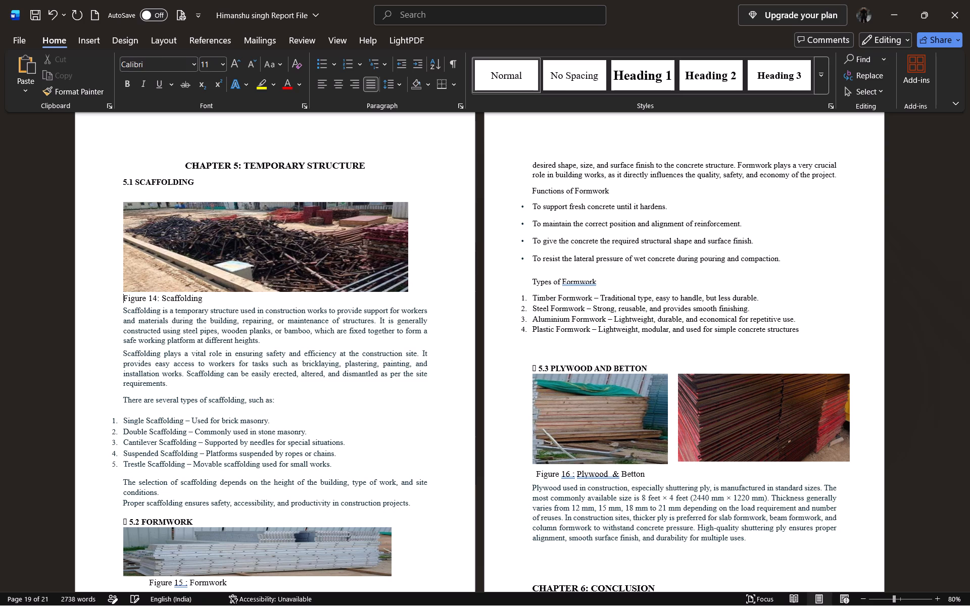
pyautogui.press('BackSpace')
pyautogui.press('BackSpace')
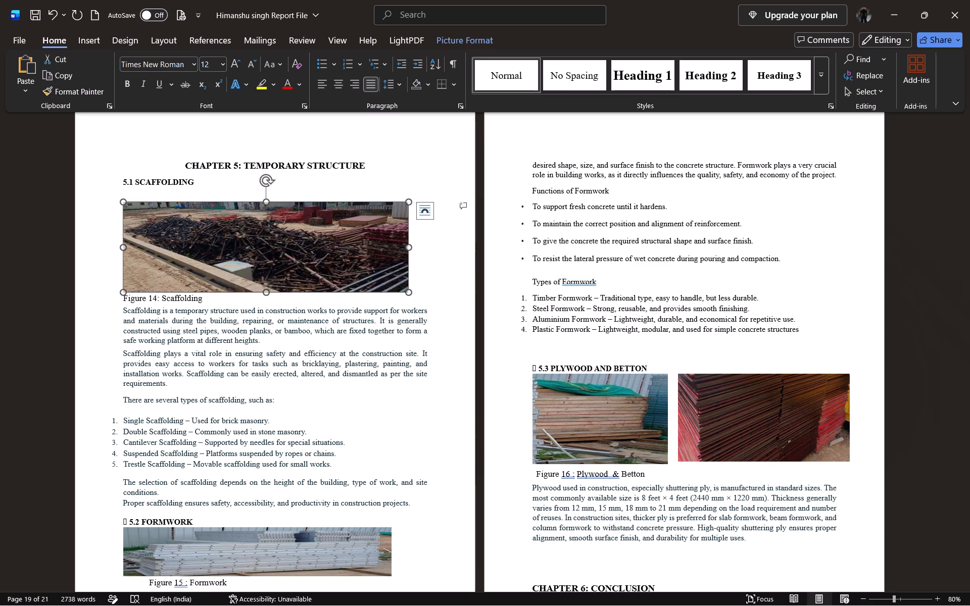
# Set the font size to 12 for section 5.1 from the Figure 14 caption through the sentence ending "productivity in construction projects.".
pyautogui.click(120, 302)
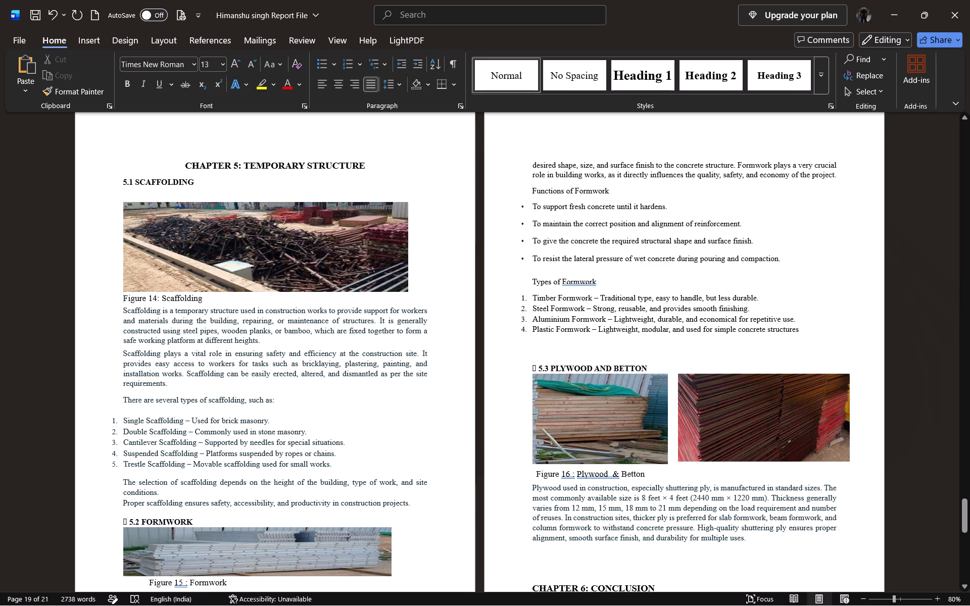
pyautogui.moveTo(119, 302); pyautogui.dragTo(203, 405)
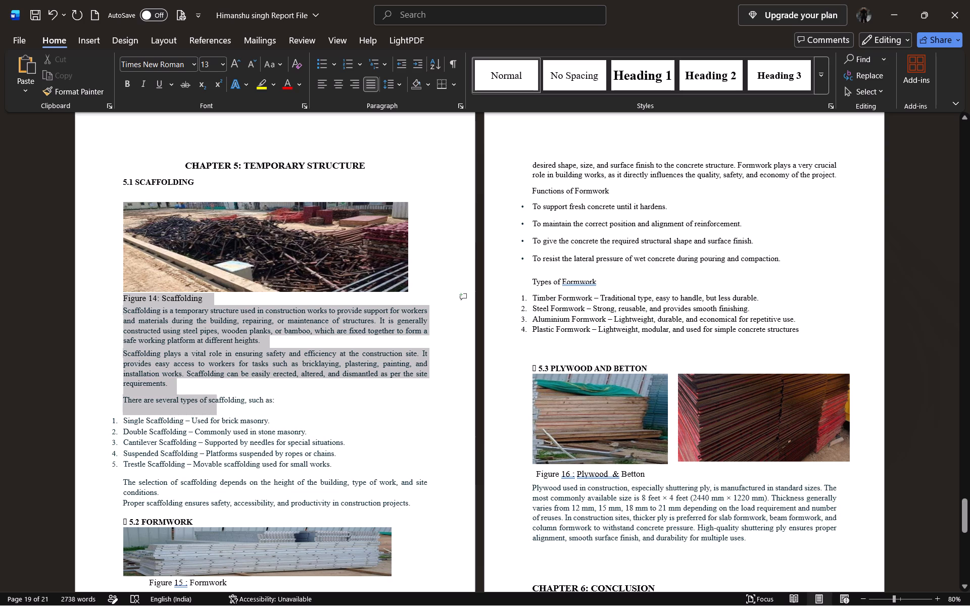
pyautogui.moveTo(203, 405); pyautogui.dragTo(335, 515)
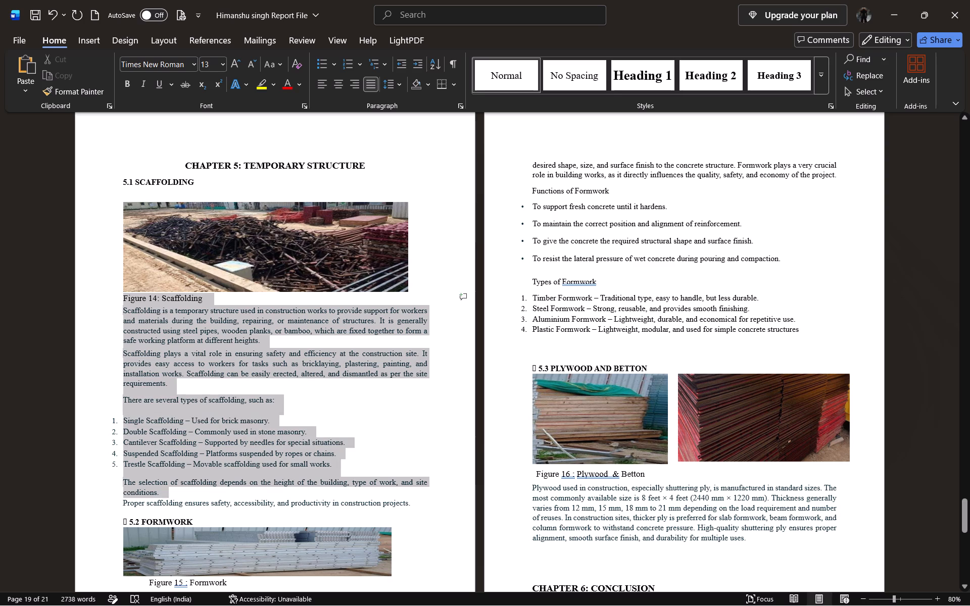
pyautogui.moveTo(335, 515); pyautogui.dragTo(439, 502)
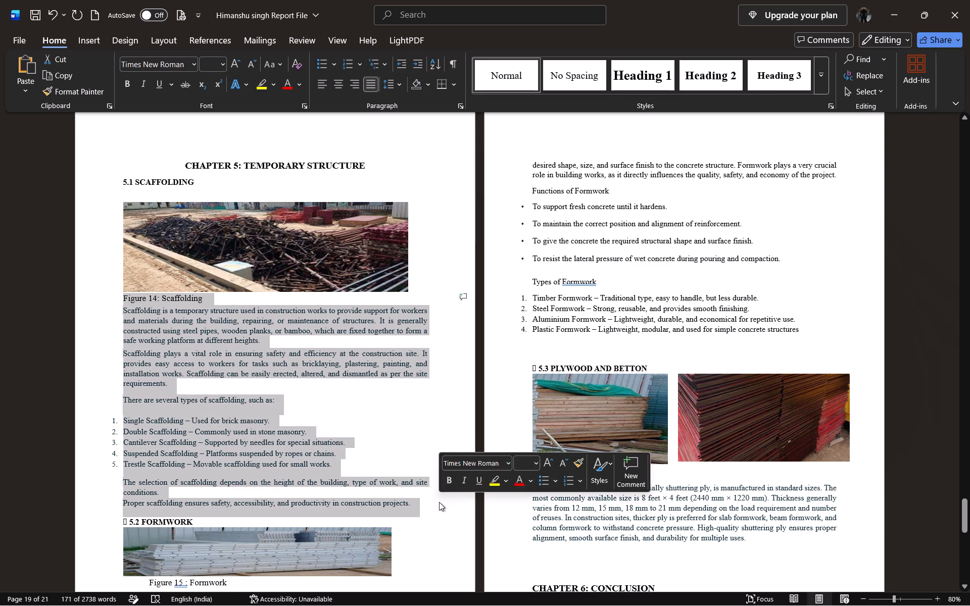
pyautogui.click(222, 60)
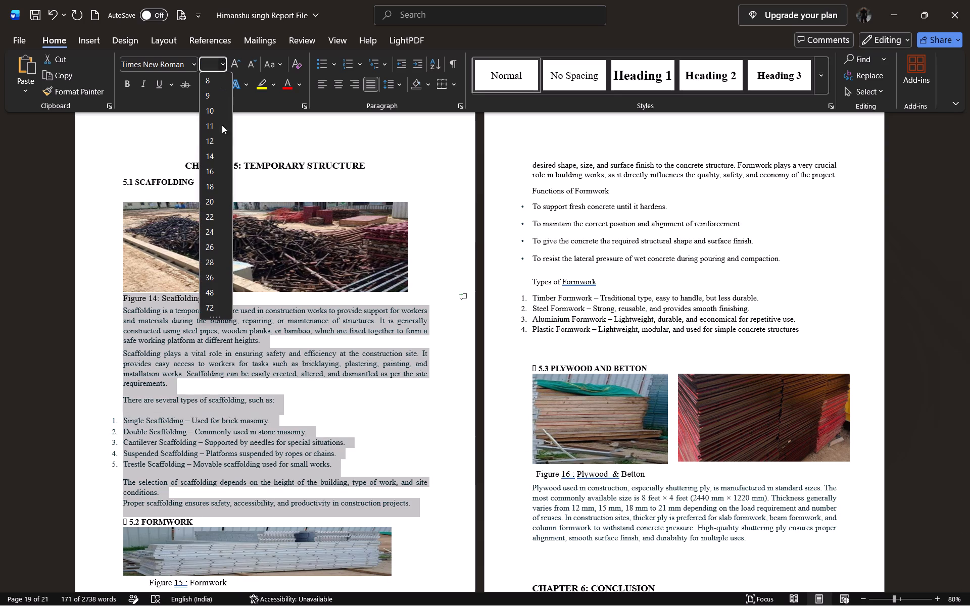
pyautogui.click(214, 138)
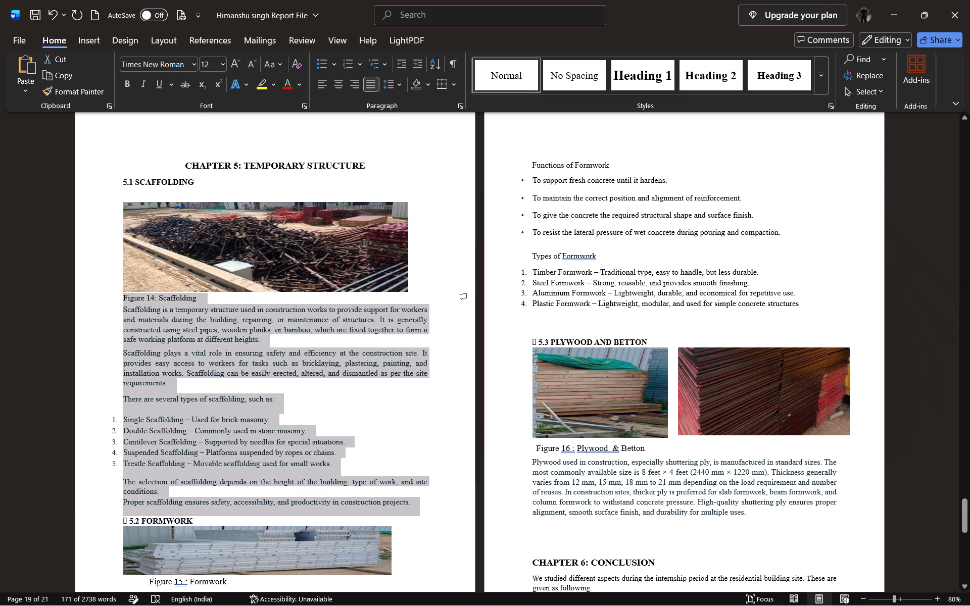
# Remove the stray box symbol in front of the "5.2 FORMWORK" heading and insert a blank line above the heading.
pyautogui.click(130, 523)
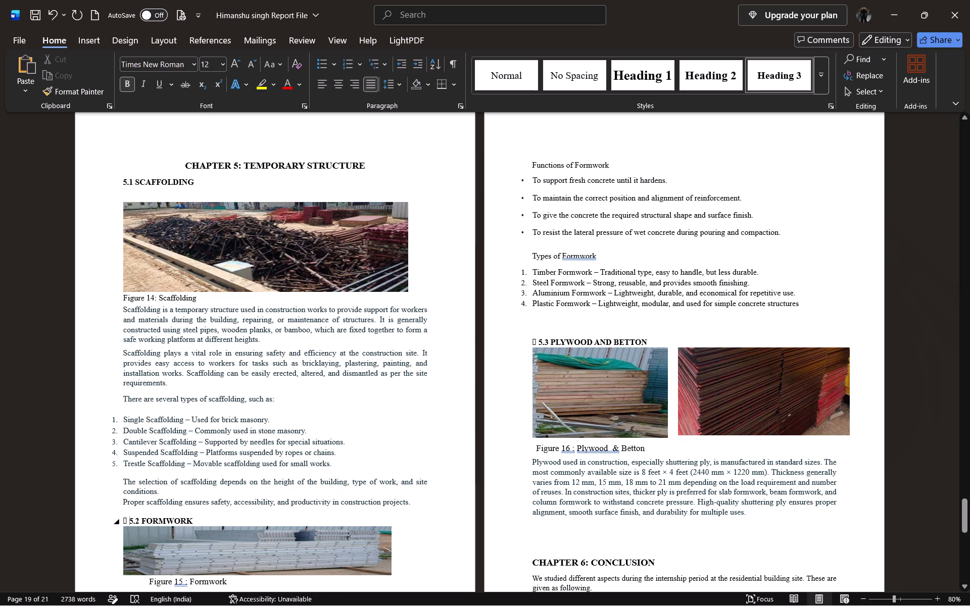
pyautogui.press('BackSpace')
pyautogui.press('BackSpace')
pyautogui.press('BackSpace')
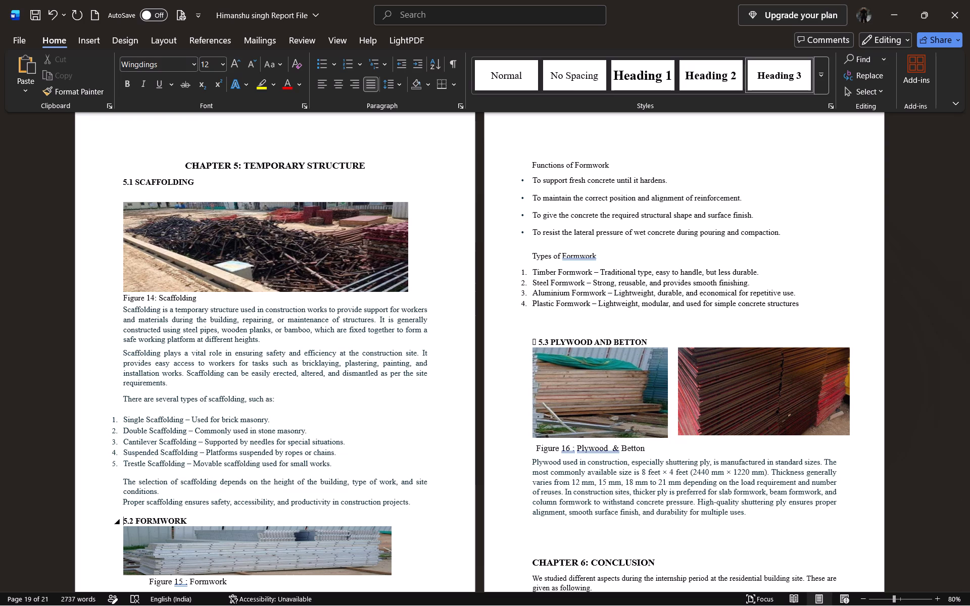
pyautogui.press('Return')
# Delete the leading spaces before the Figure 15 caption and place it at the page's left margin on its own line below the formwork photo.
pyautogui.scroll(-1, 130, 523)
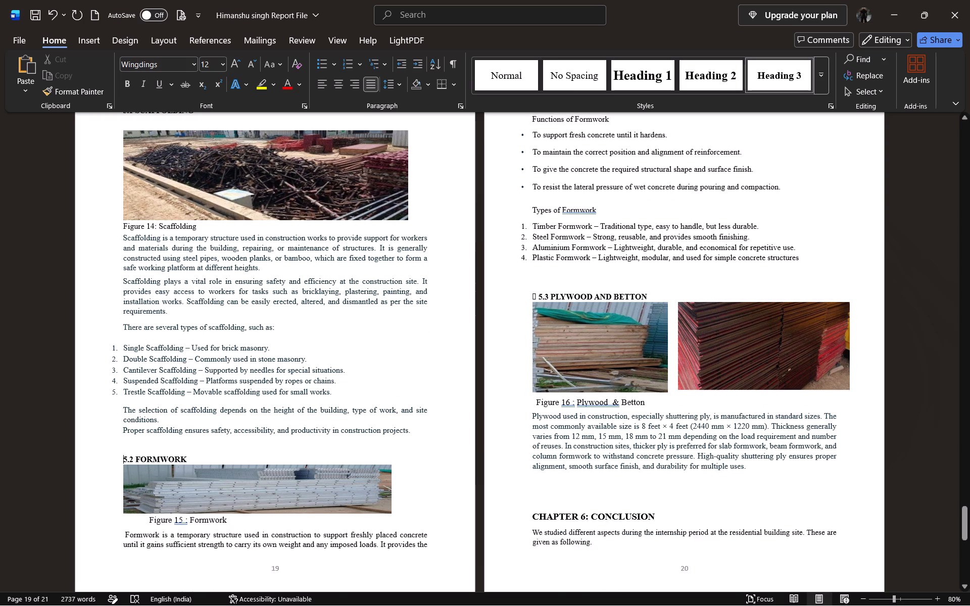
pyautogui.scroll(-1, 130, 523)
pyautogui.click(148, 443)
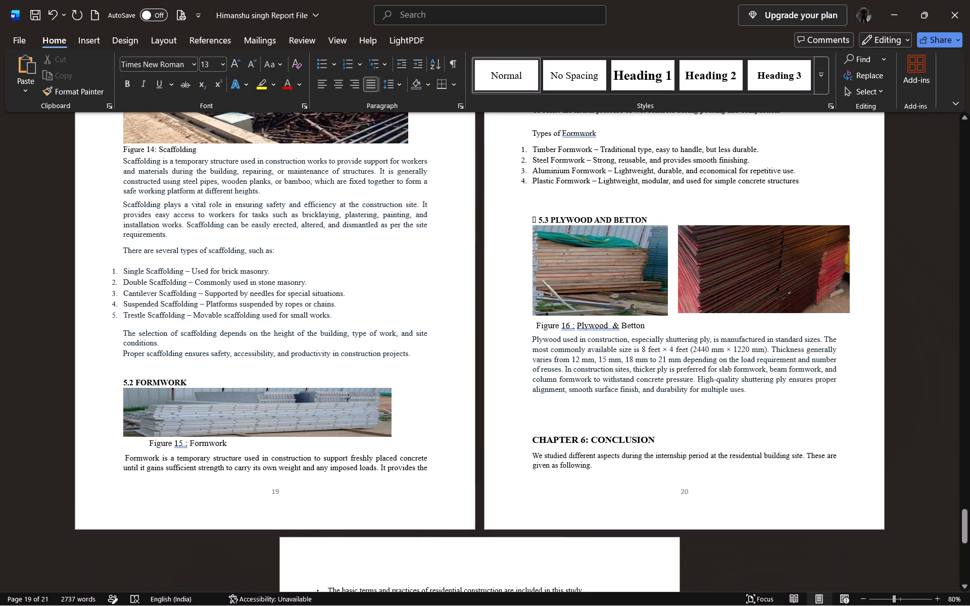
pyautogui.press('BackSpace')
pyautogui.press('BackSpace')
pyautogui.press('BackSpace')
pyautogui.press('BackSpace')
pyautogui.press('BackSpace')
pyautogui.press('BackSpace')
pyautogui.press('BackSpace')
pyautogui.press('BackSpace')
pyautogui.press('BackSpace')
pyautogui.press('BackSpace')
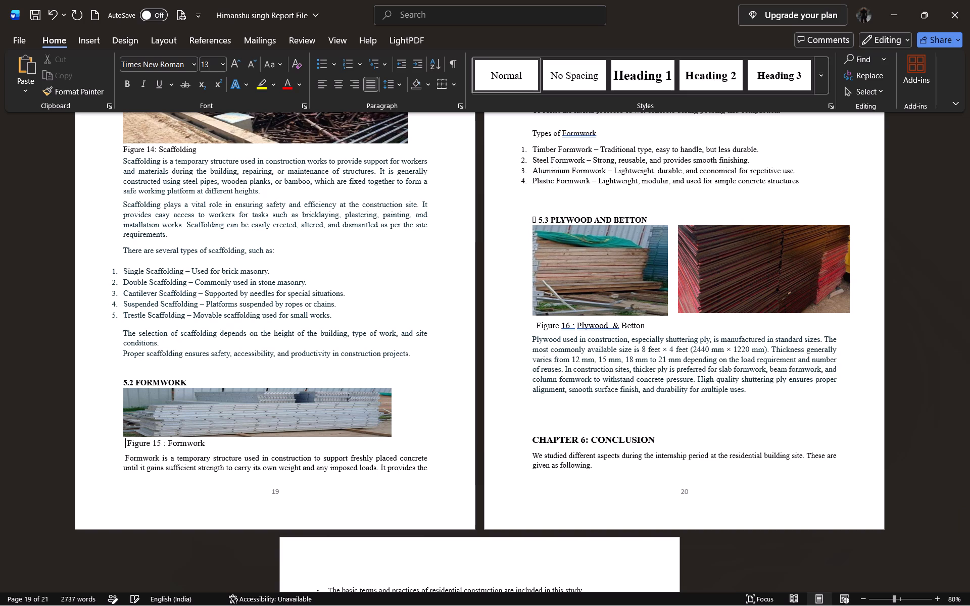
pyautogui.press('BackSpace')
pyautogui.press('BackSpace')
pyautogui.press('BackSpace')
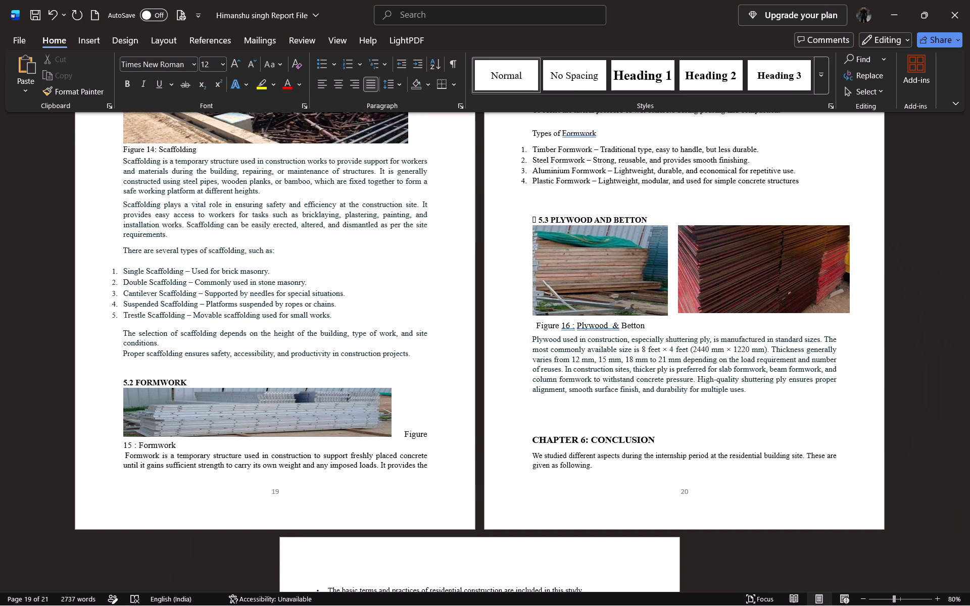
pyautogui.press('Right')
pyautogui.press('BackSpace')
pyautogui.press('BackSpace')
pyautogui.press('Return')
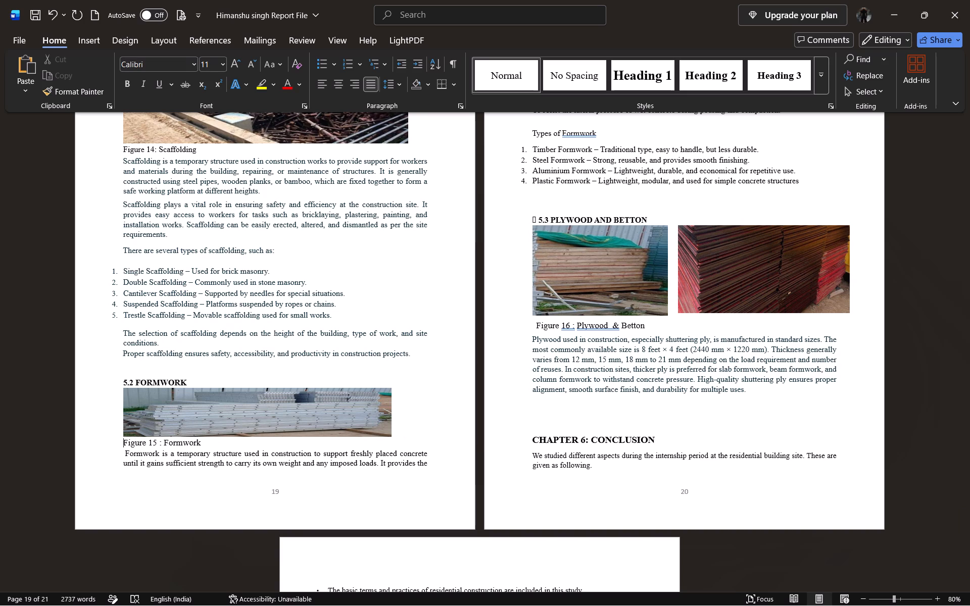
# Set the font size to 12 for the Figure 15 caption and the formwork description lines below it on page 19.
pyautogui.moveTo(437, 465); pyautogui.dragTo(130, 444)
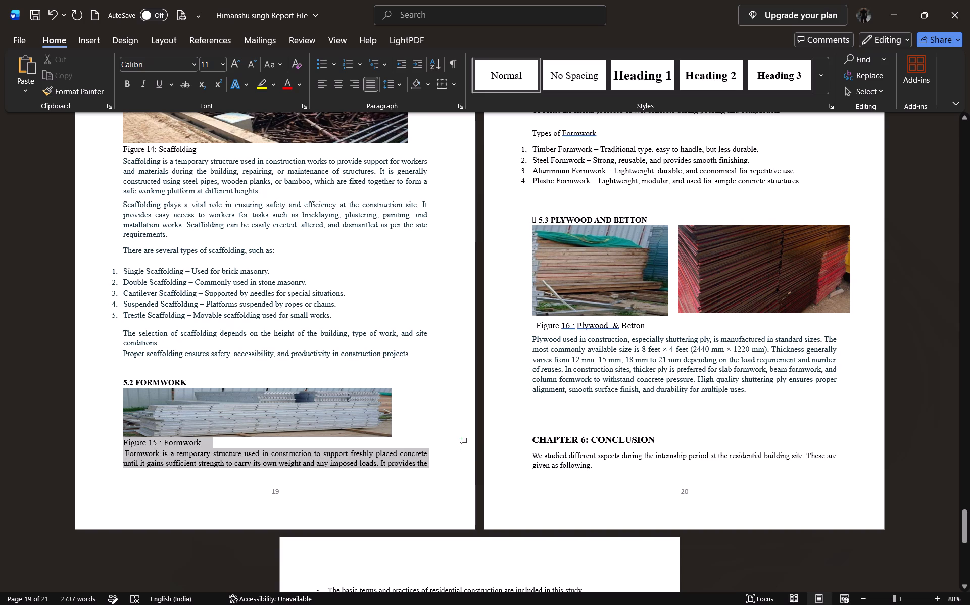
pyautogui.moveTo(130, 444); pyautogui.dragTo(128, 442)
pyautogui.click(227, 403)
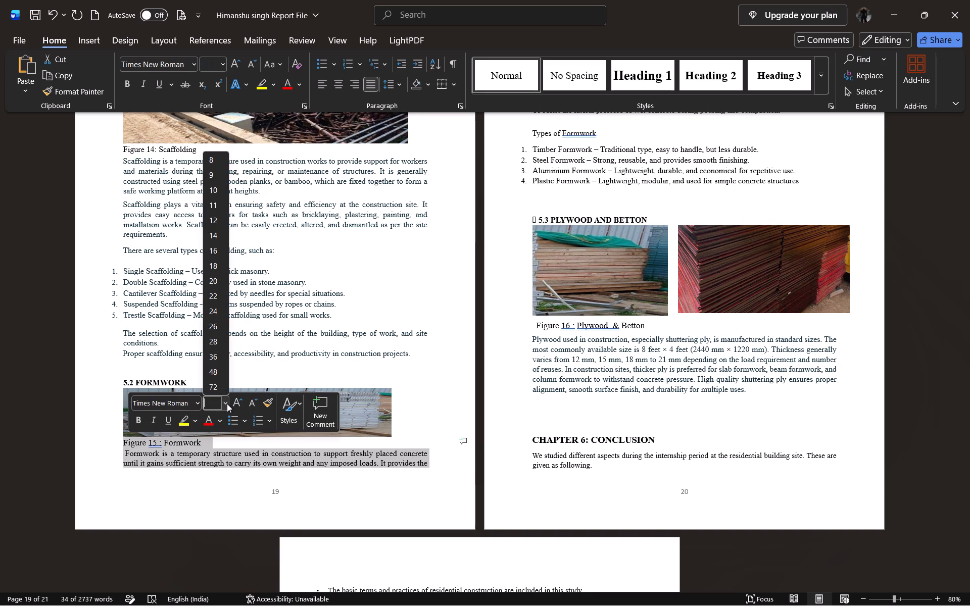
pyautogui.click(212, 216)
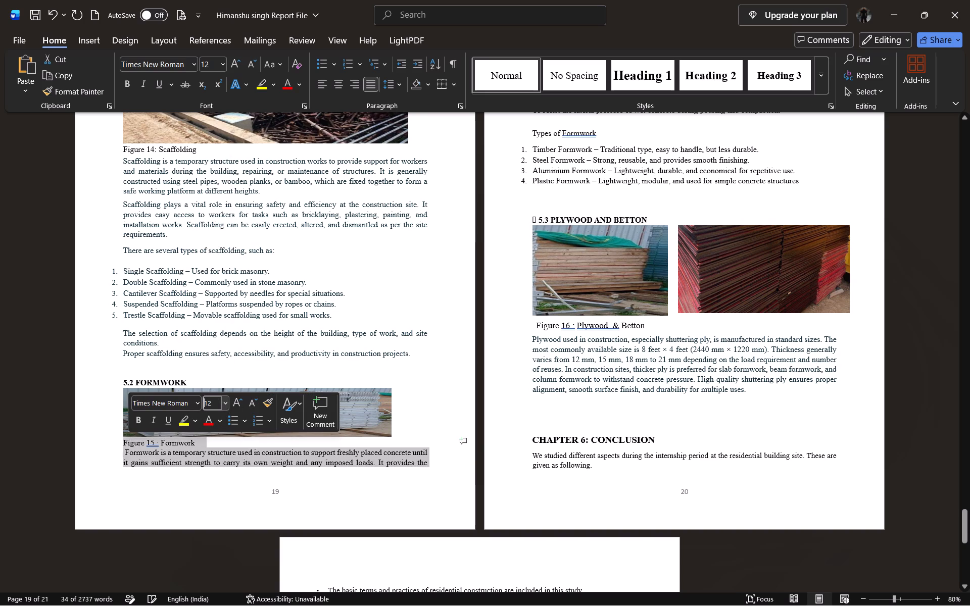
# Enlarge the formwork photo under heading 5.2 to nearly the full text width and make it taller.
pyautogui.scroll(-1, 429, 438)
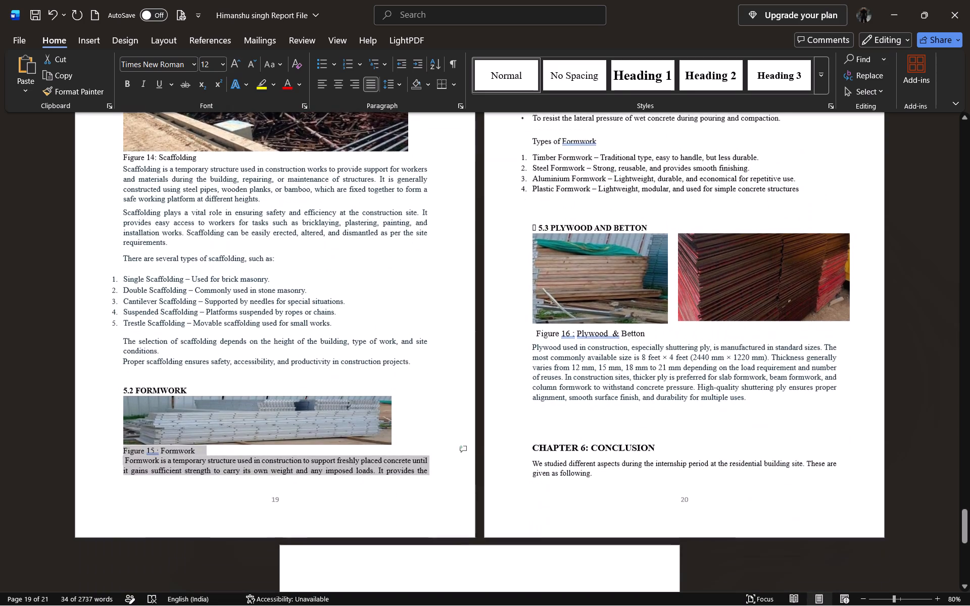
pyautogui.scroll(-1, 429, 438)
pyautogui.click(382, 418)
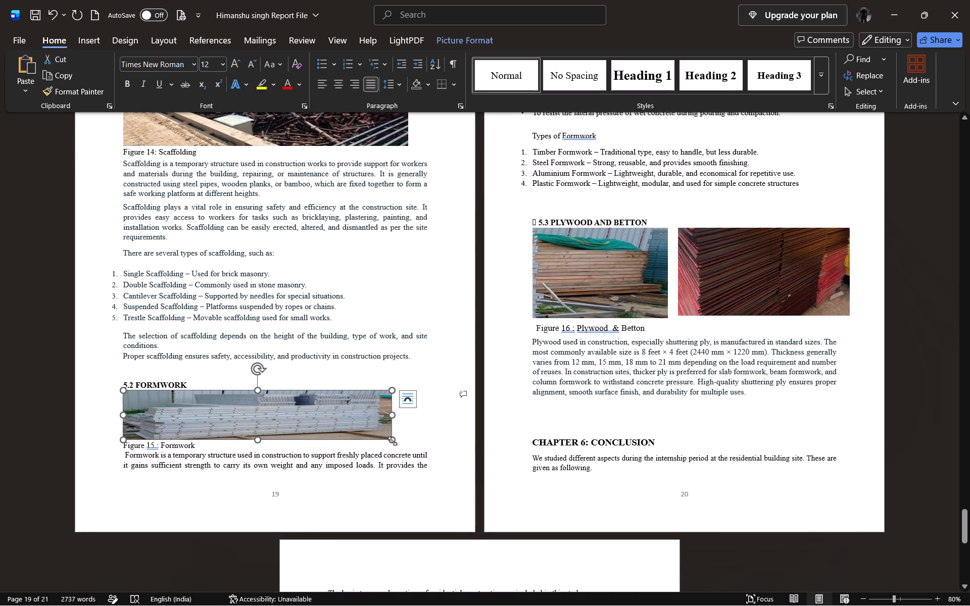
pyautogui.moveTo(392, 441); pyautogui.dragTo(421, 459)
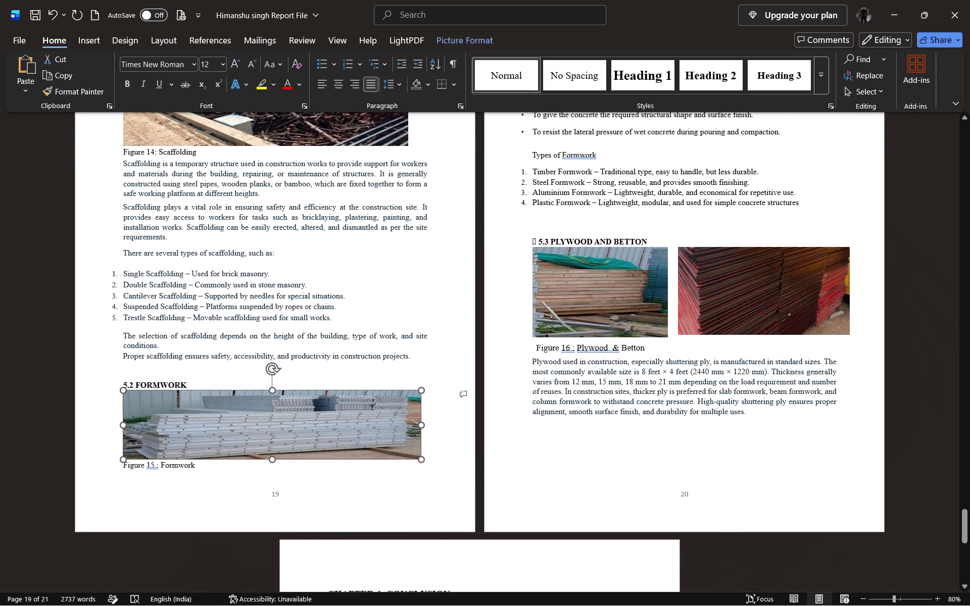
pyautogui.moveTo(421, 459); pyautogui.dragTo(421, 463)
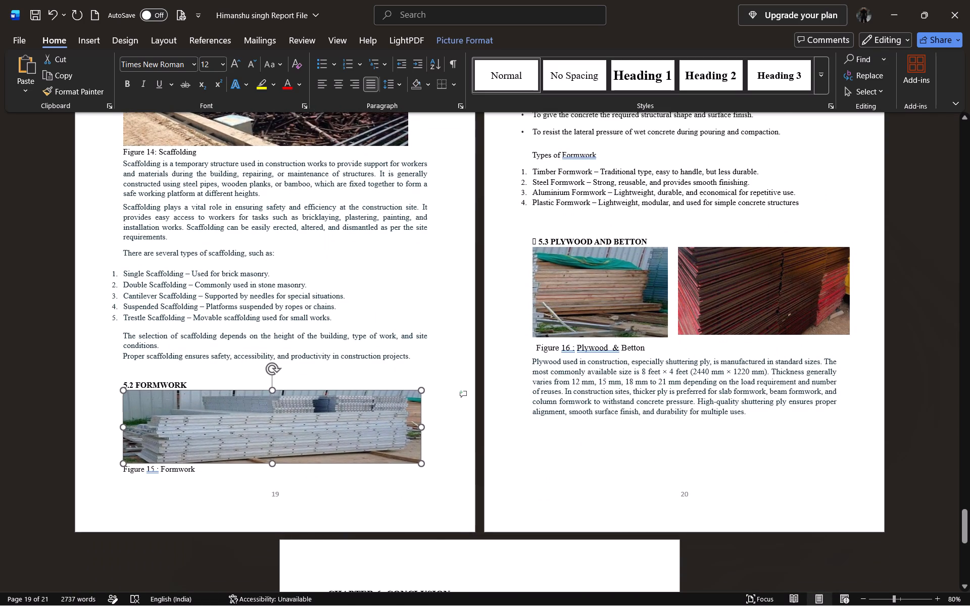
pyautogui.moveTo(421, 463); pyautogui.dragTo(421, 464)
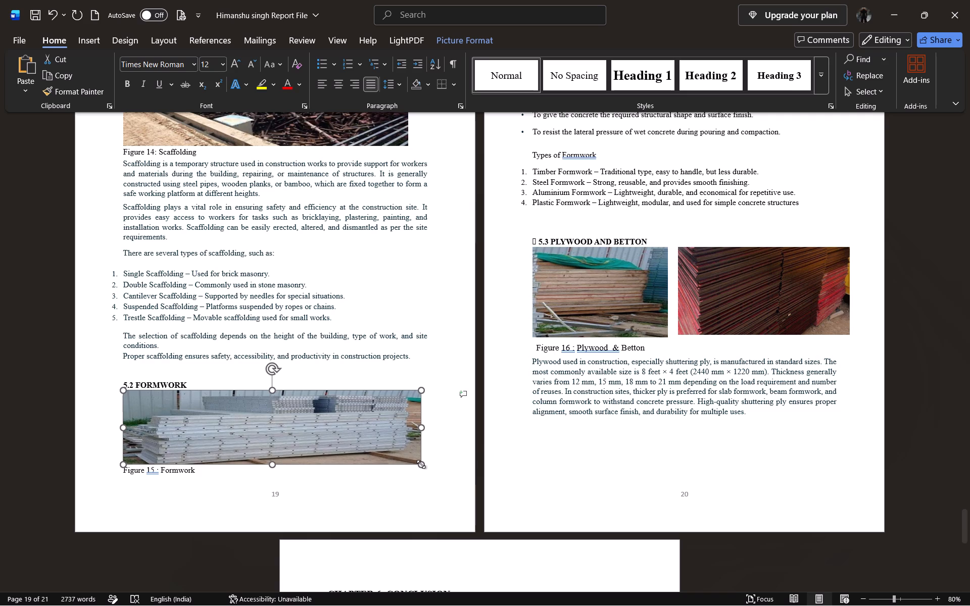
# Remove the space before the colon in the formwork caption so it reads "Figure 15: Formwork".
pyautogui.click(161, 470)
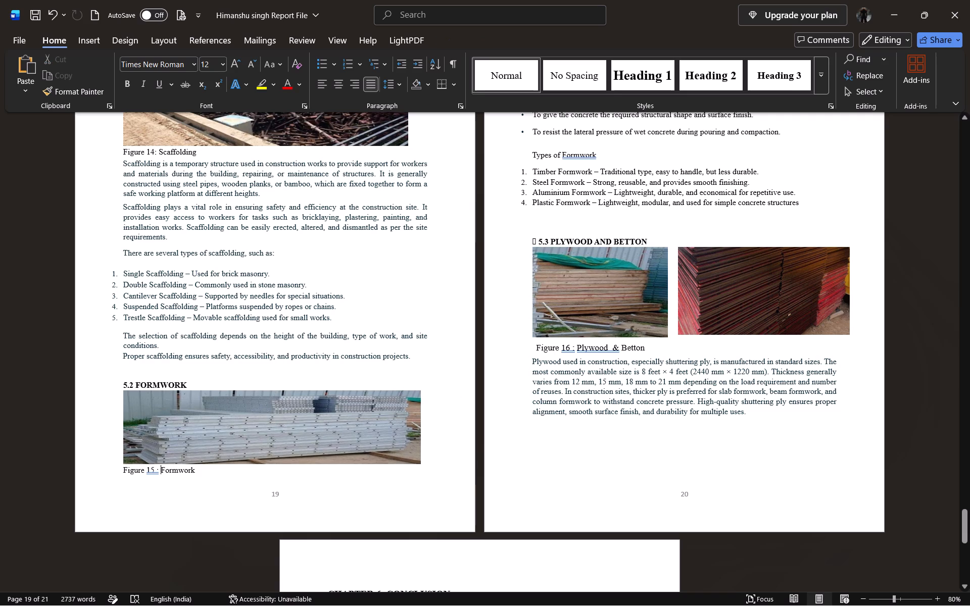
pyautogui.press('Left')
pyautogui.press('Left')
pyautogui.press('BackSpace')
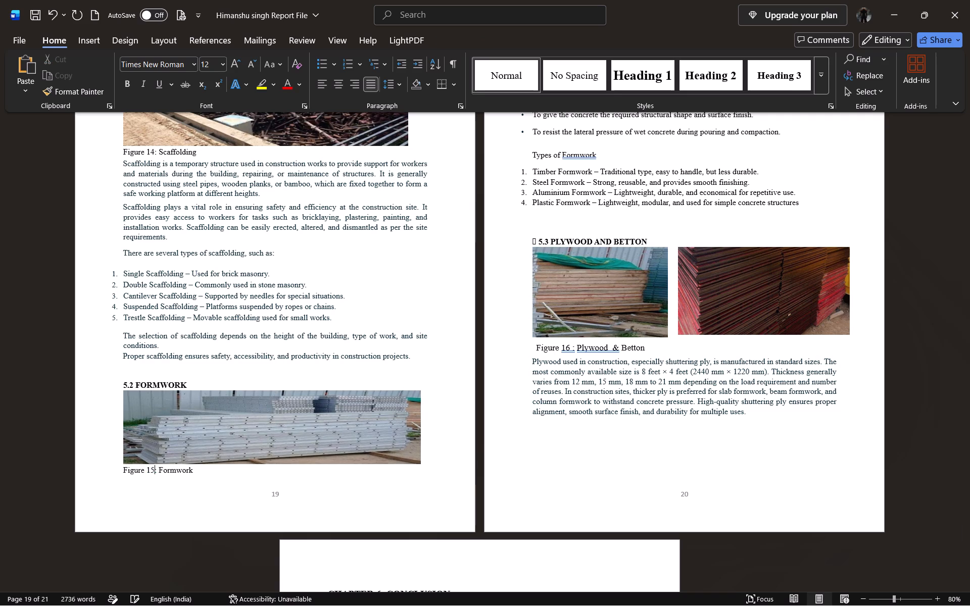
pyautogui.click(161, 470)
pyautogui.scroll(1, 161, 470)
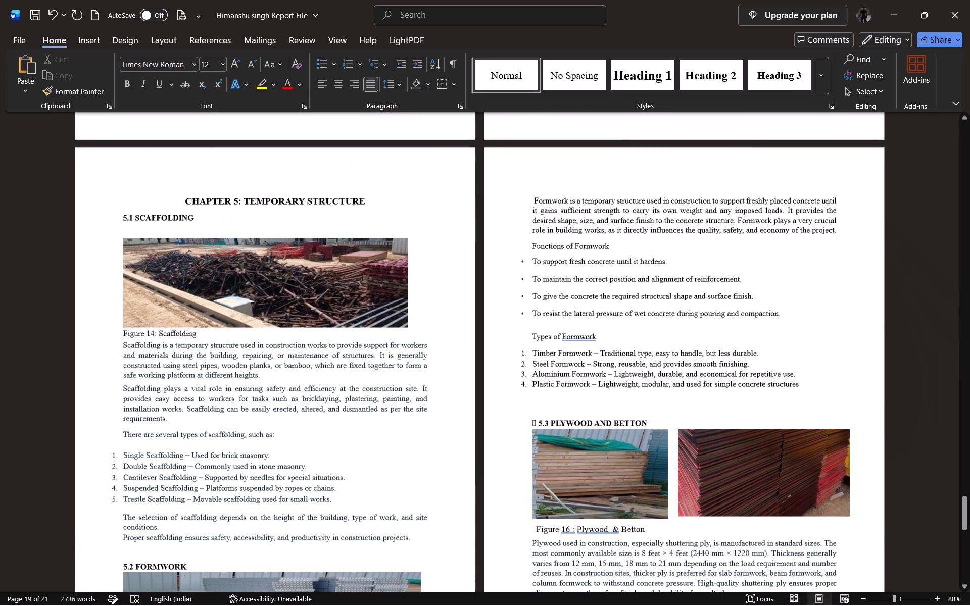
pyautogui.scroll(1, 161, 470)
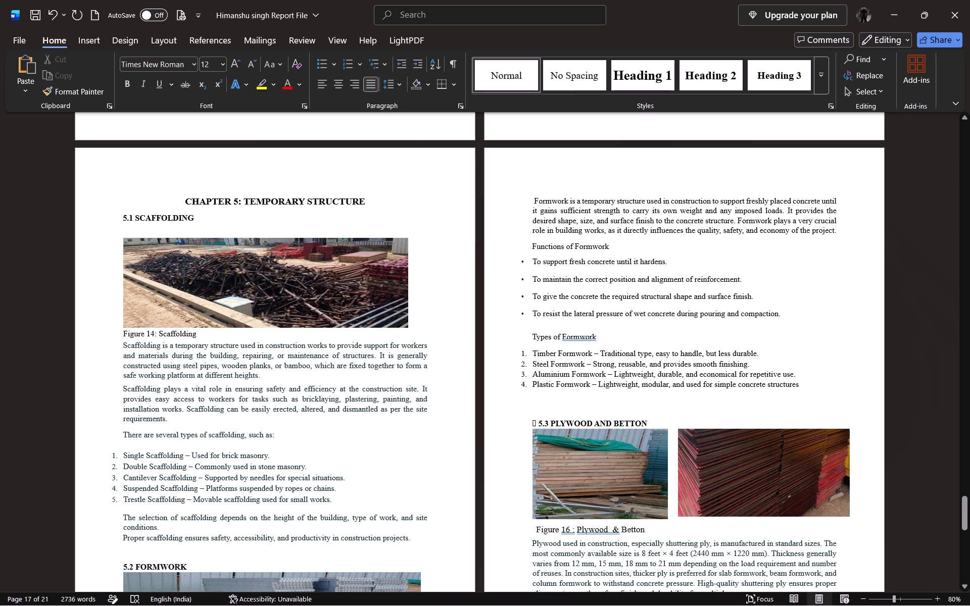
# Delete the leading space before the paragraph starting "Formwork is a temporary structure" on page 20.
pyautogui.click(534, 201)
pyautogui.press('BackSpace')
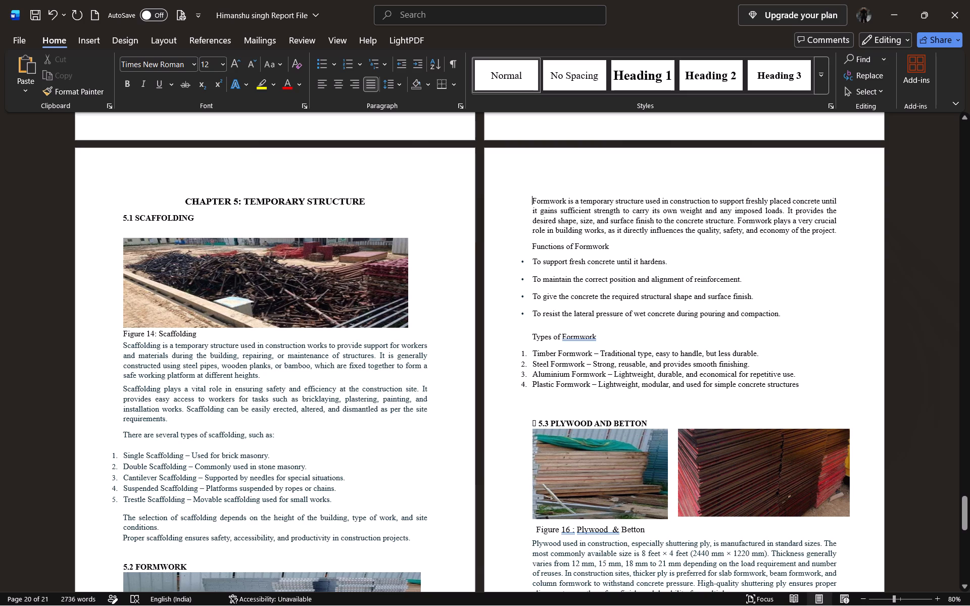
# Reapply standard round bullets to the four items under "Functions of Formwork" so they are indented with tighter spacing.
pyautogui.moveTo(531, 261); pyautogui.dragTo(702, 300)
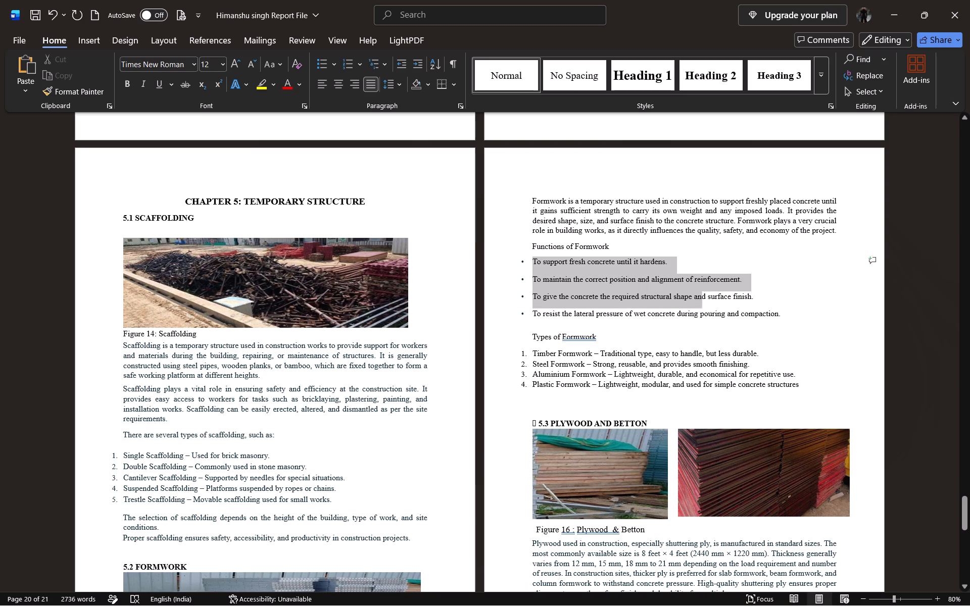
pyautogui.moveTo(702, 300); pyautogui.dragTo(786, 313)
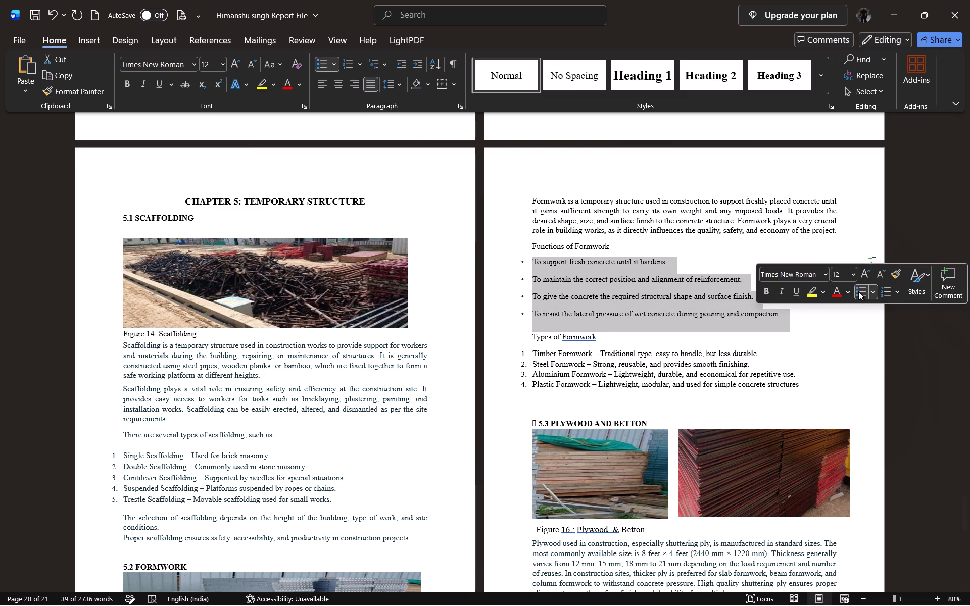
pyautogui.click(858, 291)
pyautogui.click(858, 291)
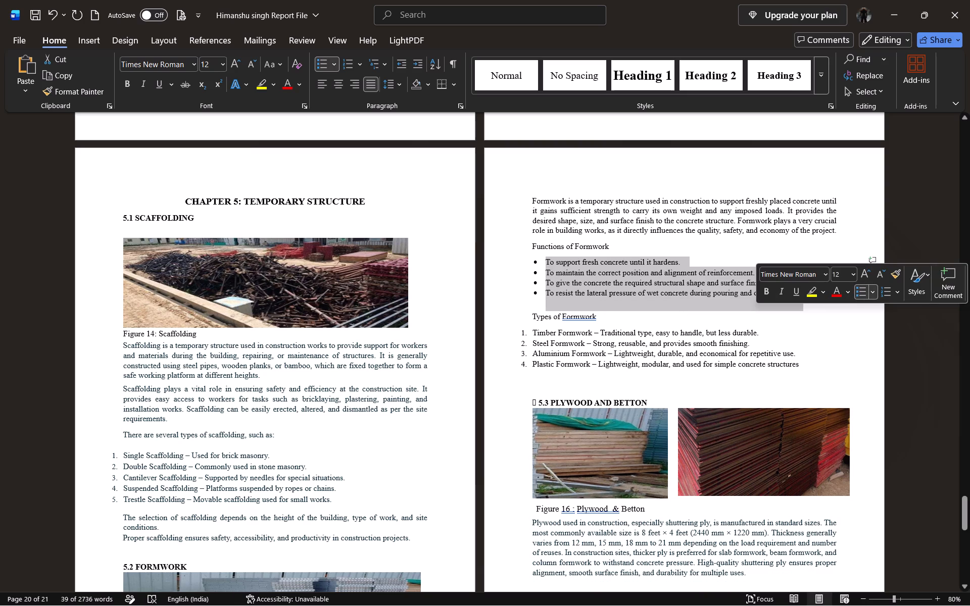
# Accept the suggested correction "Formworks" in the "Types of Formwork" line.
pyautogui.rightClick(577, 318)
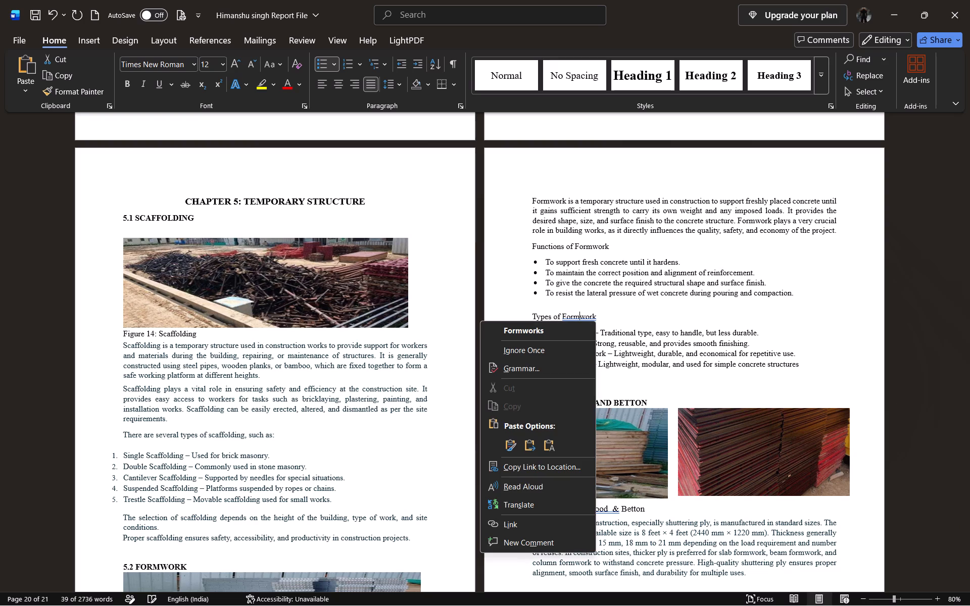
pyautogui.click(542, 327)
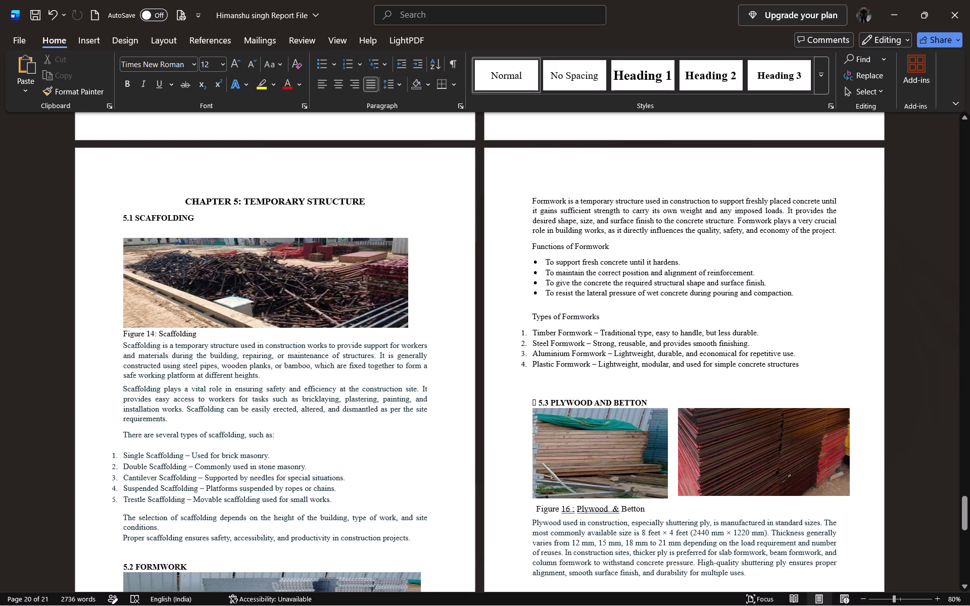
# Reapply standard indented numbering to the four formwork types, from Timber Formwork to Plastic Formwork.
pyautogui.moveTo(812, 364); pyautogui.dragTo(529, 331)
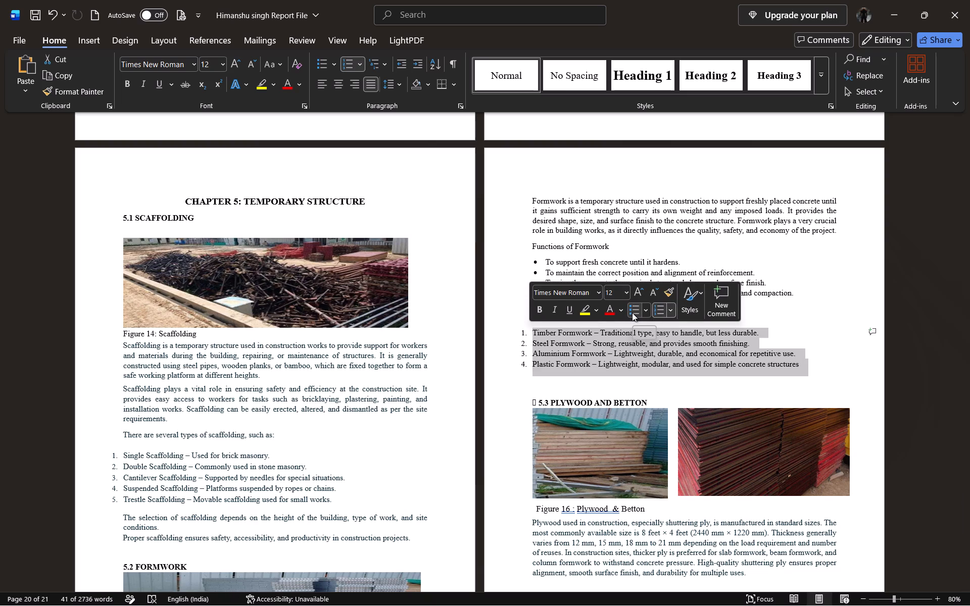
pyautogui.click(657, 310)
pyautogui.click(657, 310)
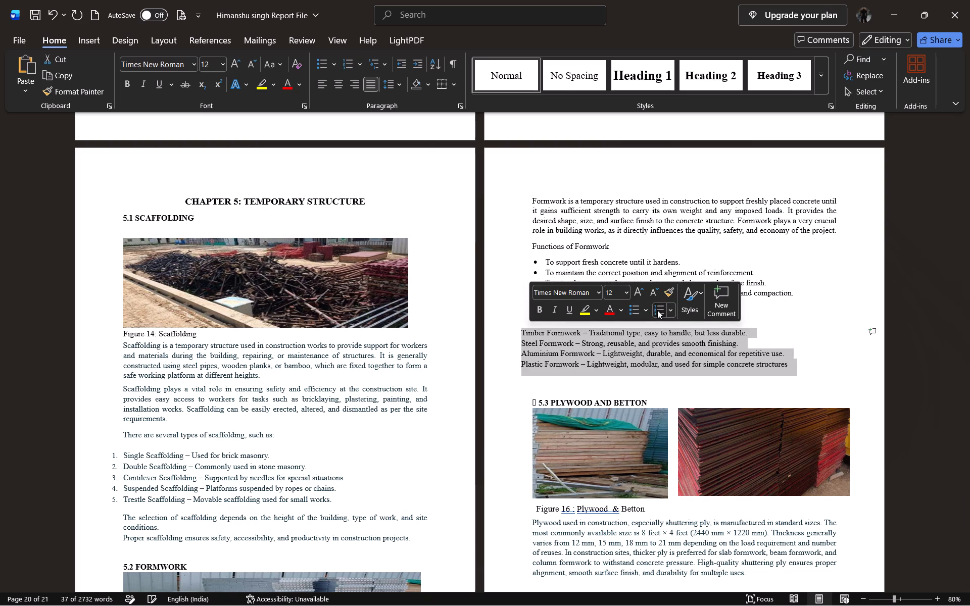
# Delete the stray symbol and space before the heading "5.3 PLYWOOD AND BETTON".
pyautogui.click(540, 400)
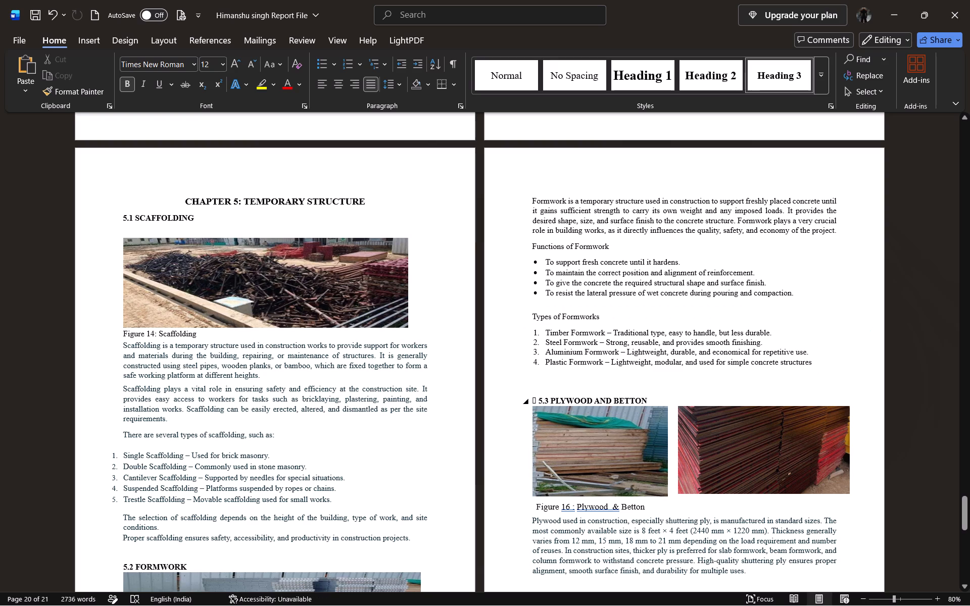
pyautogui.press('BackSpace')
pyautogui.press('BackSpace')
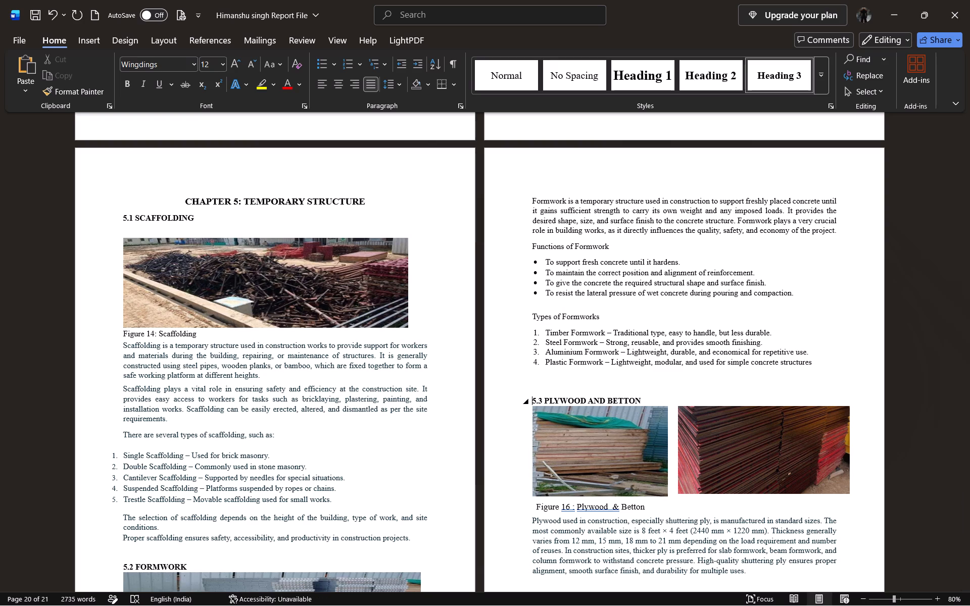
# Delete the leading spaces before the Figure 16 caption so it starts at the page's left margin below the plywood photos.
pyautogui.click(535, 509)
pyautogui.press('Right')
pyautogui.press('BackSpace')
pyautogui.press('BackSpace')
pyautogui.press('BackSpace')
pyautogui.press('BackSpace')
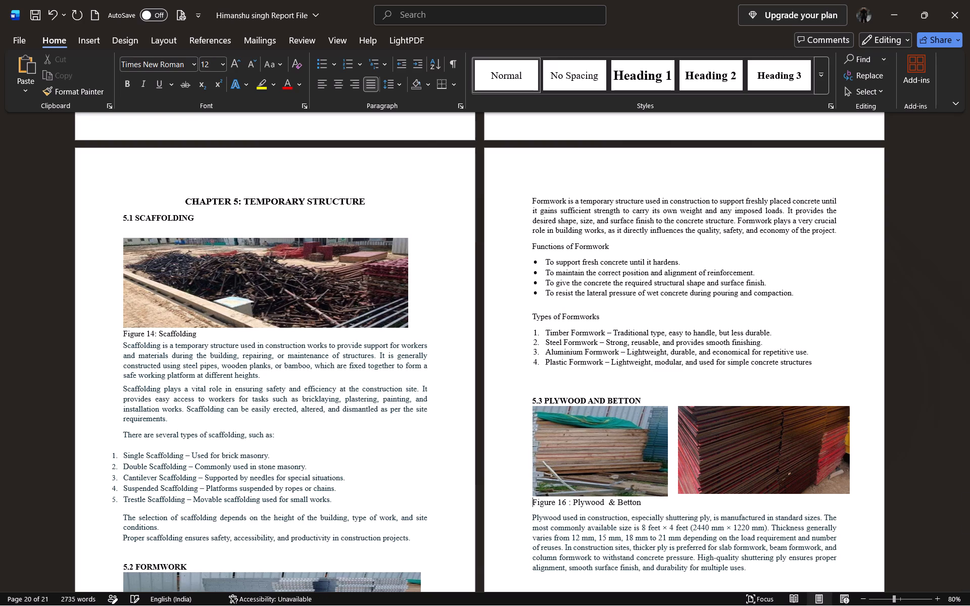
pyautogui.press('BackSpace')
pyautogui.press('BackSpace')
pyautogui.press('BackSpace')
pyautogui.press('BackSpace')
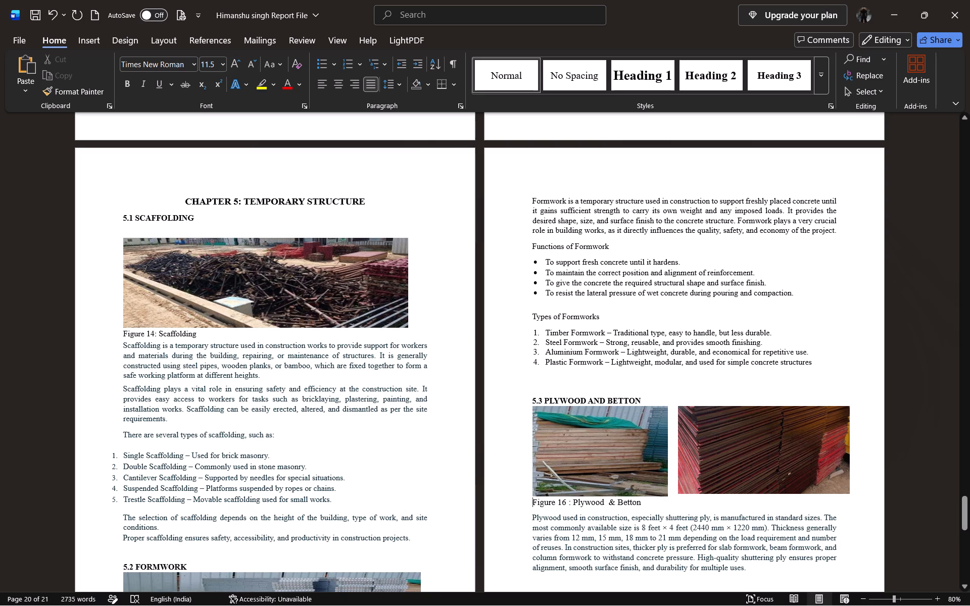
# Set the font size to 12 for the Figure 16 caption and the plywood description paragraph below it.
pyautogui.moveTo(547, 361); pyautogui.dragTo(610, 362)
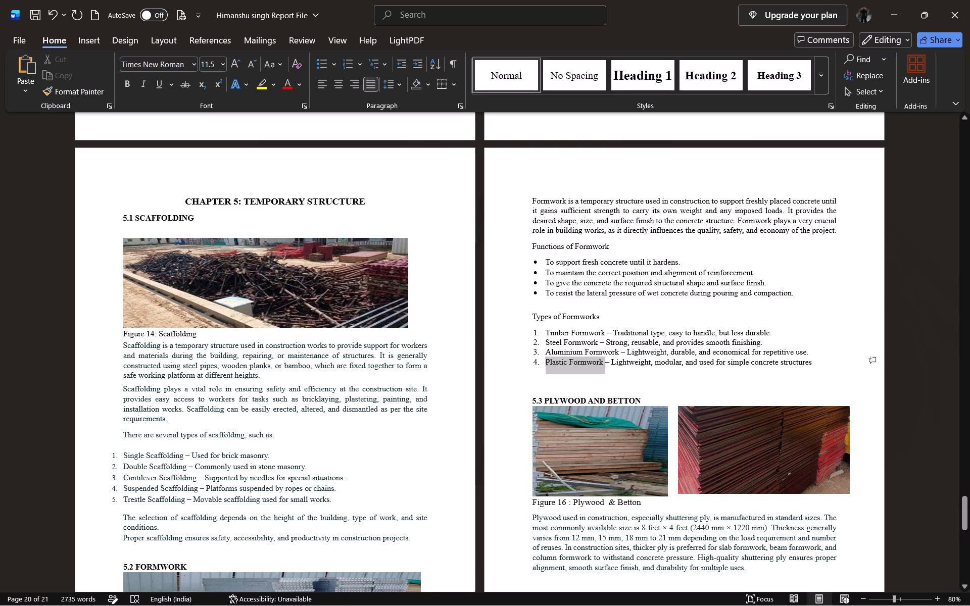
pyautogui.moveTo(610, 362); pyautogui.dragTo(614, 362)
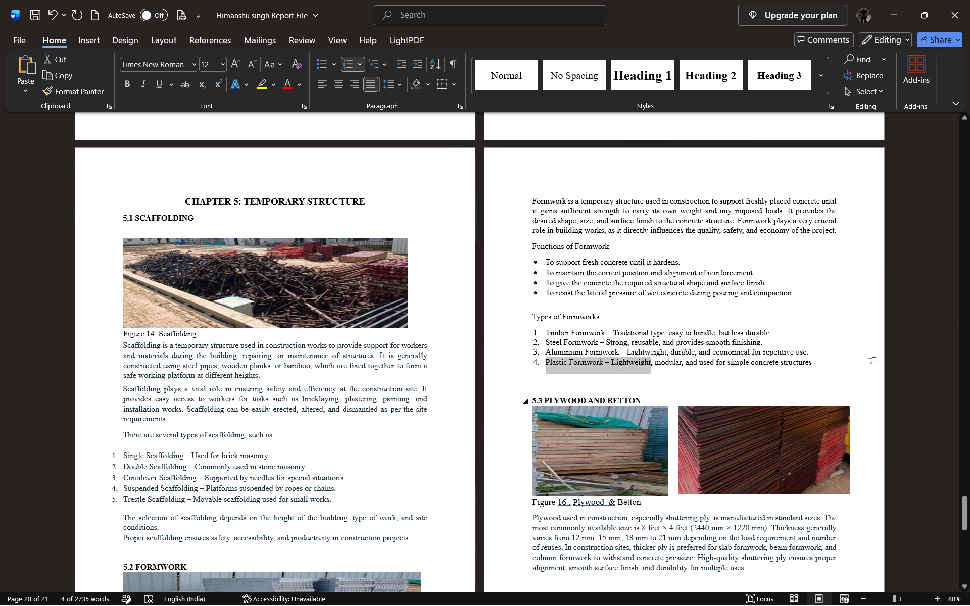
pyautogui.moveTo(531, 399); pyautogui.dragTo(645, 402)
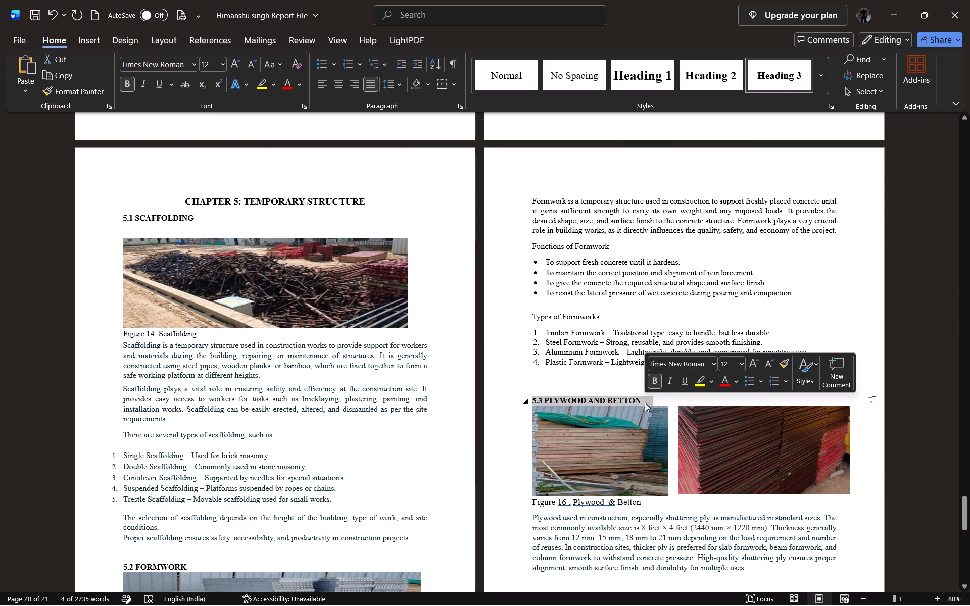
pyautogui.moveTo(528, 502); pyautogui.dragTo(740, 566)
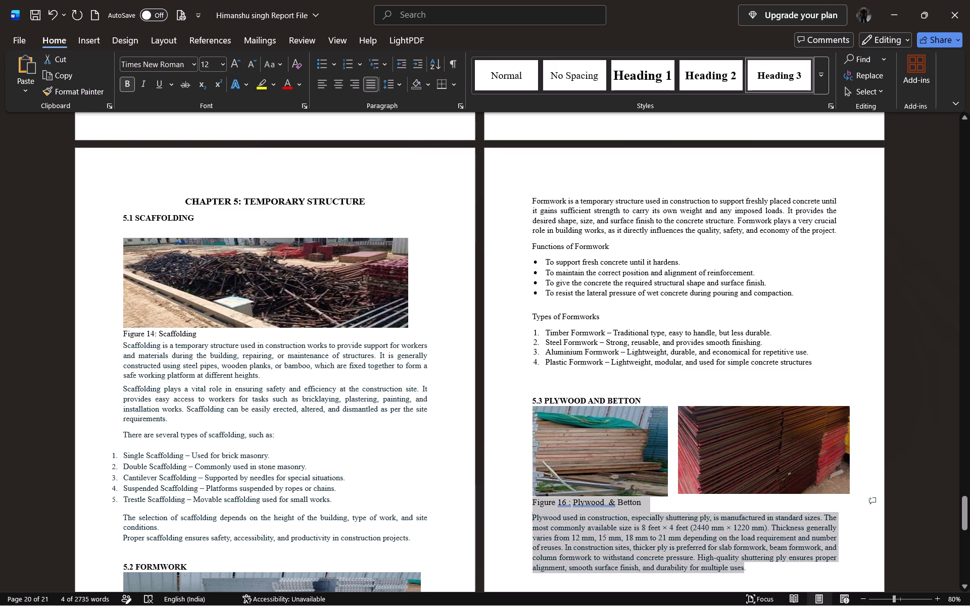
pyautogui.moveTo(740, 566); pyautogui.dragTo(748, 564)
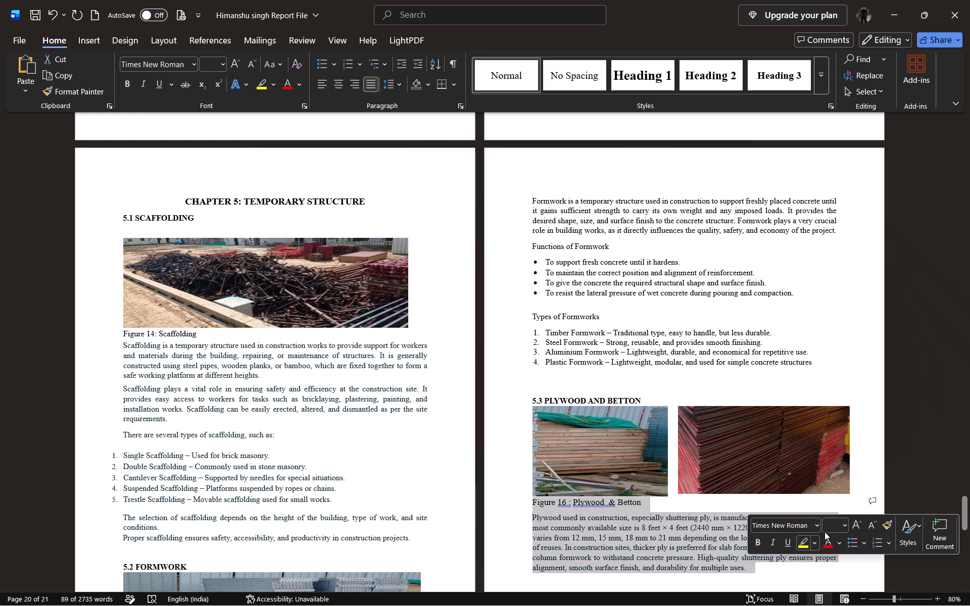
pyautogui.click(840, 524)
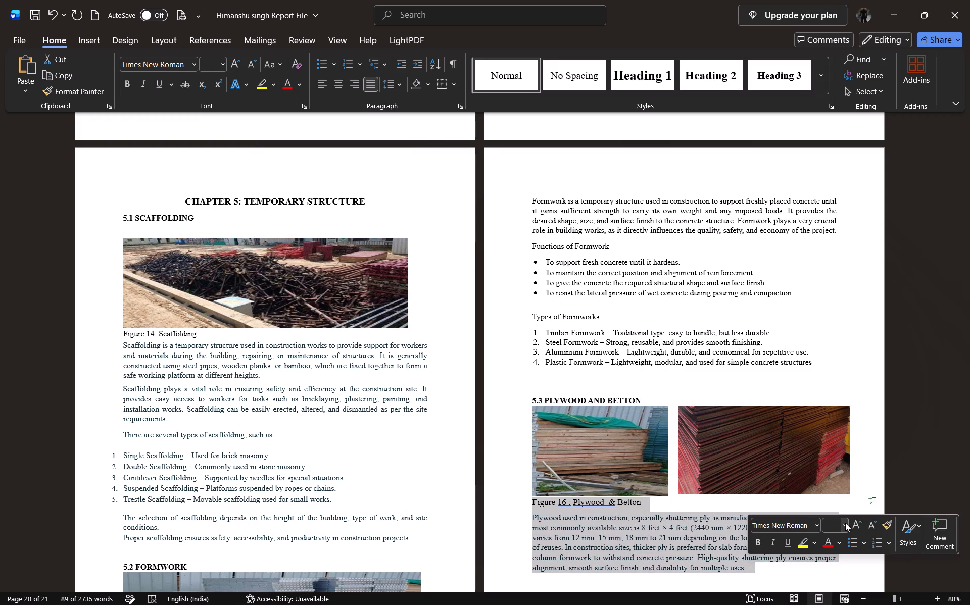
pyautogui.click(845, 523)
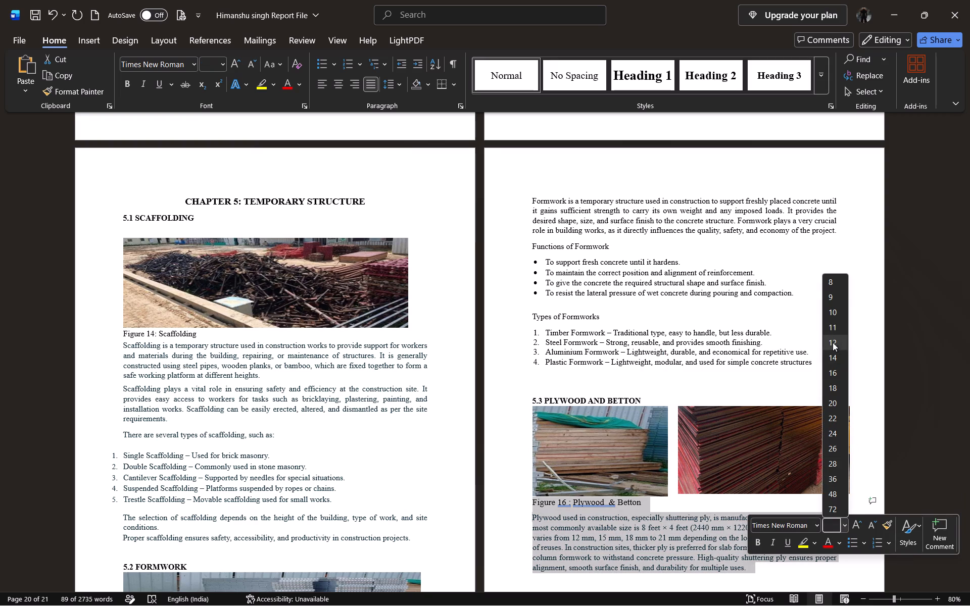
pyautogui.click(833, 342)
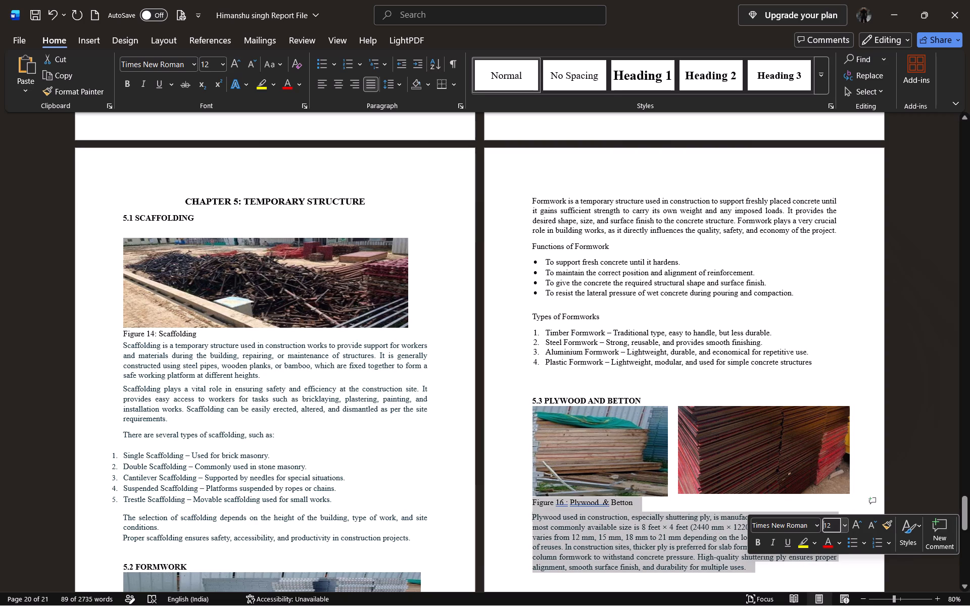
# Insert blank lines before the heading "CHAPTER 6: CONCLUSION" so the chapter starts at the top of page 21.
pyautogui.scroll(-2, 495, 419)
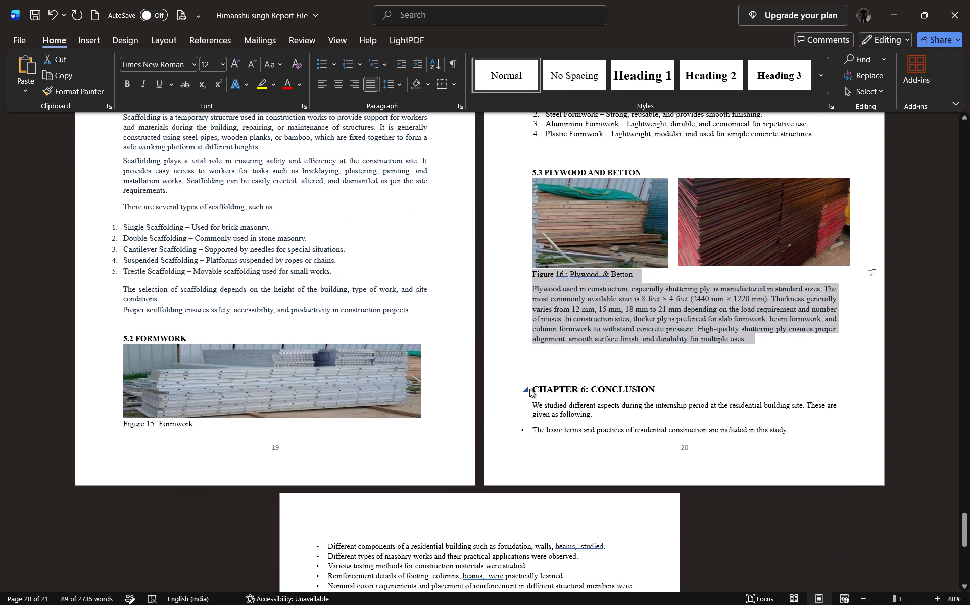
pyautogui.click(531, 389)
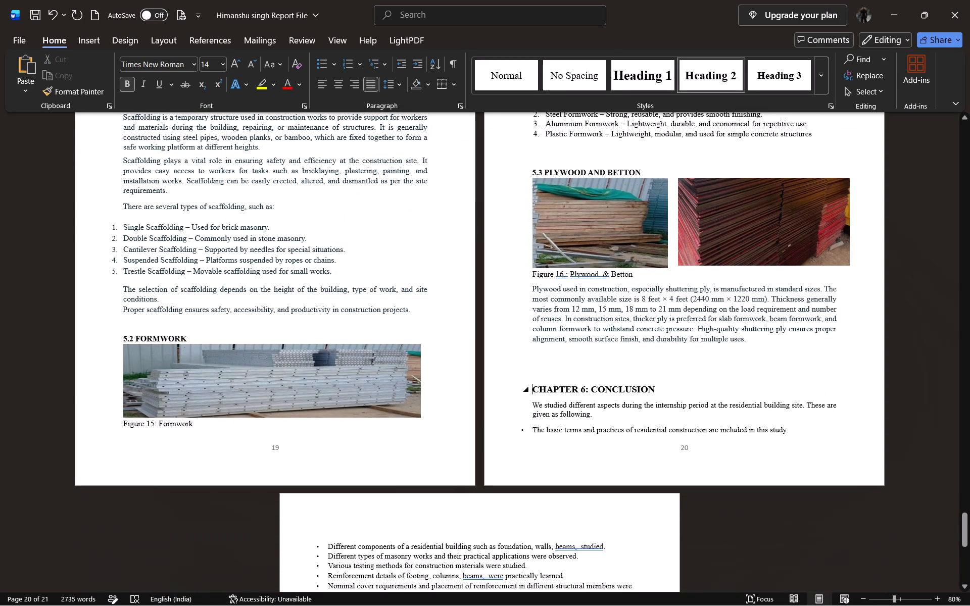
pyautogui.press('Return')
pyautogui.press('Return')
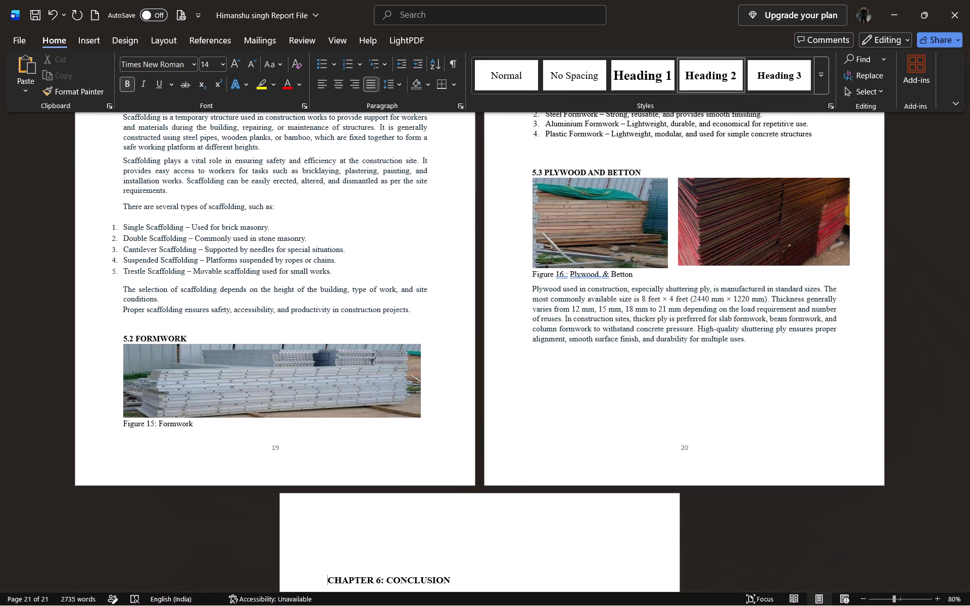
pyautogui.press('Up')
pyautogui.press('BackSpace')
pyautogui.press('BackSpace')
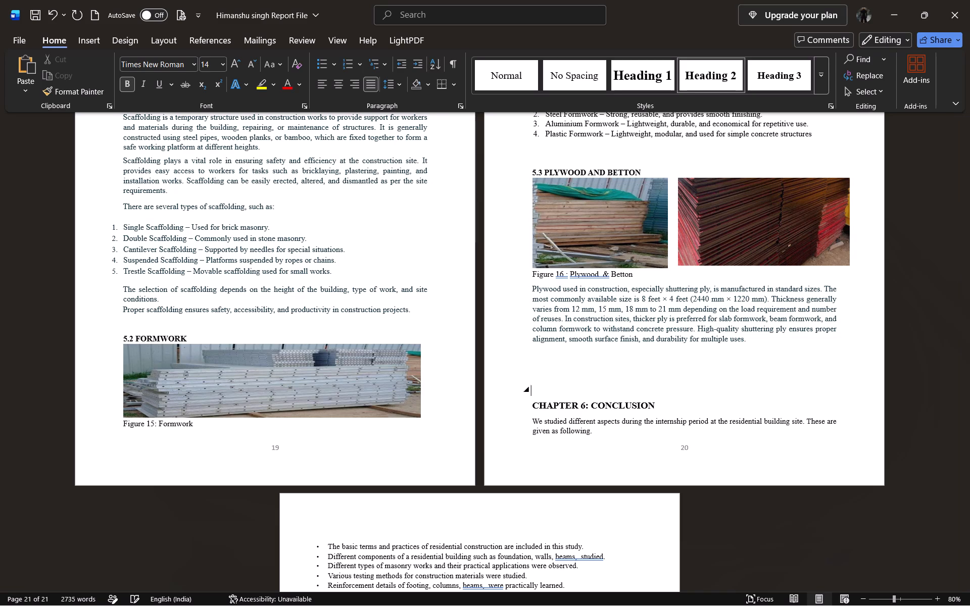
pyautogui.press('Return')
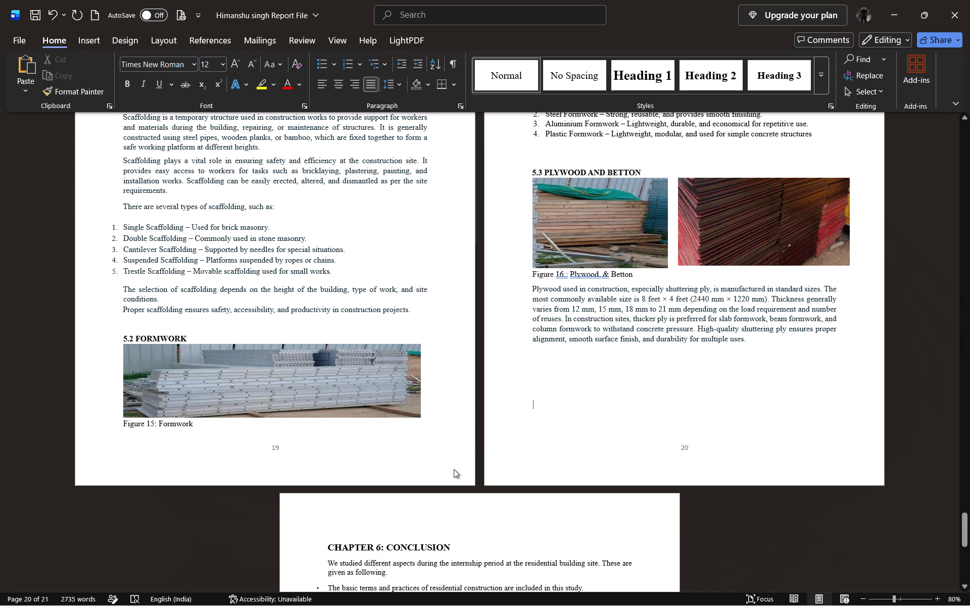
# Set the font size to 12 for all the body text and bullets under "CHAPTER 6: CONCLUSION".
pyautogui.scroll(-4, 419, 490)
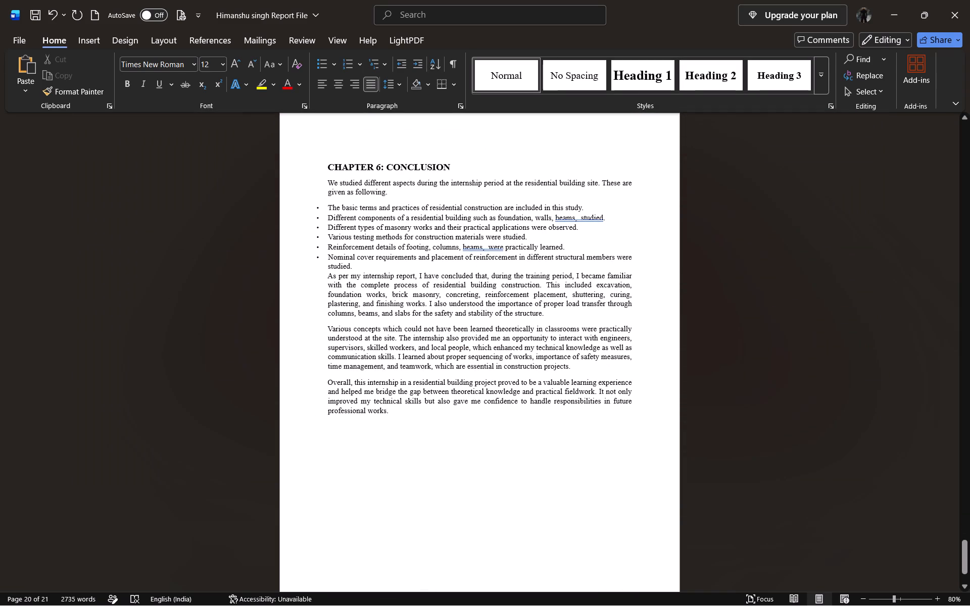
pyautogui.moveTo(415, 420); pyautogui.dragTo(327, 183)
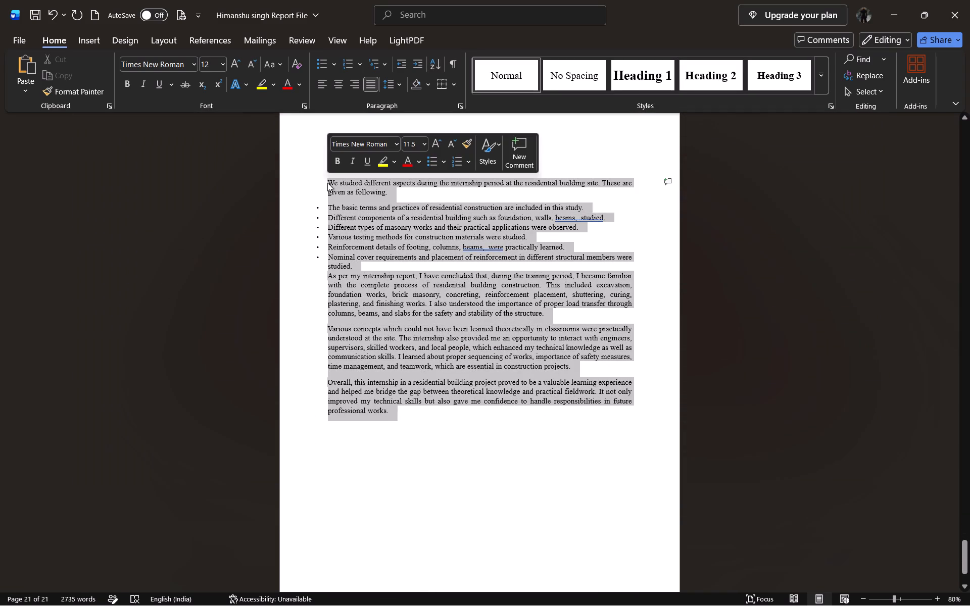
pyautogui.click(424, 147)
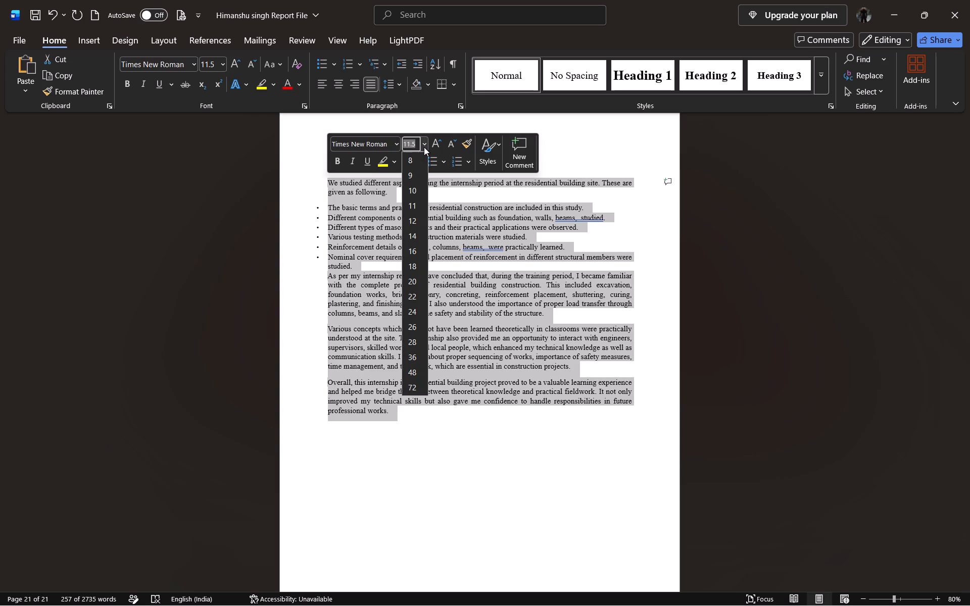
pyautogui.click(420, 218)
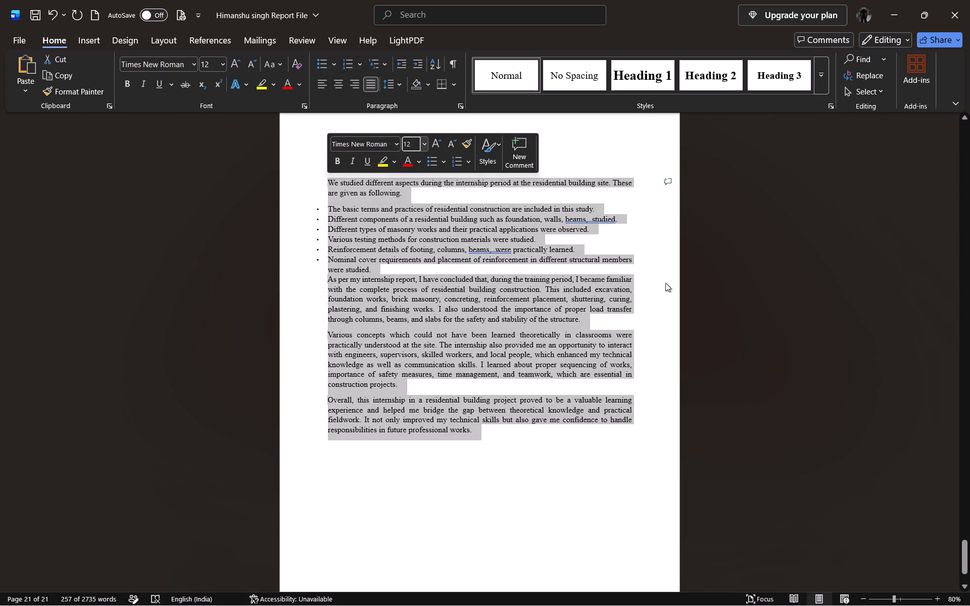
# Reapply standard indented round bullets to the six study points in the Chapter 6 conclusion.
pyautogui.click(641, 257)
pyautogui.moveTo(641, 257); pyautogui.dragTo(638, 257)
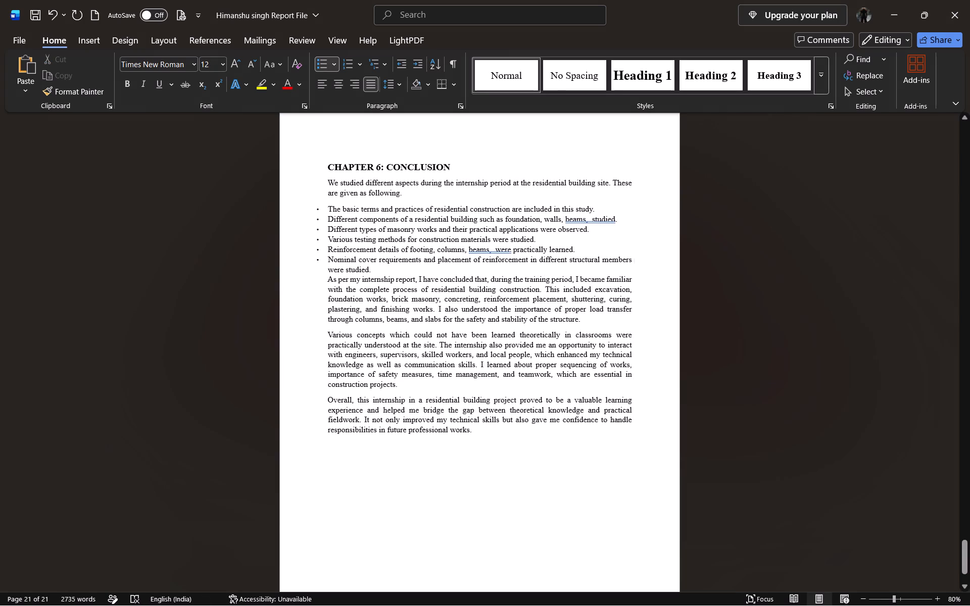
pyautogui.moveTo(638, 257); pyautogui.dragTo(331, 206)
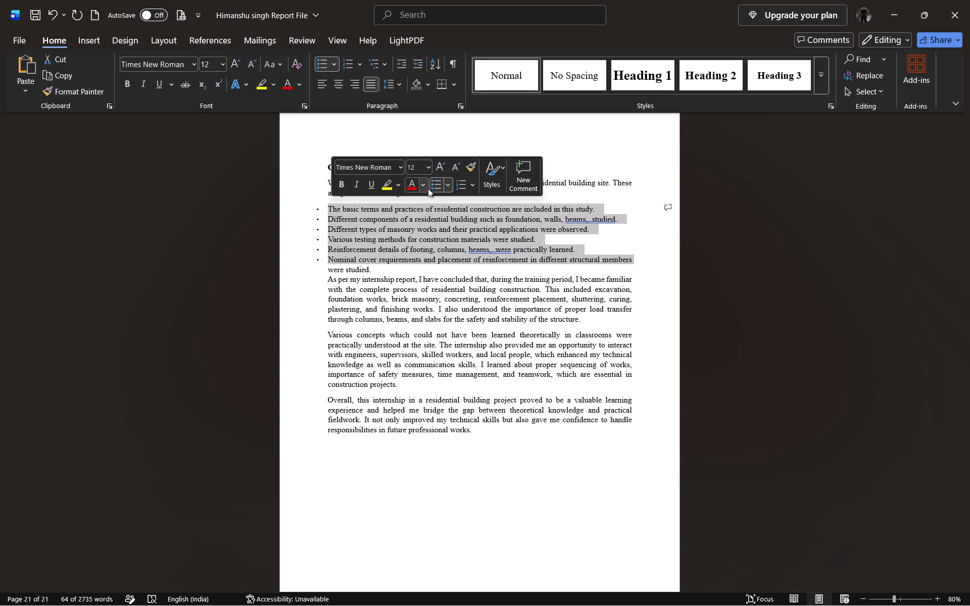
pyautogui.click(435, 184)
pyautogui.click(435, 184)
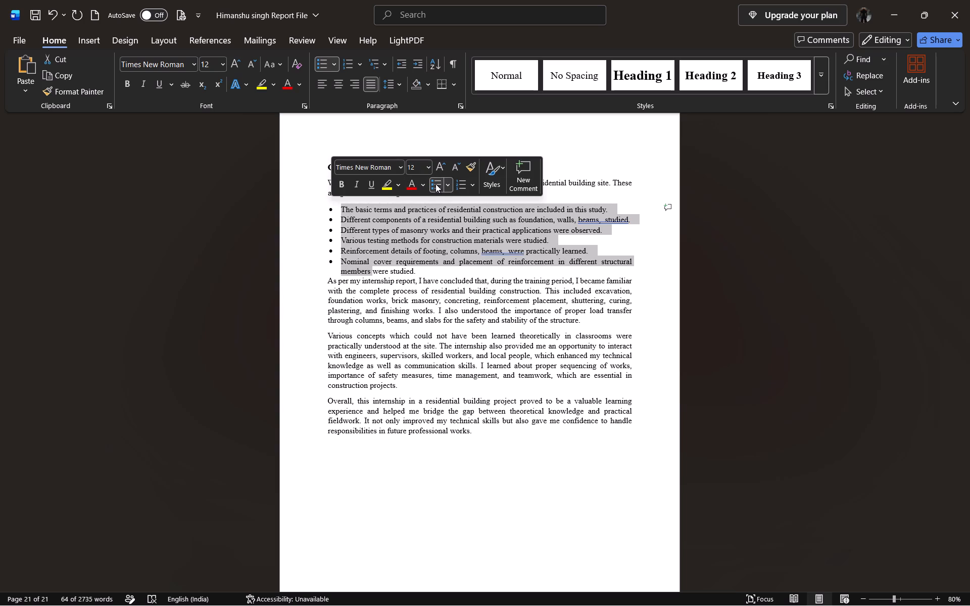
# Remove the extra space after "beams," in the reinforcement details bullet so it reads "beams, were practically learned".
pyautogui.click(509, 254)
pyautogui.press('BackSpace')
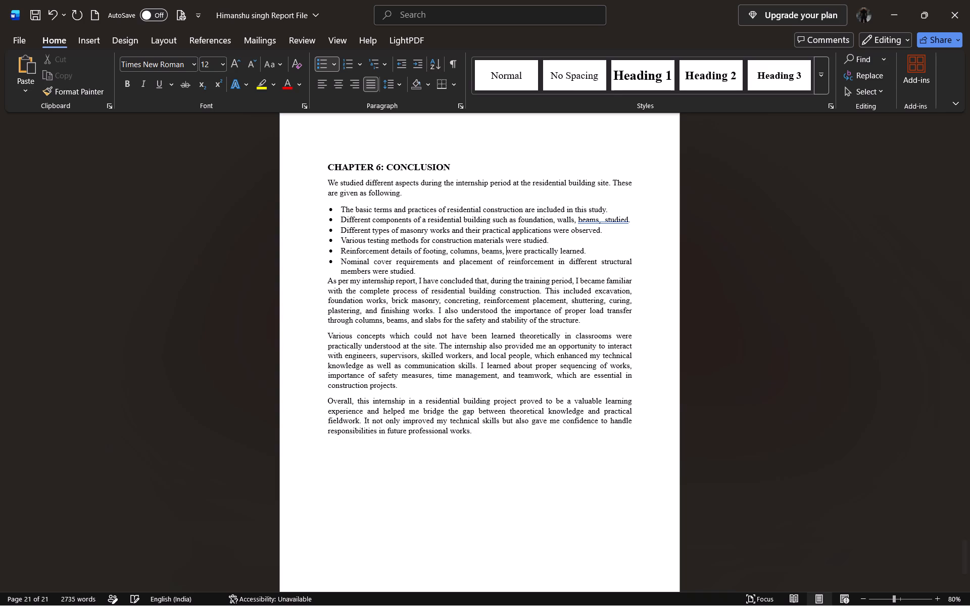
# Remove the extra space after "beams," in the building components bullet so it reads "walls, beams, studied".
pyautogui.press('Up')
pyautogui.press('Up')
pyautogui.press('Up')
pyautogui.press('Right')
pyautogui.press('Right')
pyautogui.press('Right')
pyautogui.press('Right')
pyautogui.press('Right')
pyautogui.press('Right')
pyautogui.press('Right')
pyautogui.press('Right')
pyautogui.press('Right')
pyautogui.press('Right')
pyautogui.press('Right')
pyautogui.press('Right')
pyautogui.press('Right')
pyautogui.press('Right')
pyautogui.press('Right')
pyautogui.press('Right')
pyautogui.press('Right')
pyautogui.press('Right')
pyautogui.press('Right')
pyautogui.press('Right')
pyautogui.press('Left')
pyautogui.press('BackSpace')
pyautogui.press('space')
pyautogui.press('Right')
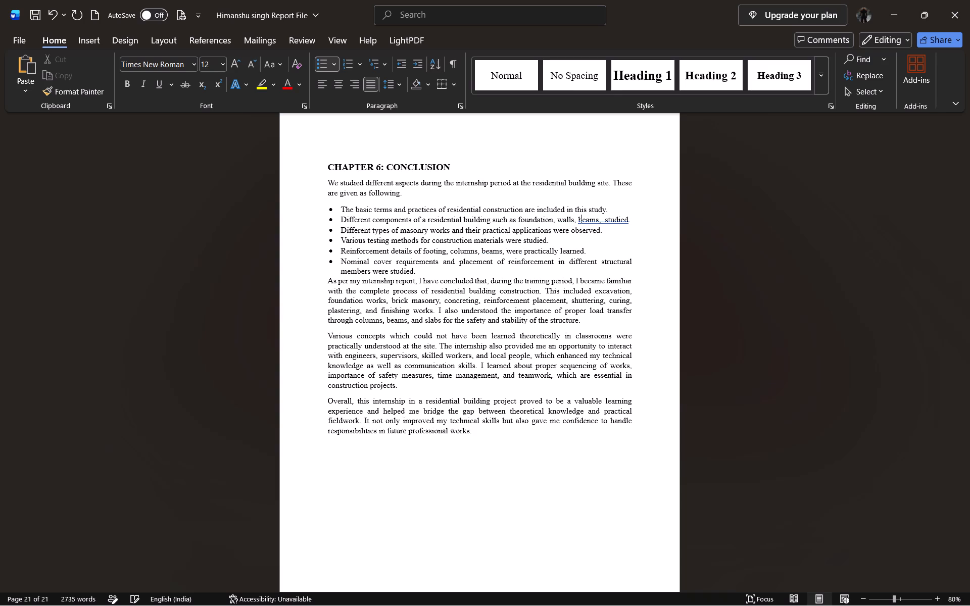
pyautogui.press('Right')
pyautogui.press('Right')
pyautogui.press('Right')
pyautogui.press('Right')
pyautogui.press('Right')
pyautogui.press('Right')
pyautogui.press('Right')
pyautogui.press('BackSpace')
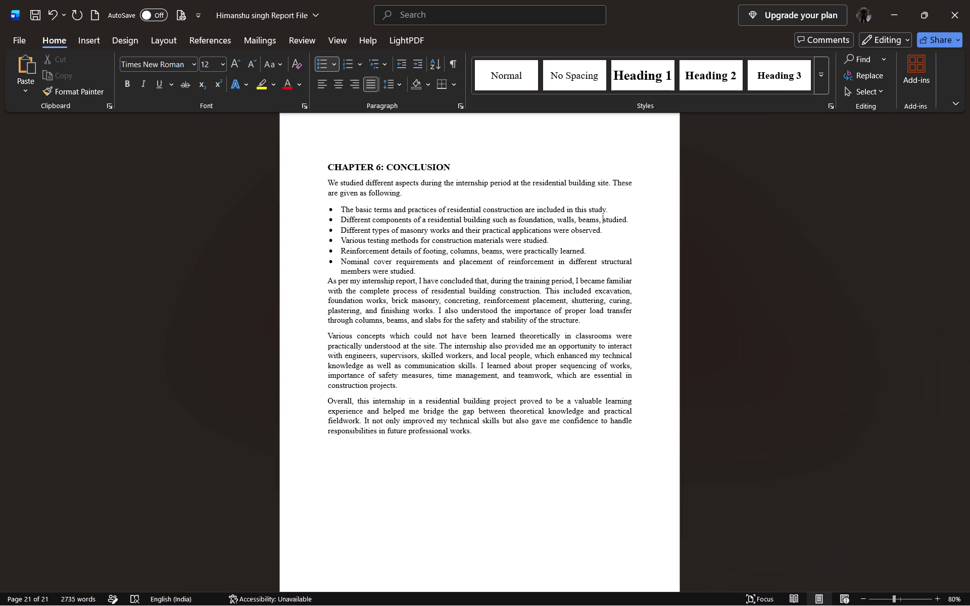
# Center the heading "CHAPTER 6: CONCLUSION".
pyautogui.scroll(1, 509, 254)
pyautogui.scroll(-1, 509, 254)
pyautogui.scroll(1, 509, 254)
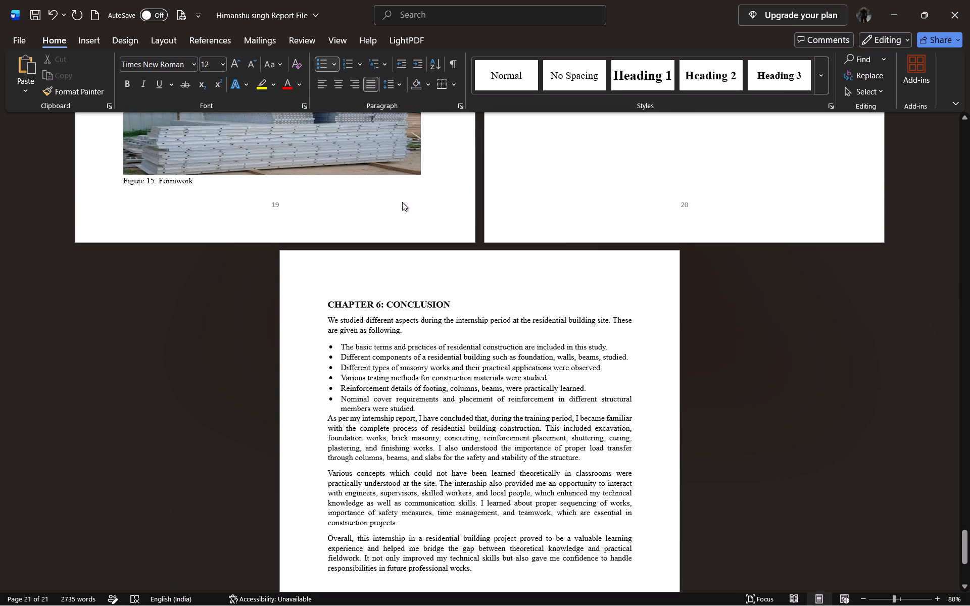
pyautogui.click(329, 306)
pyautogui.click(339, 88)
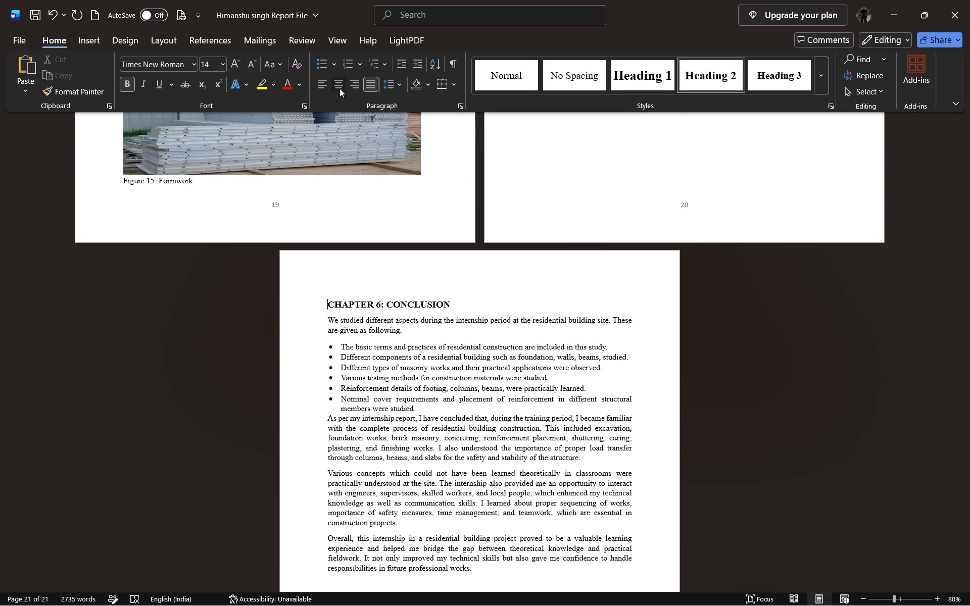
# Center all the cover page content, from the title "CONSTRUCTION OF RESIDENTIAL BUILDING" through the university logo to "2026-27".
pyautogui.scroll(2, 415, 374)
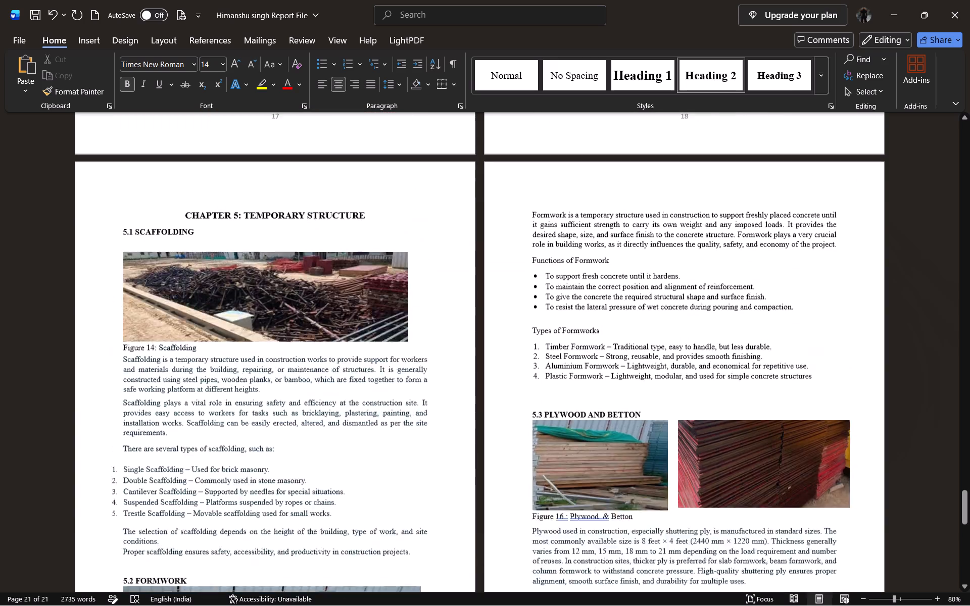
pyautogui.scroll(2, 415, 374)
pyautogui.scroll(-7, 415, 374)
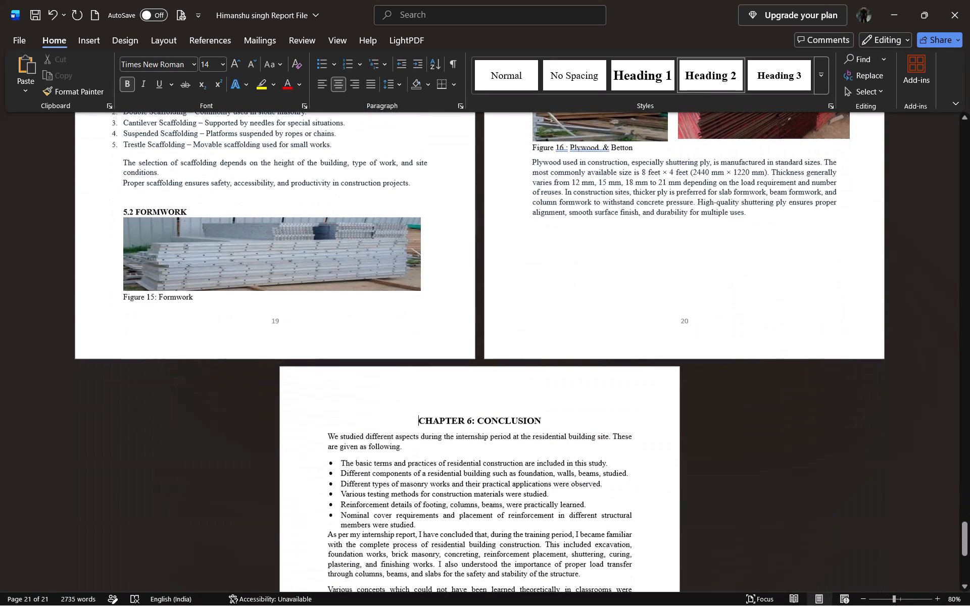
pyautogui.scroll(-7, 415, 374)
pyautogui.scroll(8, 415, 374)
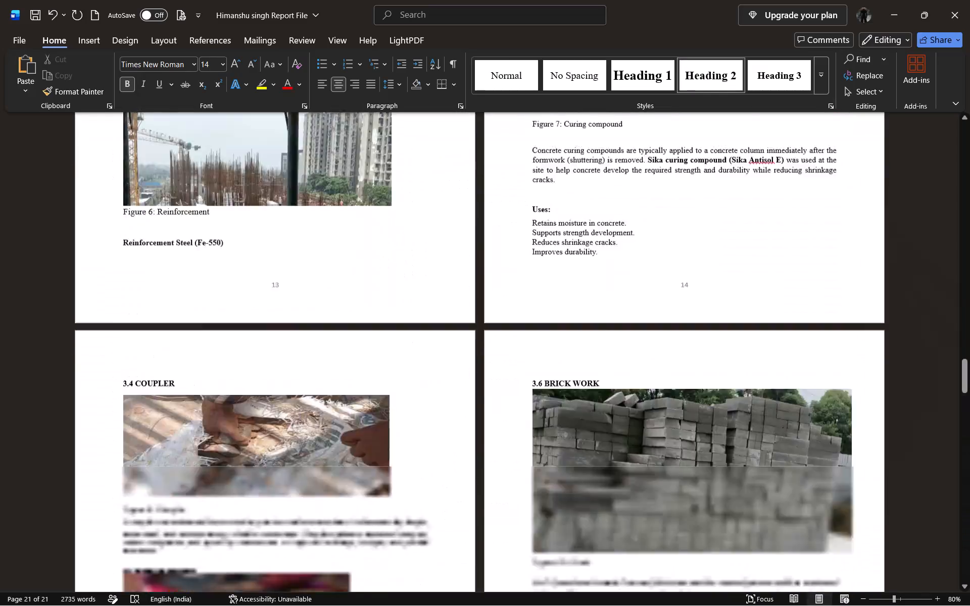
pyautogui.scroll(9, 415, 374)
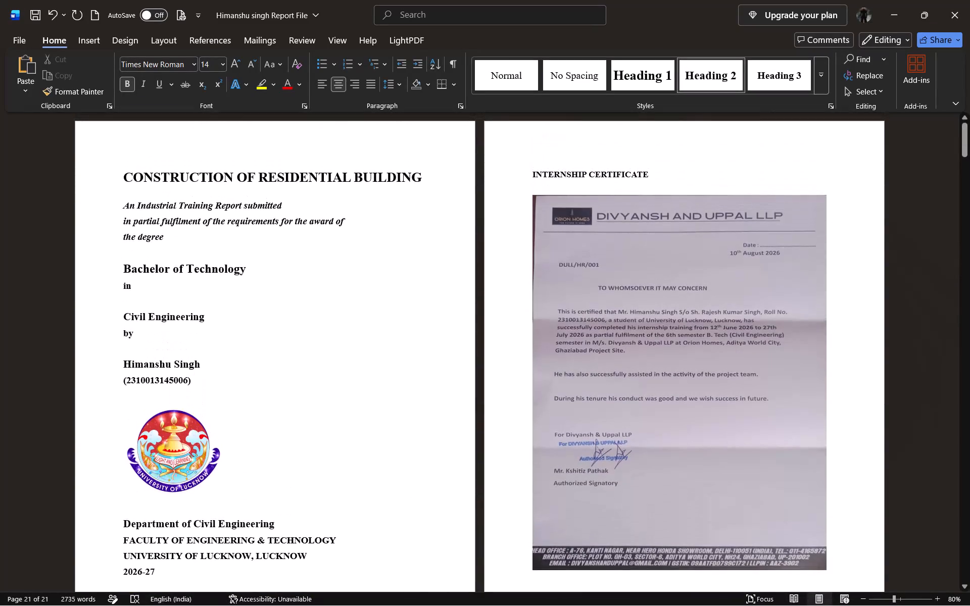
pyautogui.moveTo(121, 177); pyautogui.dragTo(366, 605)
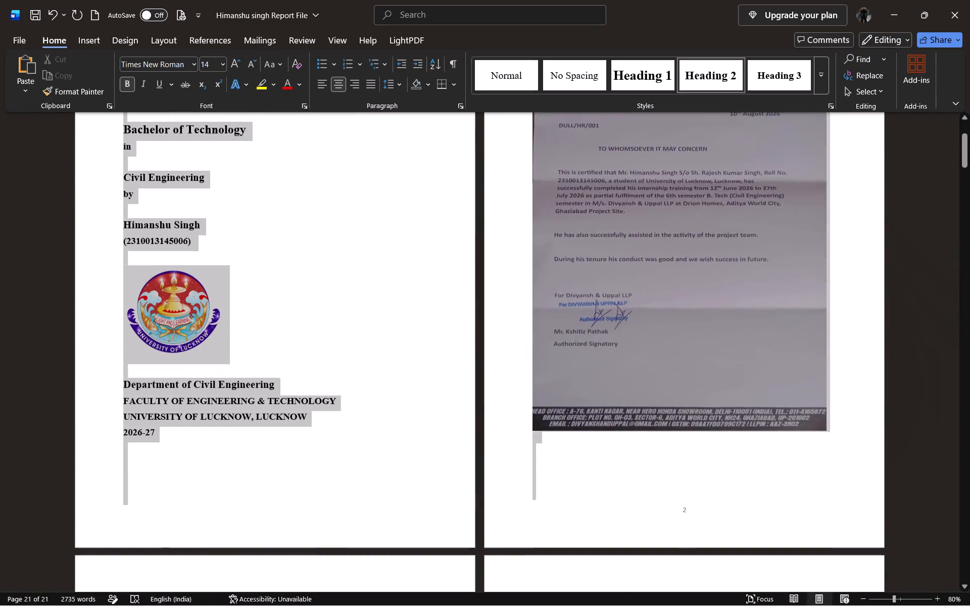
pyautogui.moveTo(366, 605); pyautogui.dragTo(268, 396)
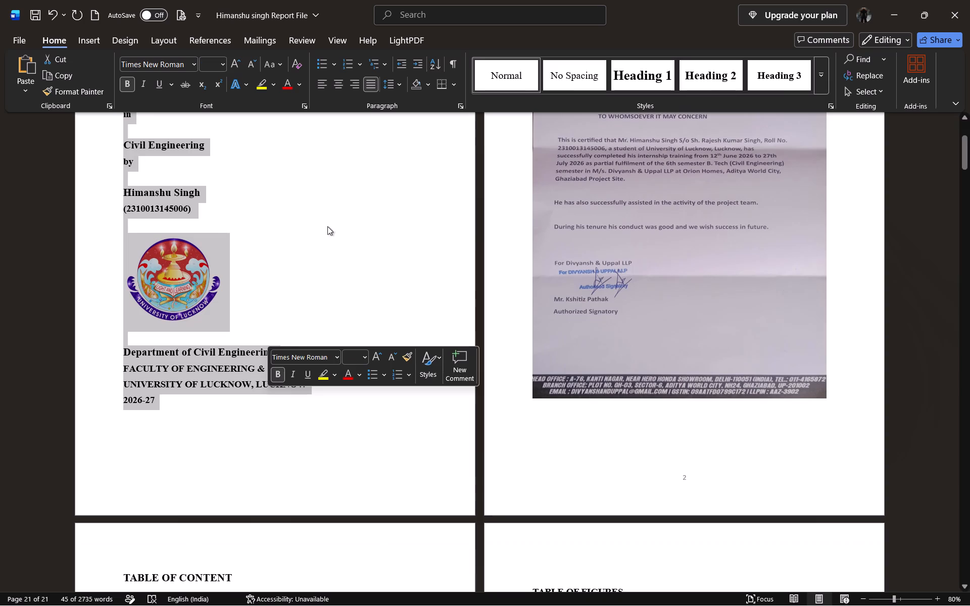
pyautogui.click(339, 86)
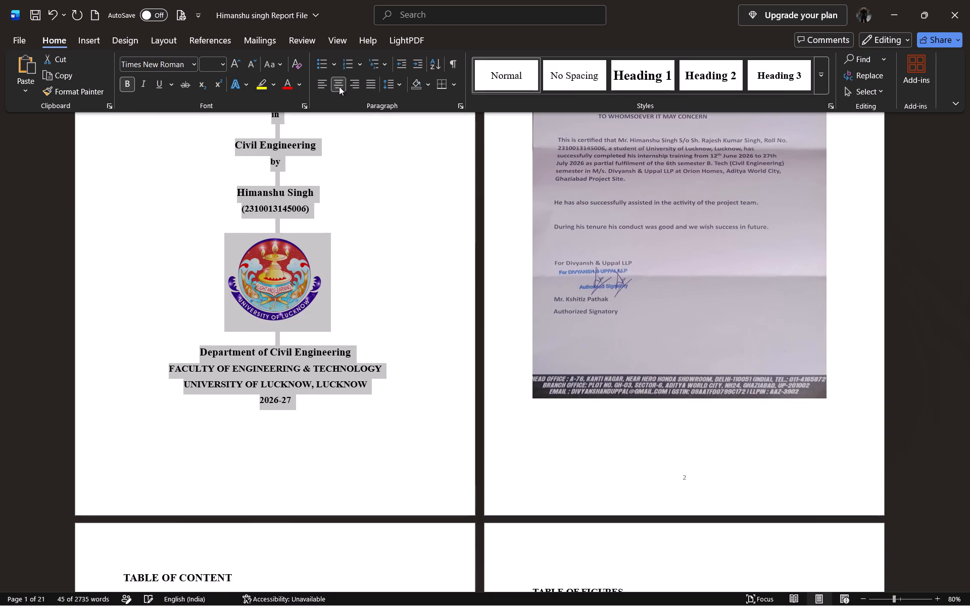
pyautogui.click(381, 447)
pyautogui.scroll(2, 381, 447)
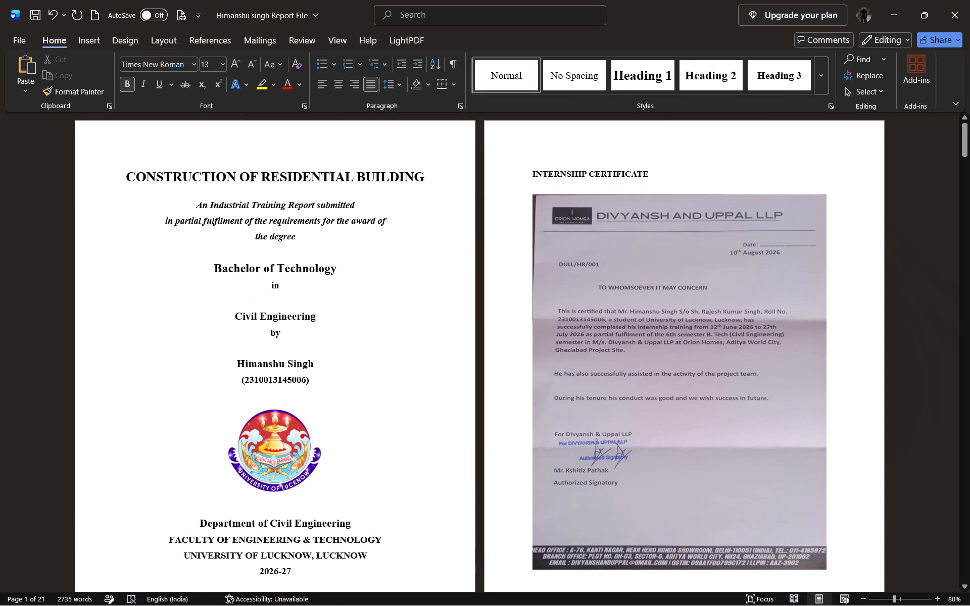
pyautogui.scroll(1, 381, 447)
# Center the headings "TABLE OF CONTENT" and "TABLE OF FIGURES" above their tables.
pyautogui.scroll(-1, 381, 447)
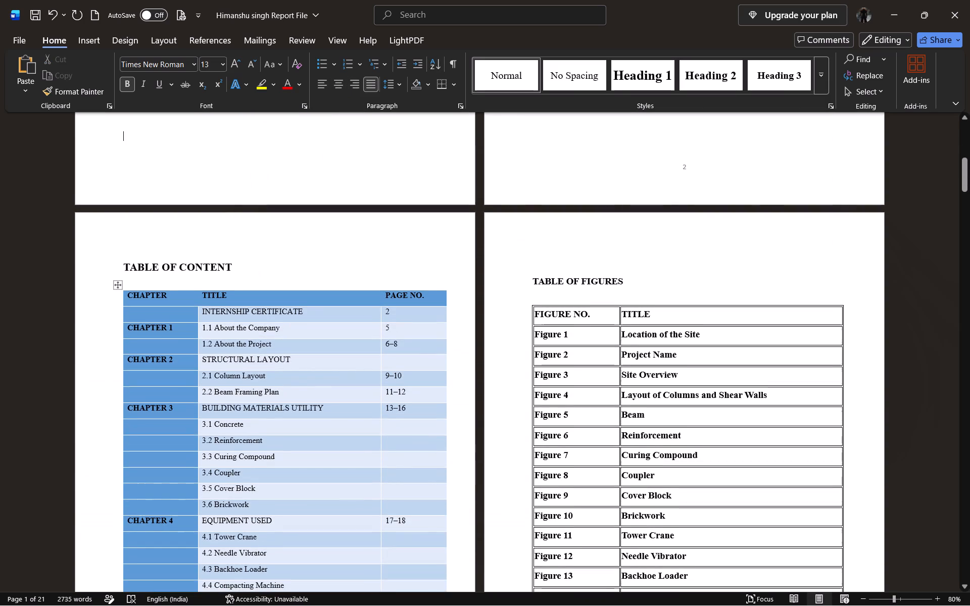
pyautogui.scroll(-1, 381, 447)
pyautogui.click(122, 266)
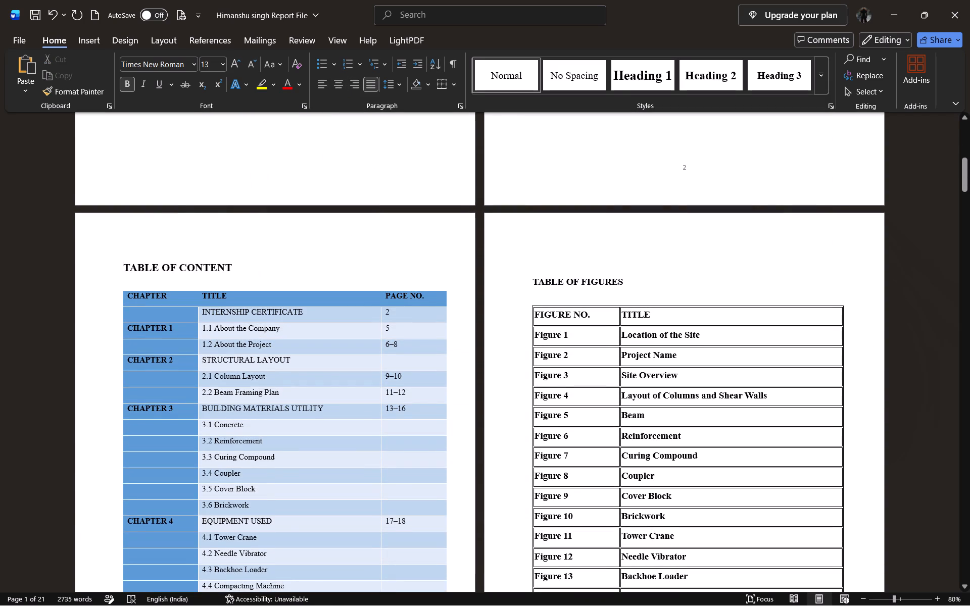
pyautogui.click(342, 83)
pyautogui.click(530, 281)
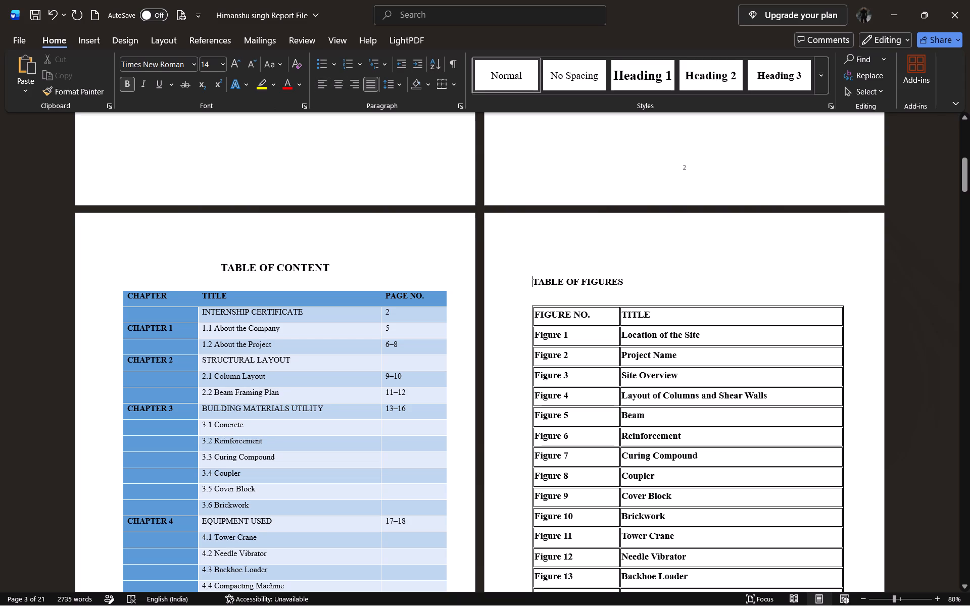
pyautogui.click(334, 82)
# Center the heading "CHAPTER 1" on page 5.
pyautogui.scroll(-1, 463, 292)
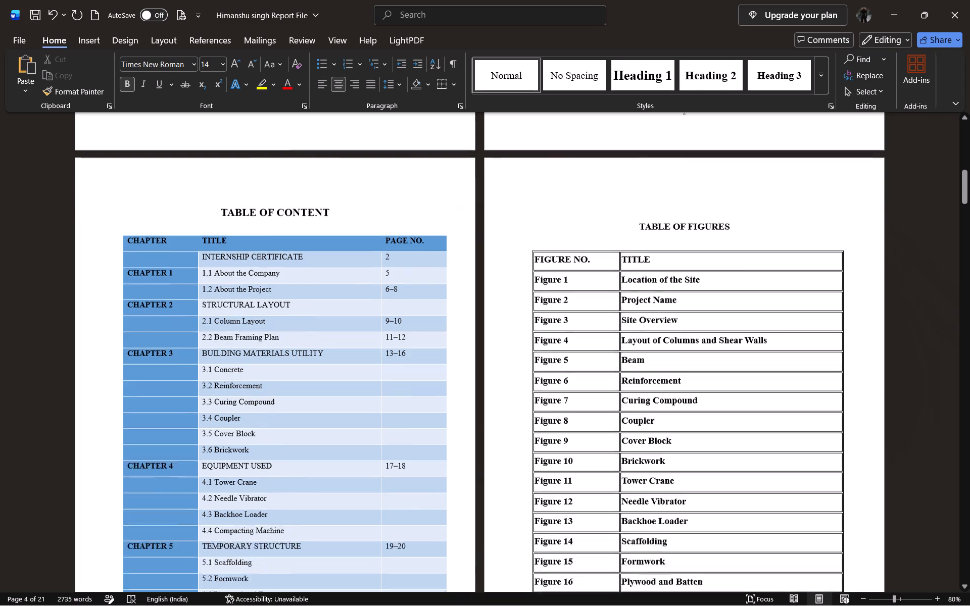
pyautogui.scroll(-2, 463, 292)
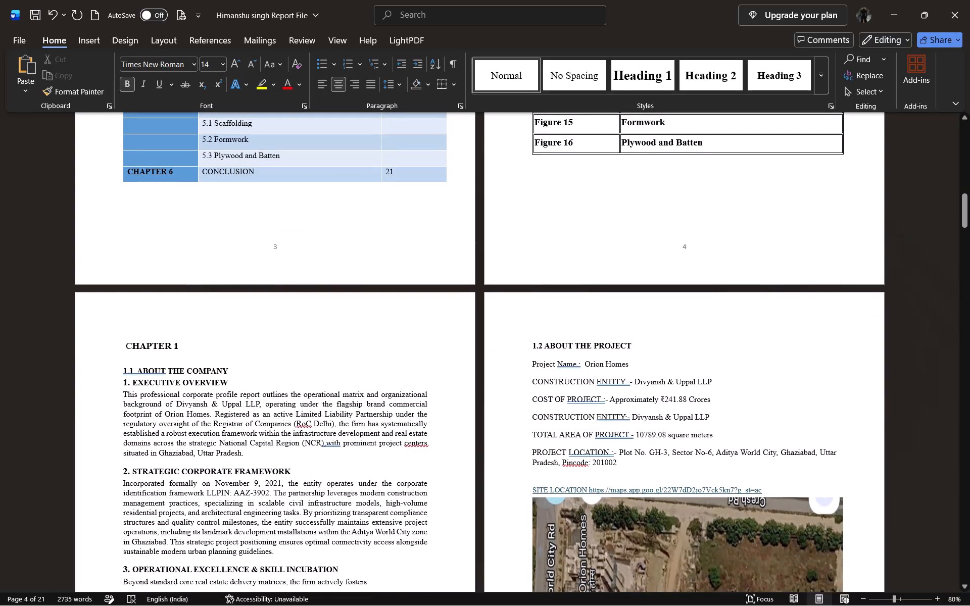
pyautogui.click(126, 341)
pyautogui.click(340, 82)
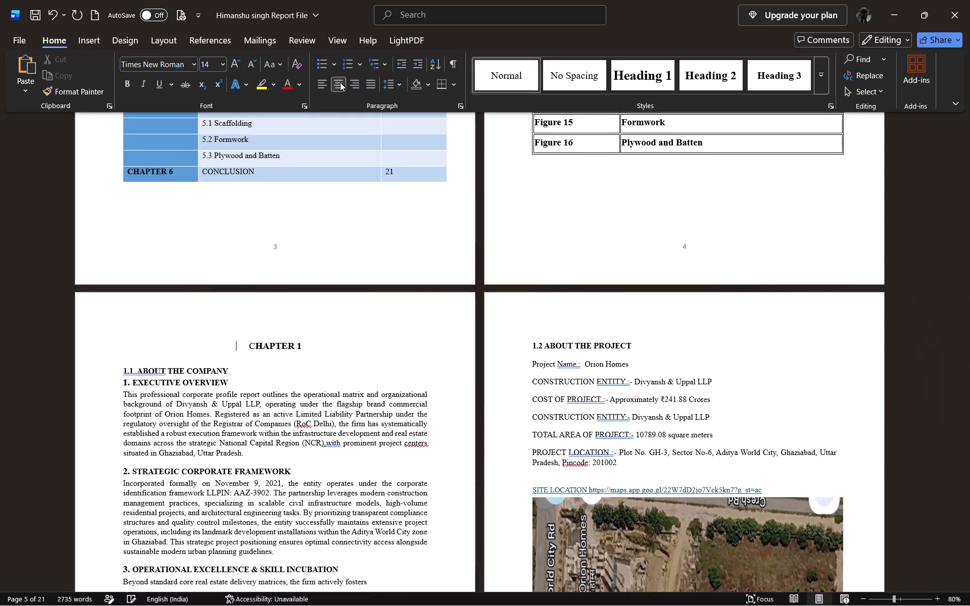
# Remove the stray space before the colon in the first line under "1.2 ABOUT THE PROJECT" so it reads "Project Name:".
pyautogui.scroll(-2, 397, 327)
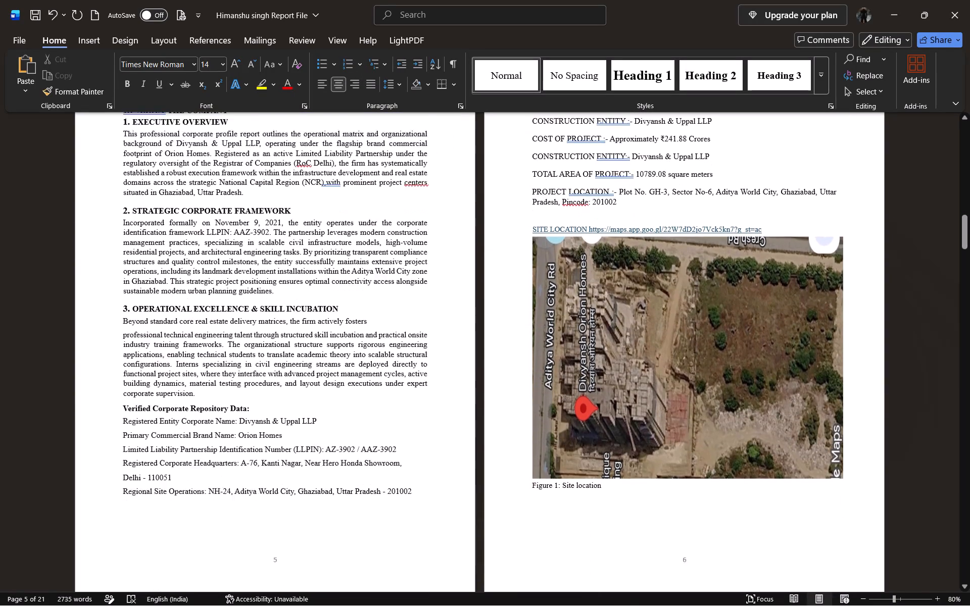
pyautogui.scroll(-1, 397, 327)
pyautogui.scroll(4, 397, 327)
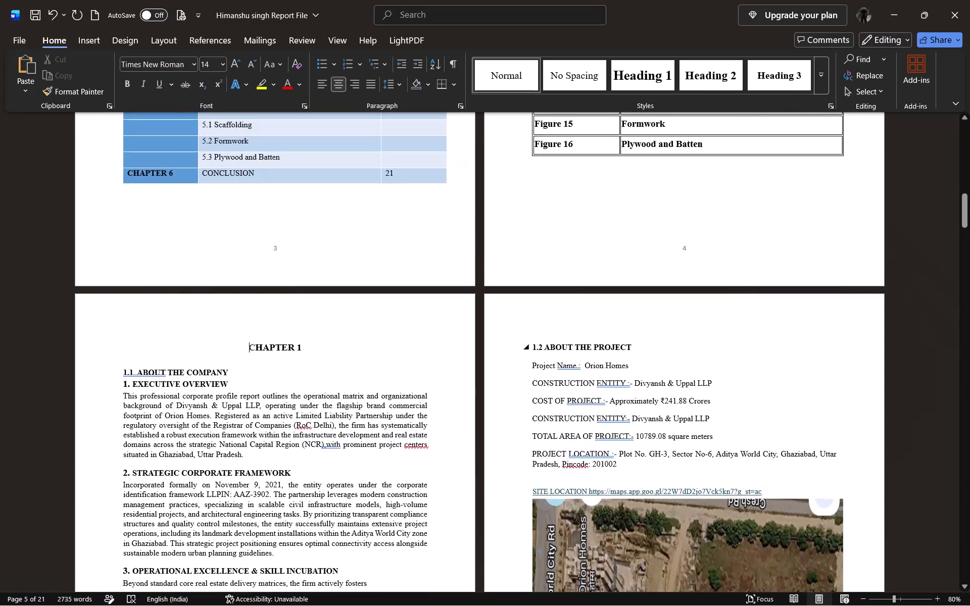
pyautogui.click(577, 368)
pyautogui.press('Right')
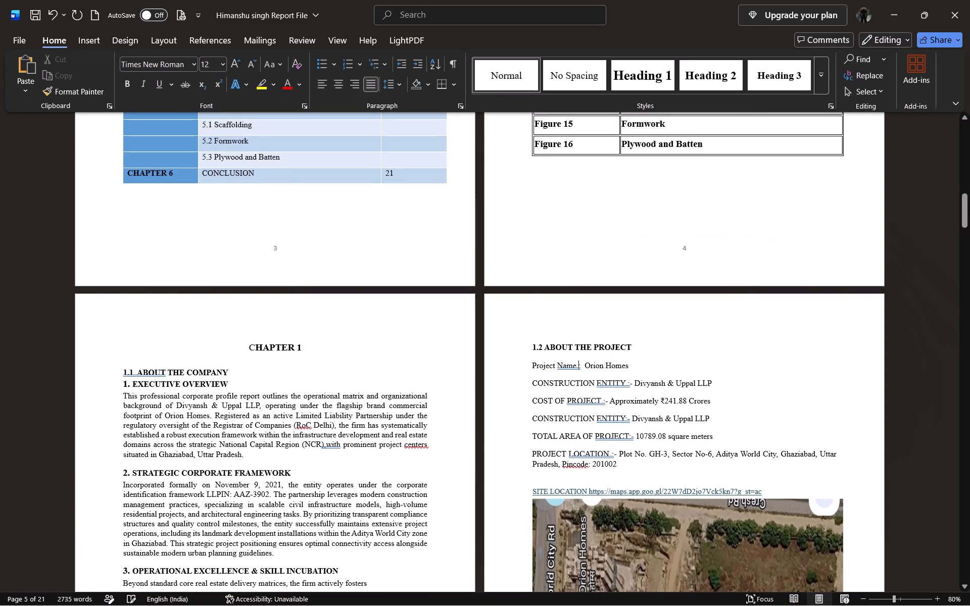
pyautogui.press('BackSpace')
# Remove the space and colon before the dash in the first construction entity line so it reads "CONSTRUCTION ENTITY- Divyansh & Uppal LLP".
pyautogui.press('Down')
pyautogui.press('Right')
pyautogui.press('Right')
pyautogui.press('Right')
pyautogui.press('Right')
pyautogui.press('Right')
pyautogui.press('Right')
pyautogui.press('Right')
pyautogui.press('Right')
pyautogui.press('Right')
pyautogui.press('Right')
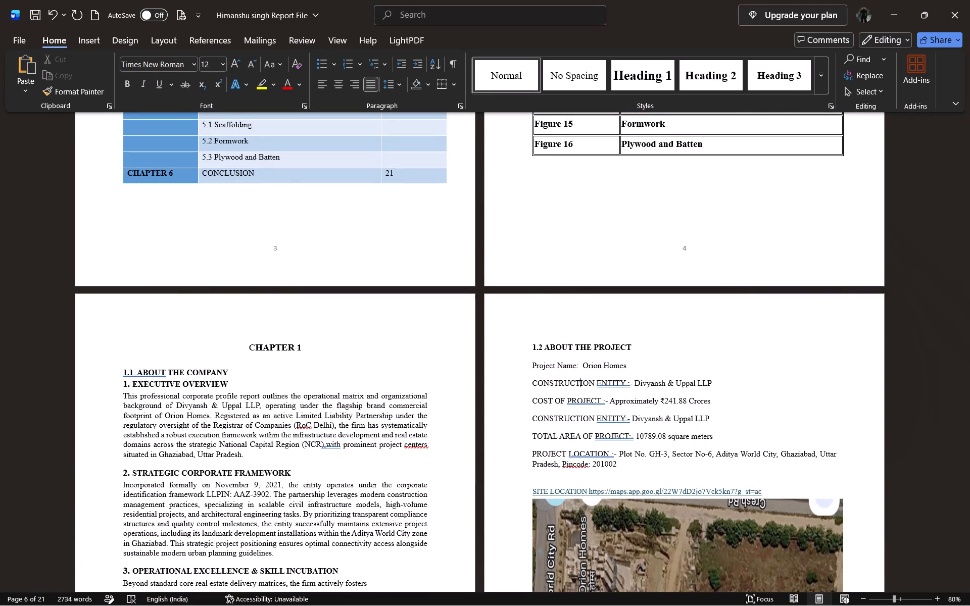
pyautogui.press('Right')
pyautogui.press('Right')
pyautogui.press('BackSpace')
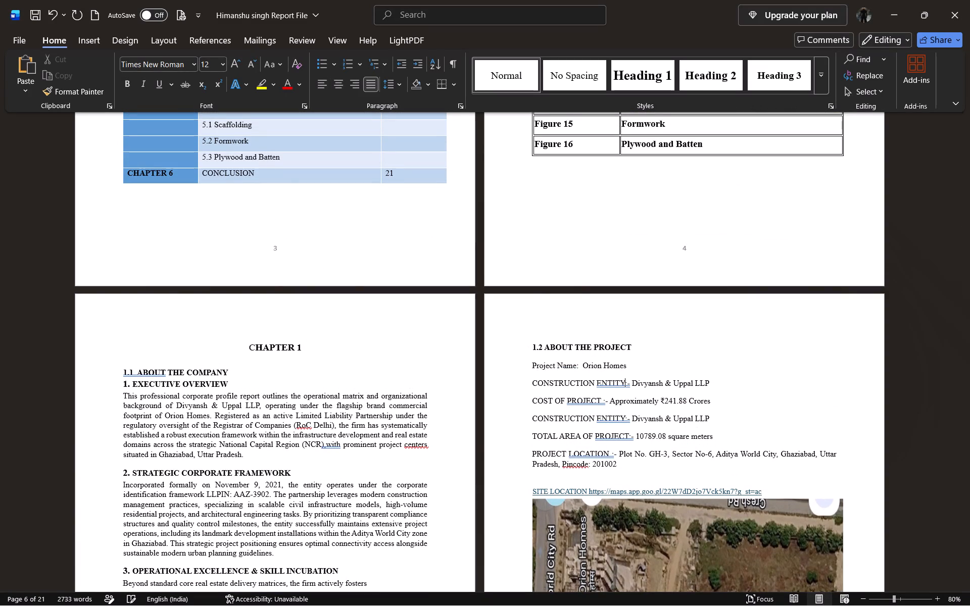
pyautogui.press('Right')
pyautogui.press('BackSpace')
# Remove the colon and space before the dash in the project cost line so its label reads "COST OF PROJECT-".
pyautogui.press('Down')
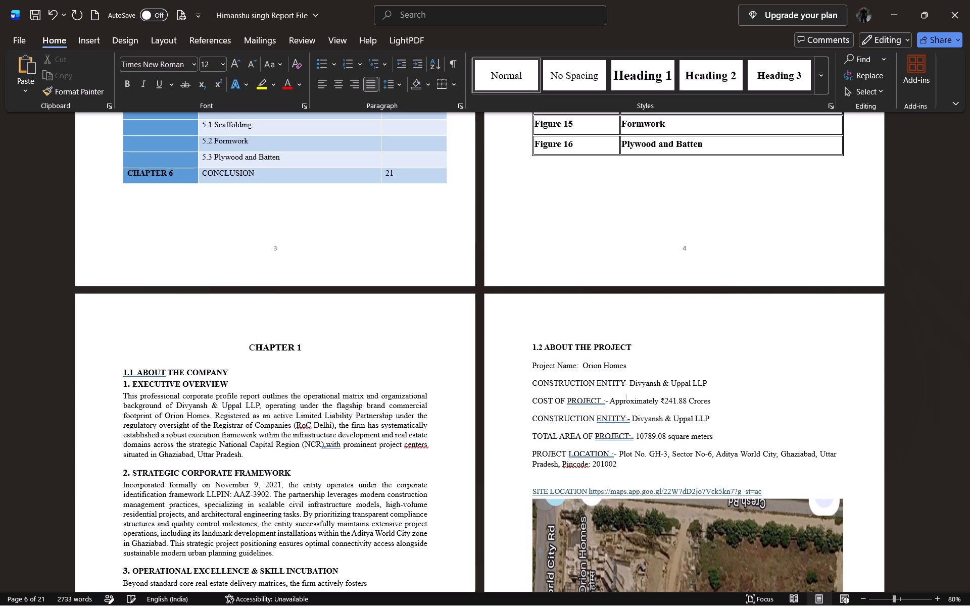
pyautogui.press('Left')
pyautogui.press('Left')
pyautogui.press('Left')
pyautogui.press('Left')
pyautogui.press('Left')
pyautogui.press('Left')
pyautogui.press('BackSpace')
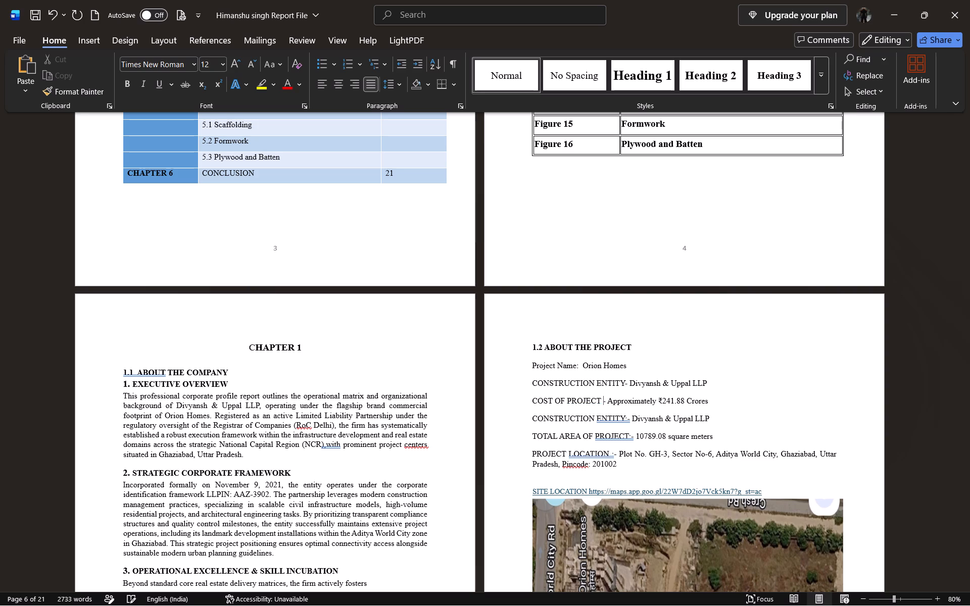
pyautogui.press('BackSpace')
# Remove the colon before the dash in the second construction entity line so its label reads "CONSTRUCTION ENTITY-".
pyautogui.press('Down')
pyautogui.press('Right')
pyautogui.press('Right')
pyautogui.press('Right')
pyautogui.press('Right')
pyautogui.press('Right')
pyautogui.press('Right')
pyautogui.press('Right')
pyautogui.press('Right')
pyautogui.press('Right')
pyautogui.press('Right')
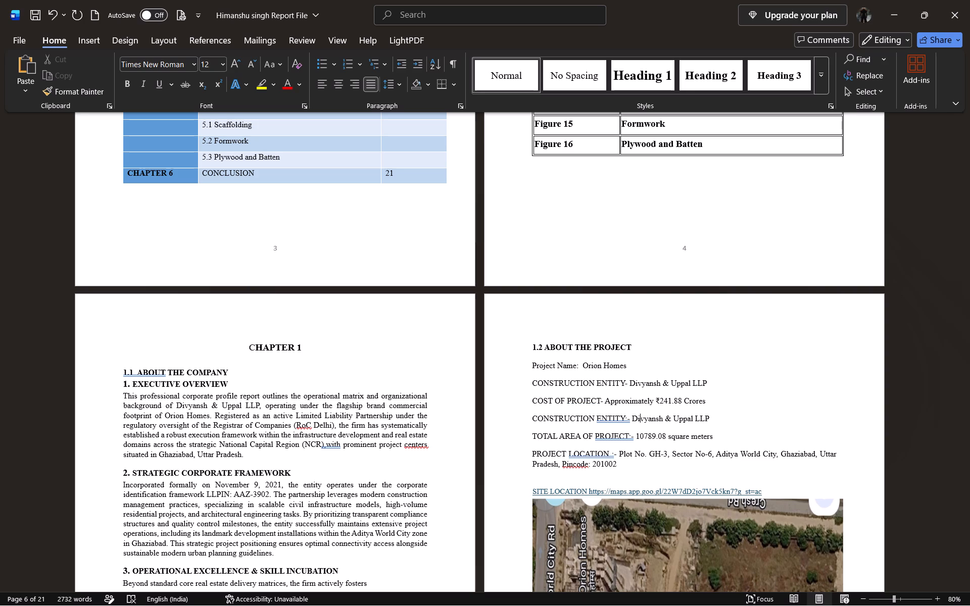
pyautogui.press('Left')
pyautogui.press('Left')
pyautogui.press('Left')
pyautogui.press('Left')
pyautogui.press('BackSpace')
# Remove the colon before the dash in the total area line so its label reads "TOTAL AREA OF PROJECT-".
pyautogui.press('Down')
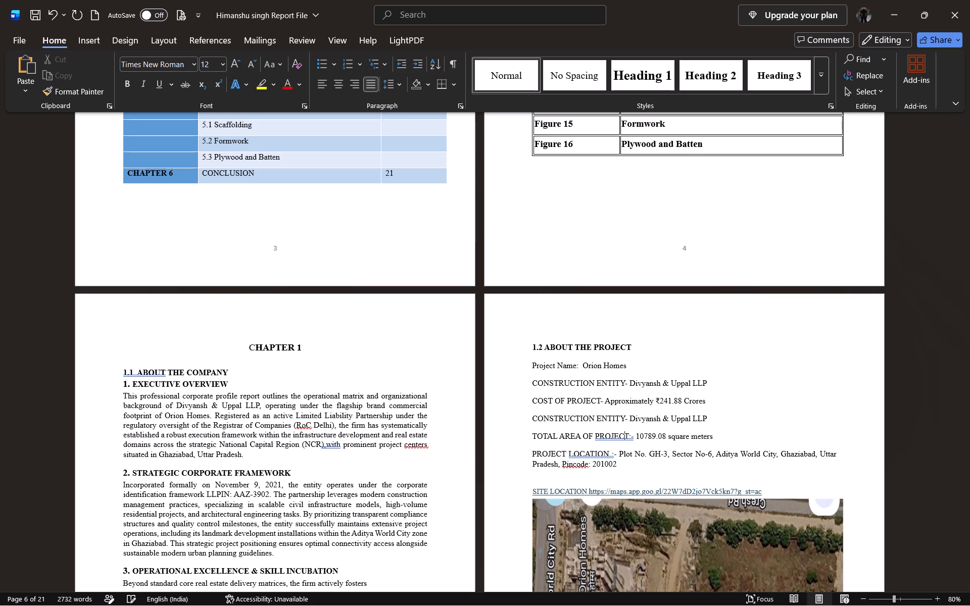
pyautogui.press('Right')
pyautogui.press('Right')
pyautogui.press('BackSpace')
# Remove the colon before the dash in the project location line so its label reads "PROJECT LOCATION -".
pyautogui.press('Down')
pyautogui.press('Left')
pyautogui.press('Left')
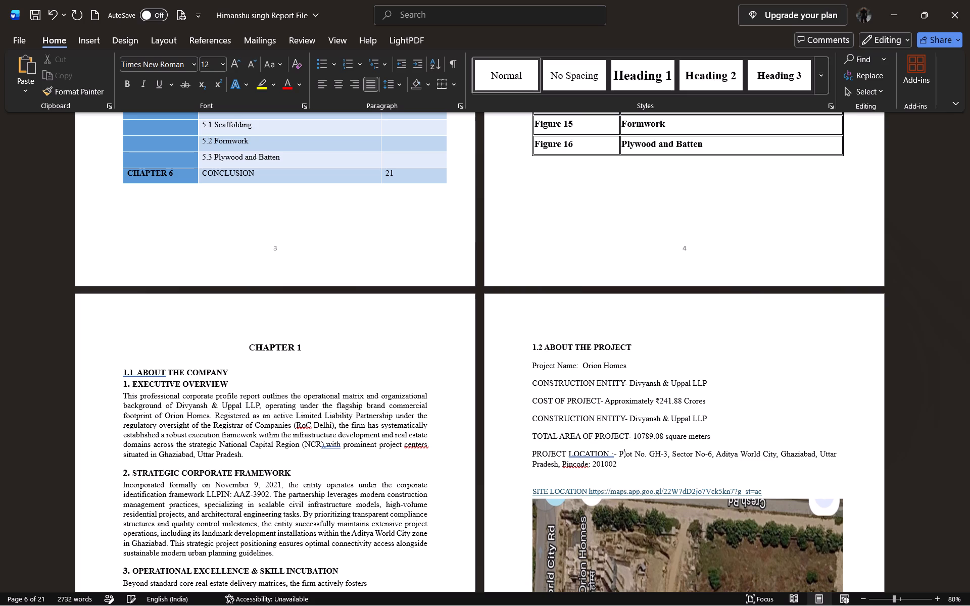
pyautogui.press('Left')
pyautogui.press('Left')
pyautogui.press('Left')
pyautogui.press('BackSpace')
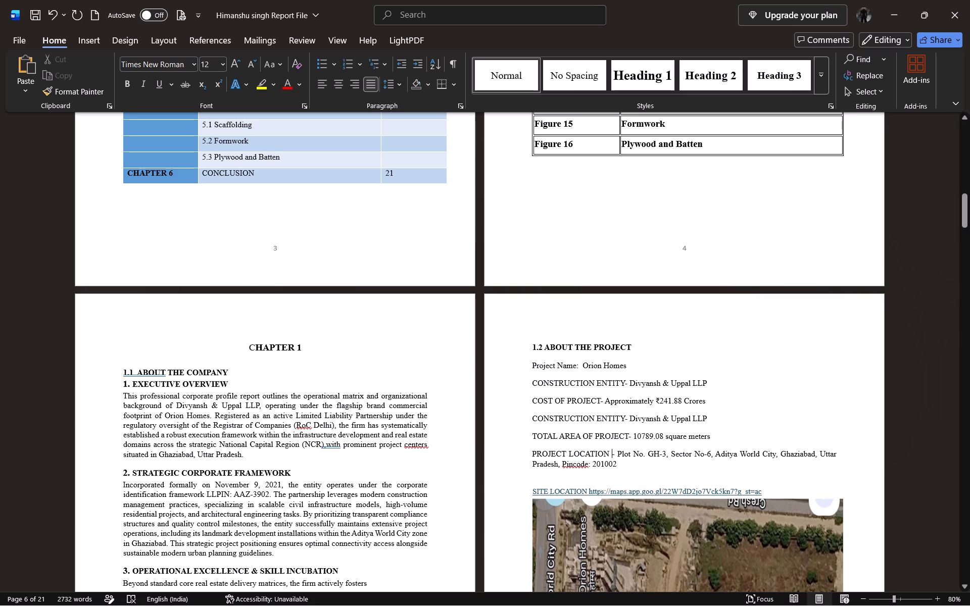
# Check the project location details, the Figure 1 caption and the project feature bullets for remaining spelling and spacing errors.
pyautogui.doubleClick(576, 465)
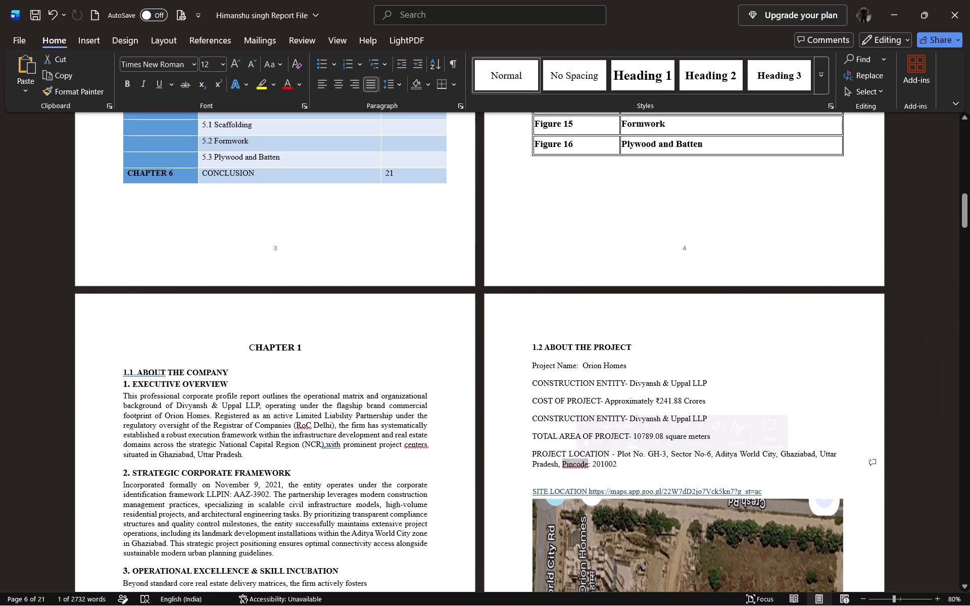
pyautogui.scroll(-3, 641, 471)
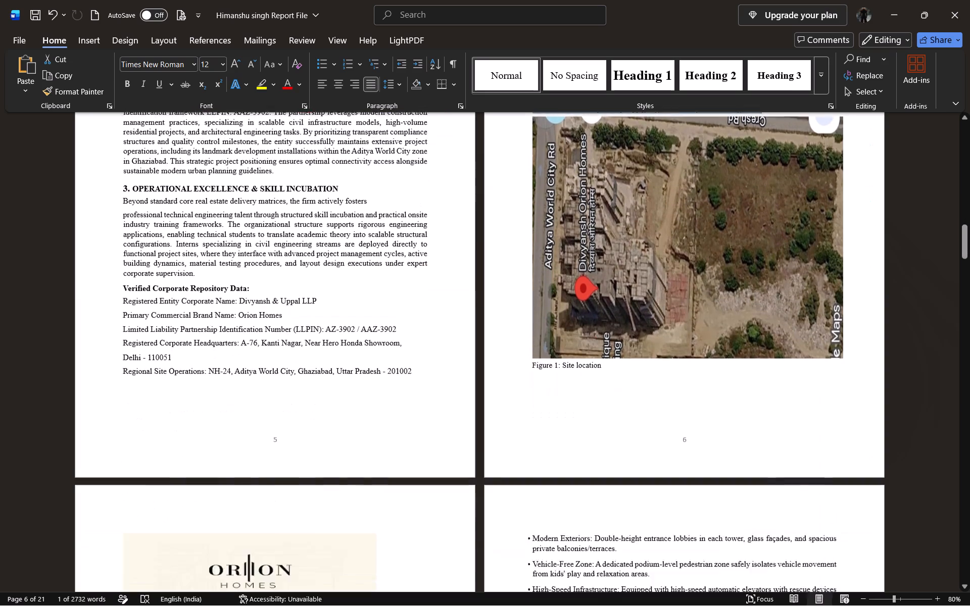
pyautogui.scroll(-2, 641, 471)
pyautogui.scroll(2, 578, 410)
pyautogui.doubleClick(570, 280)
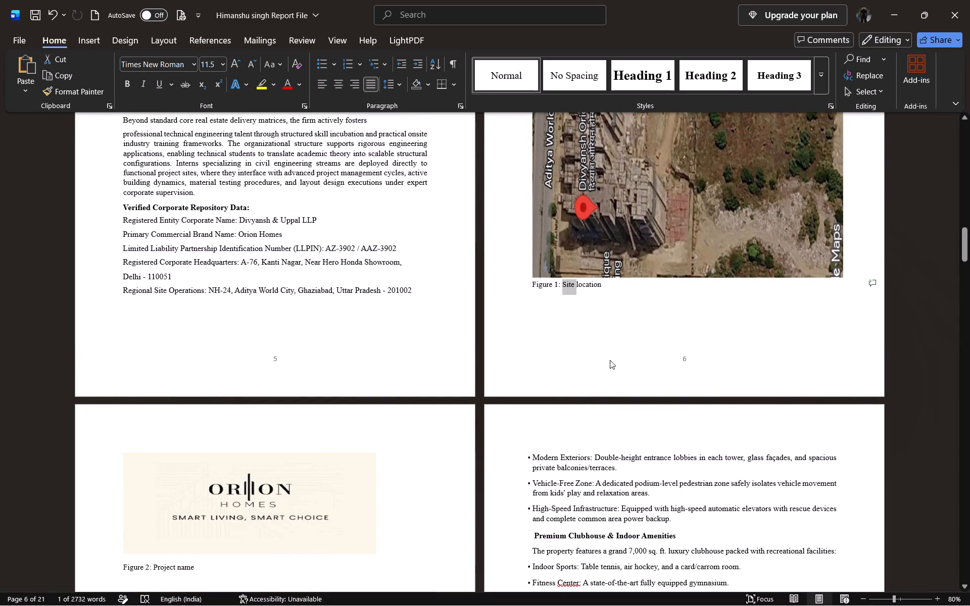
pyautogui.doubleClick(602, 456)
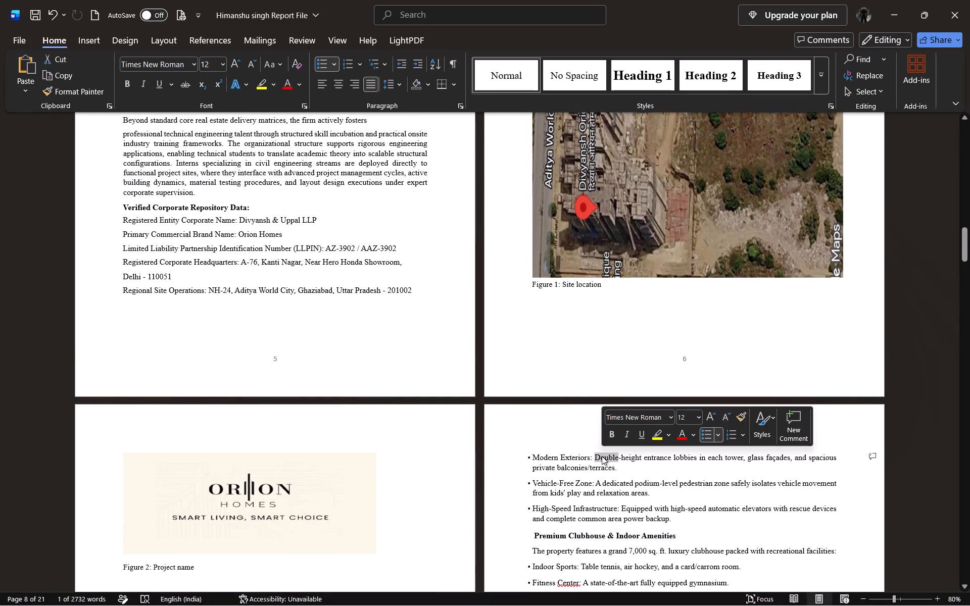
pyautogui.scroll(-1, 545, 456)
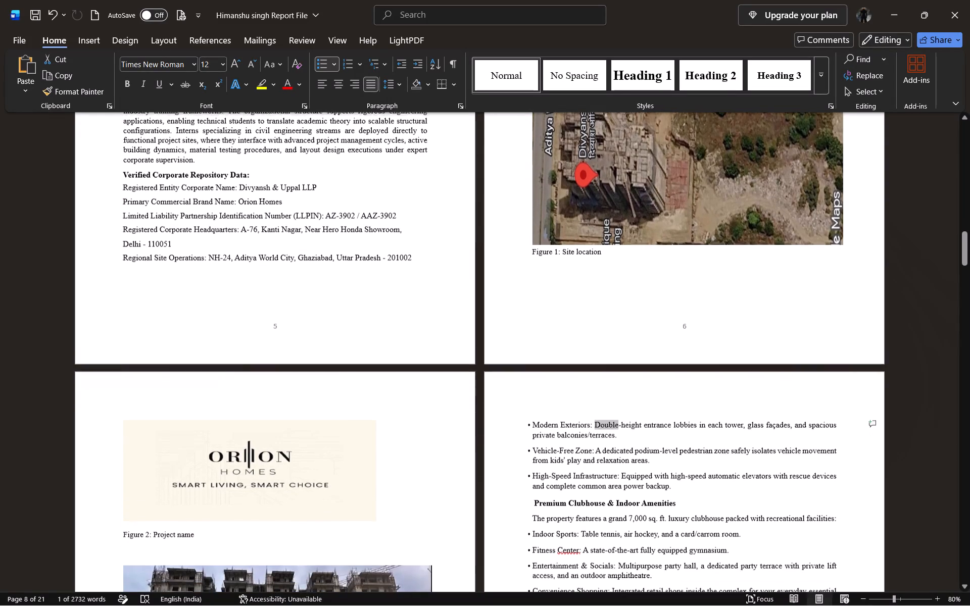
pyautogui.scroll(-3, 545, 456)
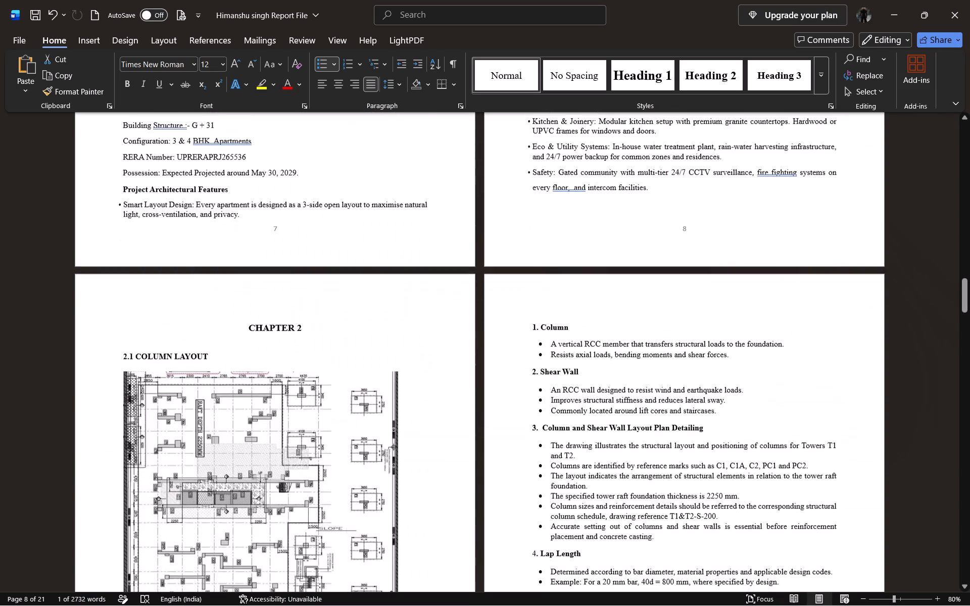
# Remove the extra space before "Apartments" in the configuration line so it reads "3 & 4 BHK Apartments".
pyautogui.hscroll(1, 545, 456)
pyautogui.scroll(1, 545, 456)
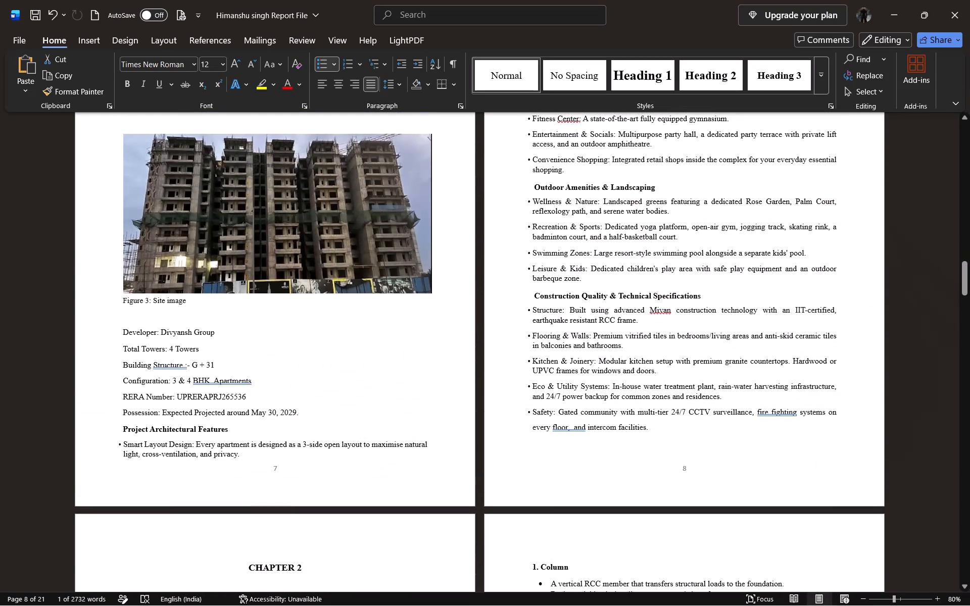
pyautogui.click(213, 381)
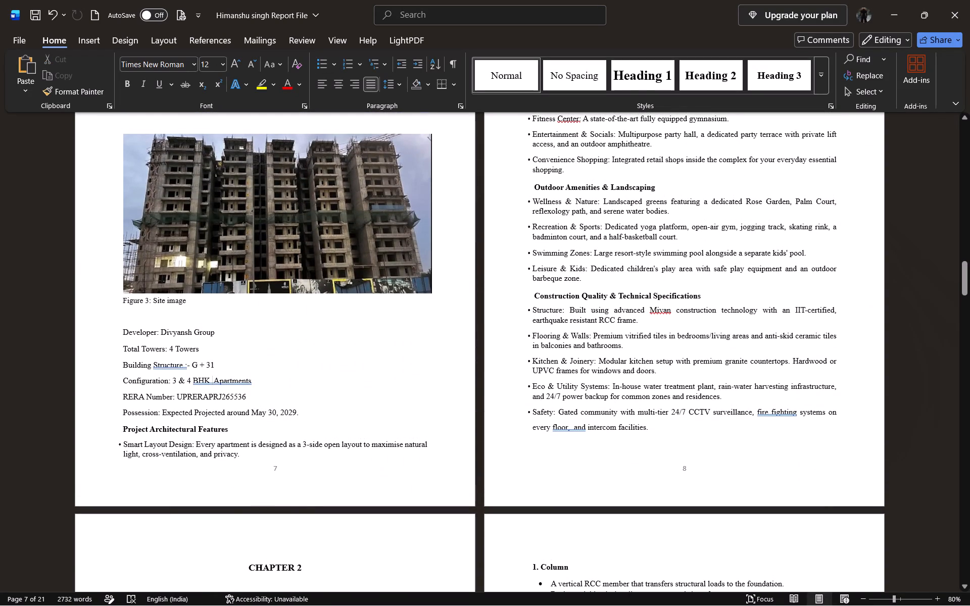
pyautogui.press('BackSpace')
# Remove the colon before the dash in the building structure line so it reads "Building Structure - G + 31".
pyautogui.press('Up')
pyautogui.press('Left')
pyautogui.press('Left')
pyautogui.press('Left')
pyautogui.press('Left')
pyautogui.press('Left')
pyautogui.press('Left')
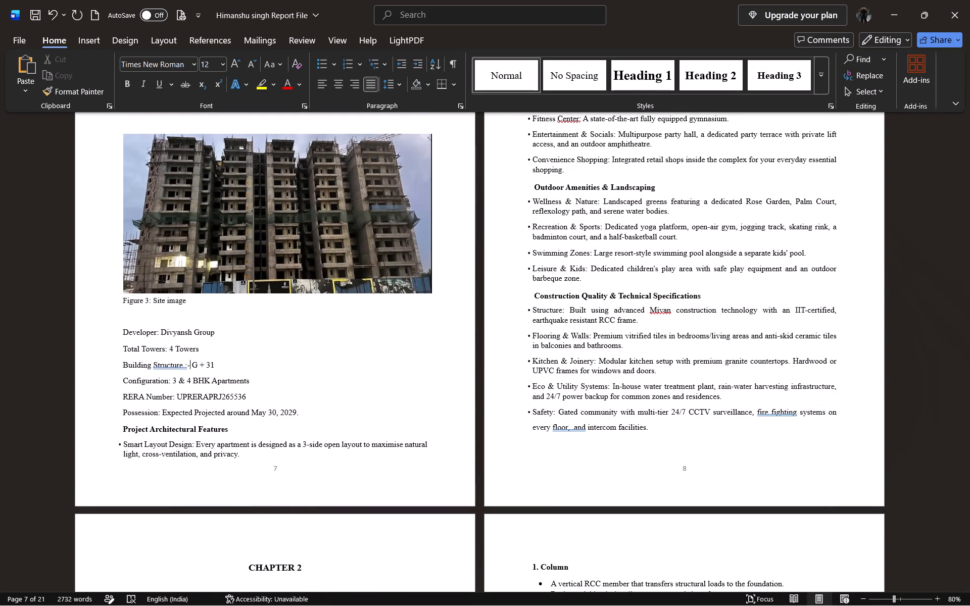
pyautogui.press('Left')
pyautogui.press('BackSpace')
# Hyphenate the fire-safety term in the Safety bullet so it reads "fire-fighting".
pyautogui.click(773, 415)
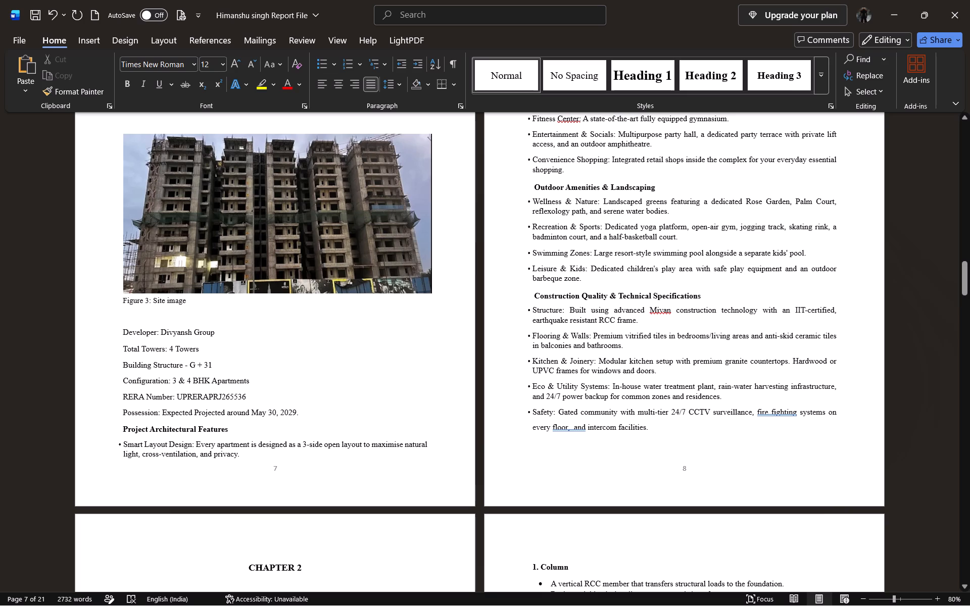
pyautogui.press('Left')
pyautogui.press('BackSpace')
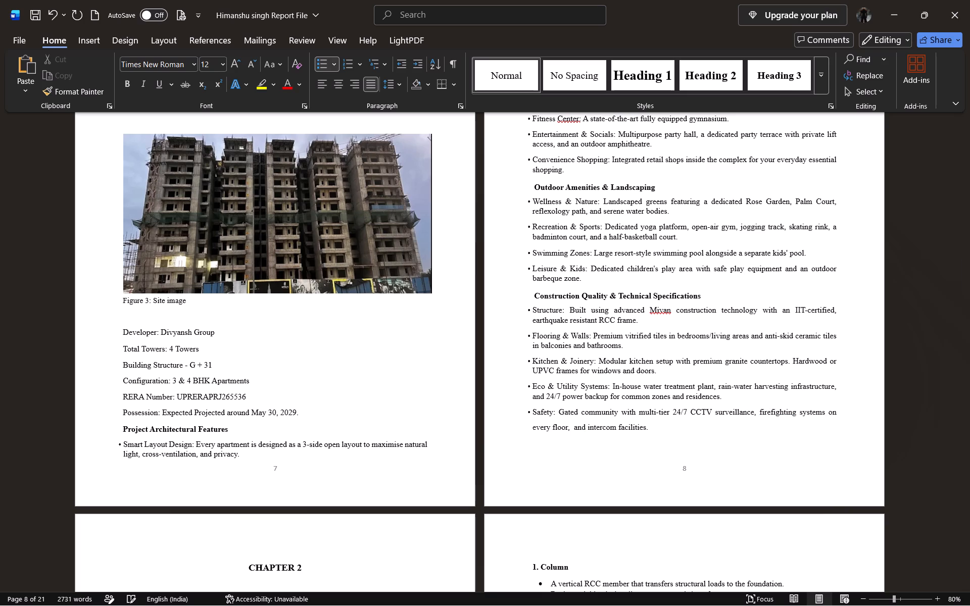
pyautogui.press('space')
pyautogui.press('BackSpace')
pyautogui.press('-')
# Reduce the gap after "floor," in the Safety bullet to a single space so it reads "every floor, and intercom facilities.".
pyautogui.press('Down')
pyautogui.press('Left')
pyautogui.press('Left')
pyautogui.press('Left')
pyautogui.press('Left')
pyautogui.press('Left')
pyautogui.press('Left')
pyautogui.press('Left')
pyautogui.press('Left')
pyautogui.press('Left')
pyautogui.press('Left')
pyautogui.press('Left')
pyautogui.press('Left')
pyautogui.press('Left')
pyautogui.press('Left')
pyautogui.press('Left')
pyautogui.press('Left')
pyautogui.press('Left')
pyautogui.press('Left')
pyautogui.press('Left')
pyautogui.press('Left')
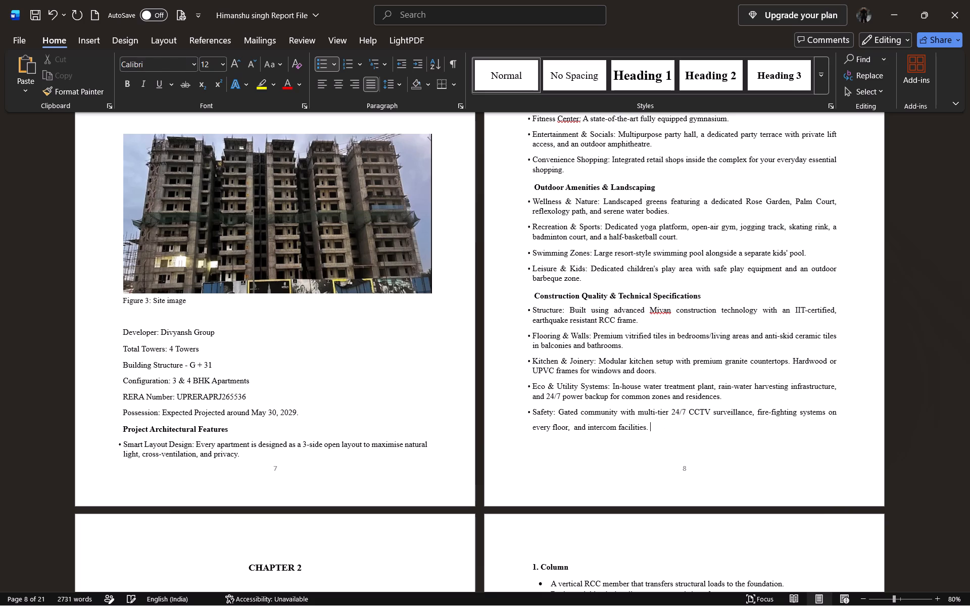
pyautogui.press('Left')
pyautogui.press('Left')
pyautogui.press('Left')
pyautogui.press('BackSpace')
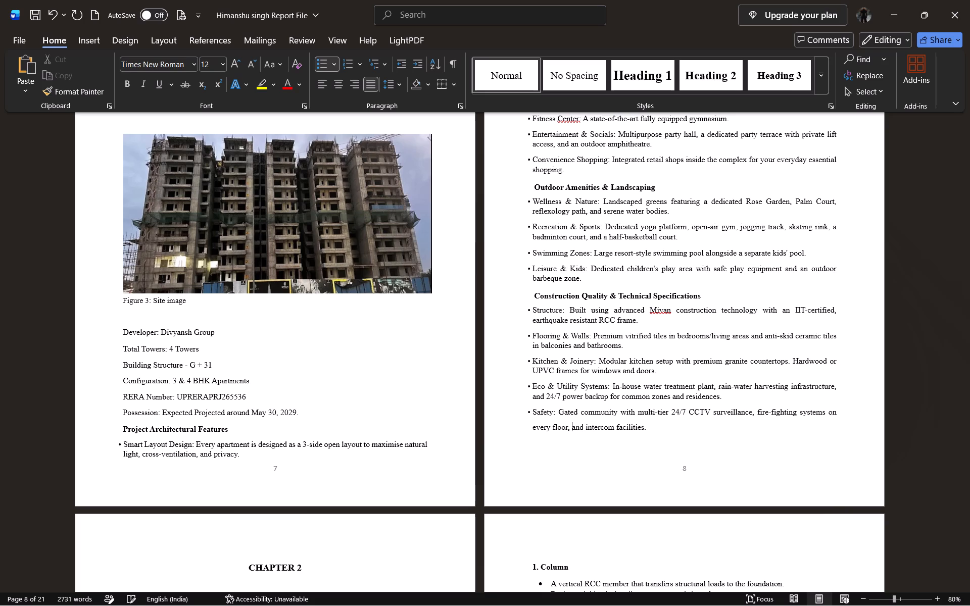
pyautogui.press('BackSpace')
pyautogui.press('space')
# Remove the space before the colon after "Example" in the beam Lap Length section so it reads "Example:".
pyautogui.scroll(-2, 773, 415)
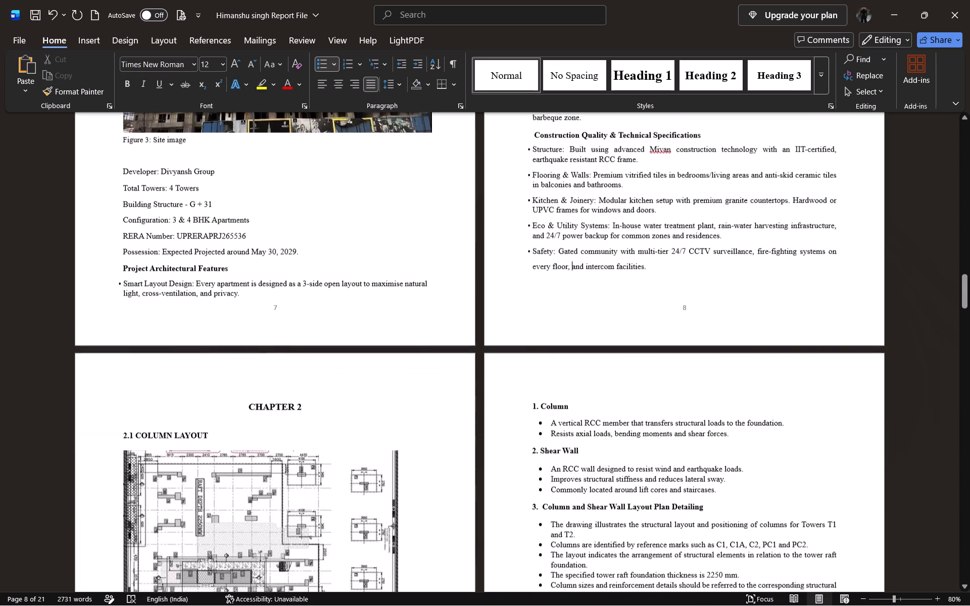
pyautogui.scroll(-4, 773, 415)
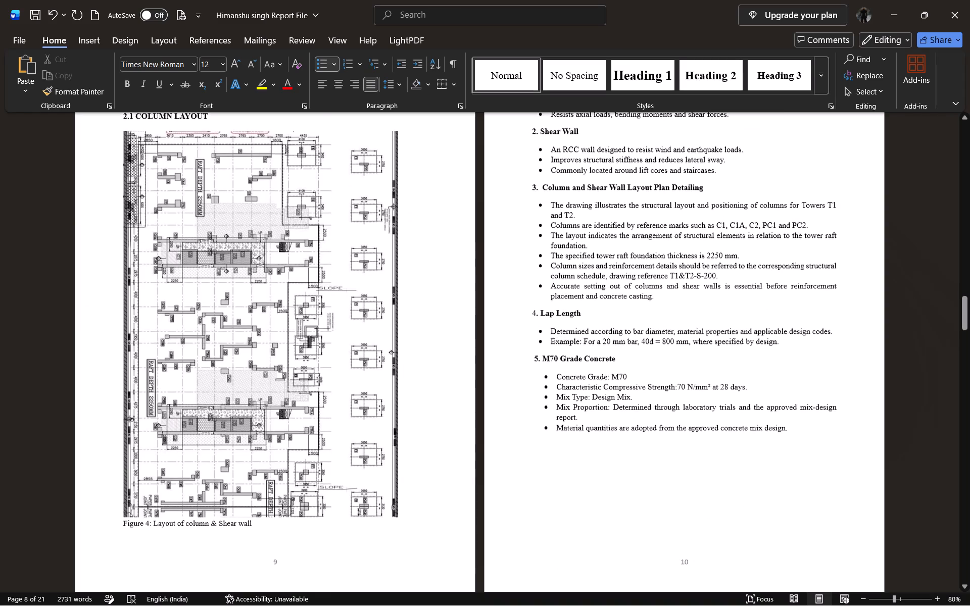
pyautogui.scroll(-4, 773, 415)
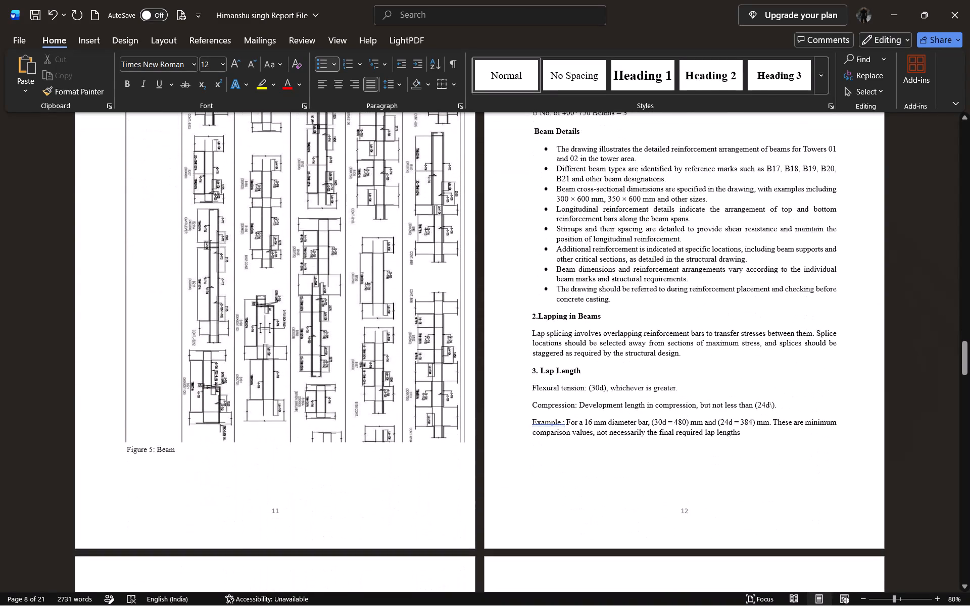
pyautogui.click(563, 424)
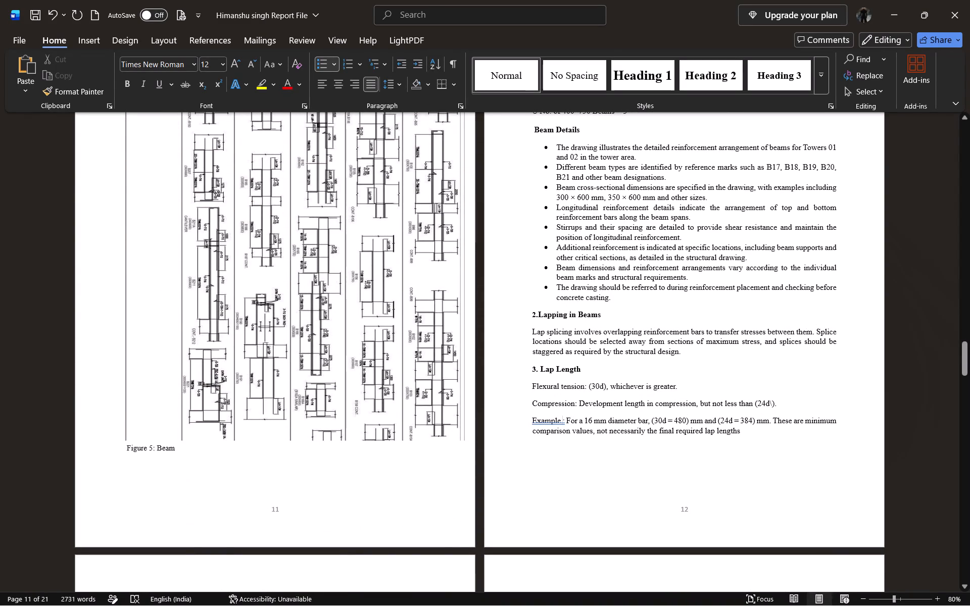
pyautogui.press('BackSpace')
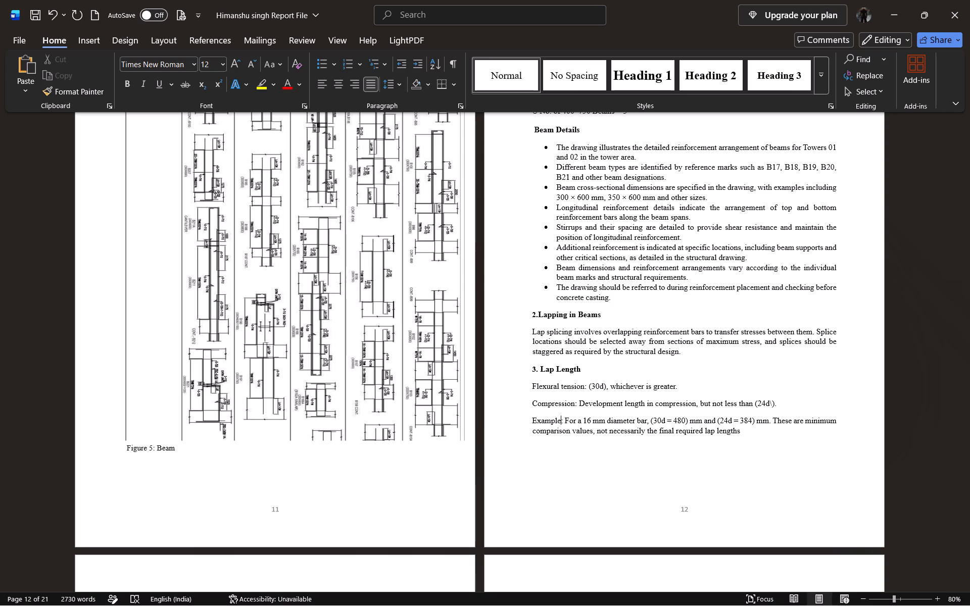
# Centre the "CHAPTER 3: BUILDING MATERIALS UTILIZED" heading.
pyautogui.scroll(-2, 563, 424)
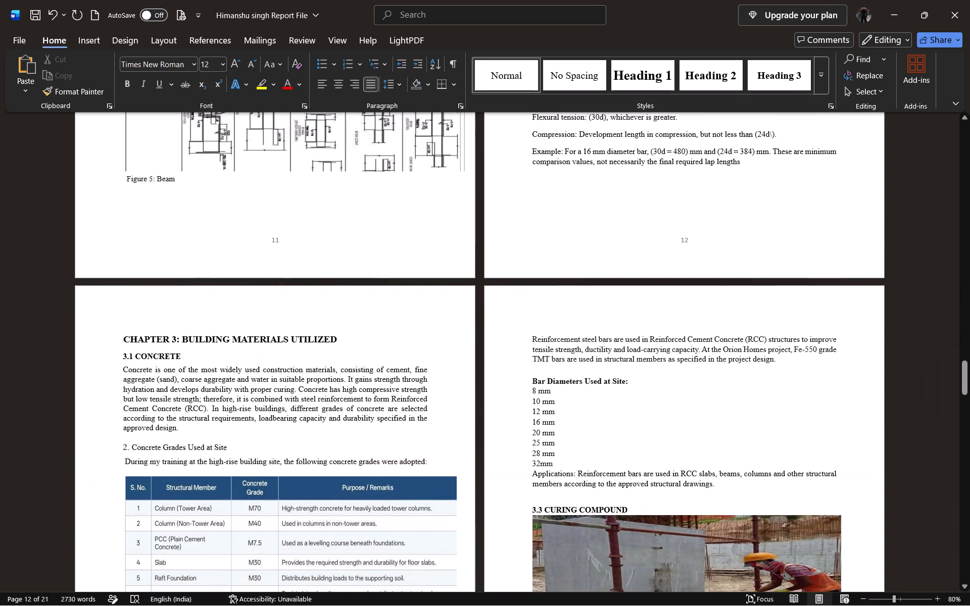
pyautogui.scroll(-1, 563, 424)
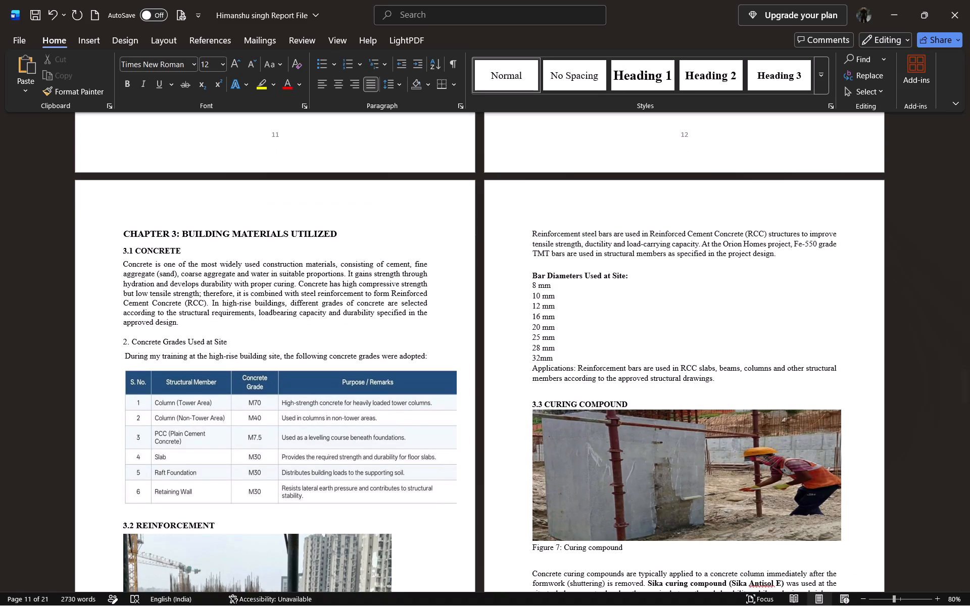
pyautogui.click(123, 233)
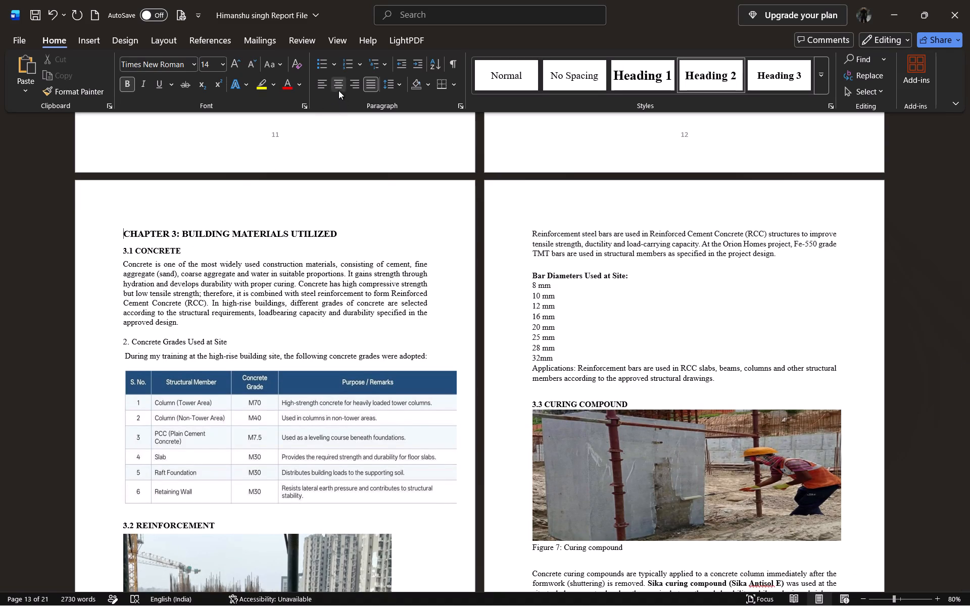
pyautogui.click(336, 84)
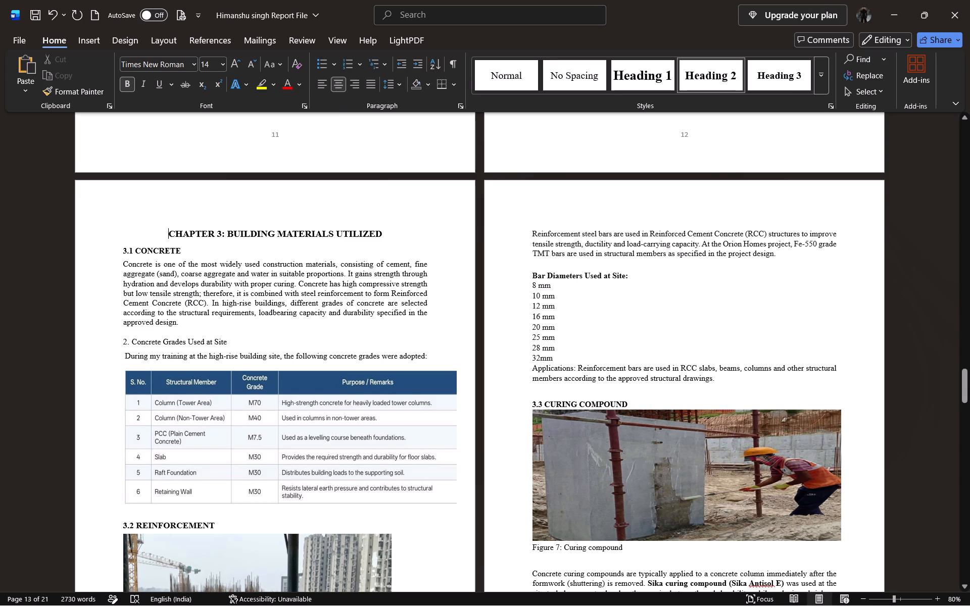
# Insert three blank lines before the "Reinforcement Steel (Fe-550)" heading to move it onto the next page with its paragraph.
pyautogui.scroll(-3, 480, 385)
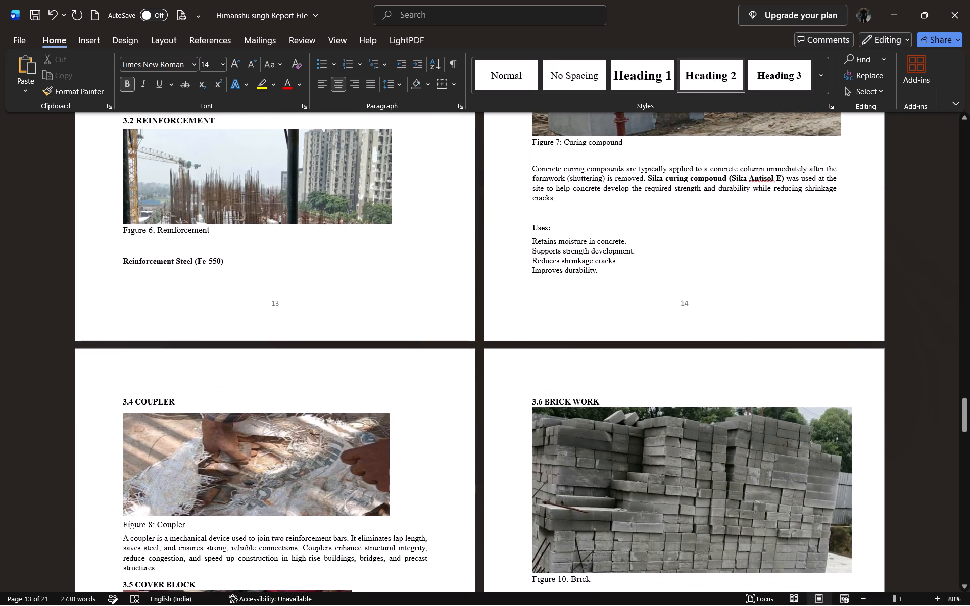
pyautogui.scroll(-1, 480, 385)
pyautogui.scroll(2, 480, 385)
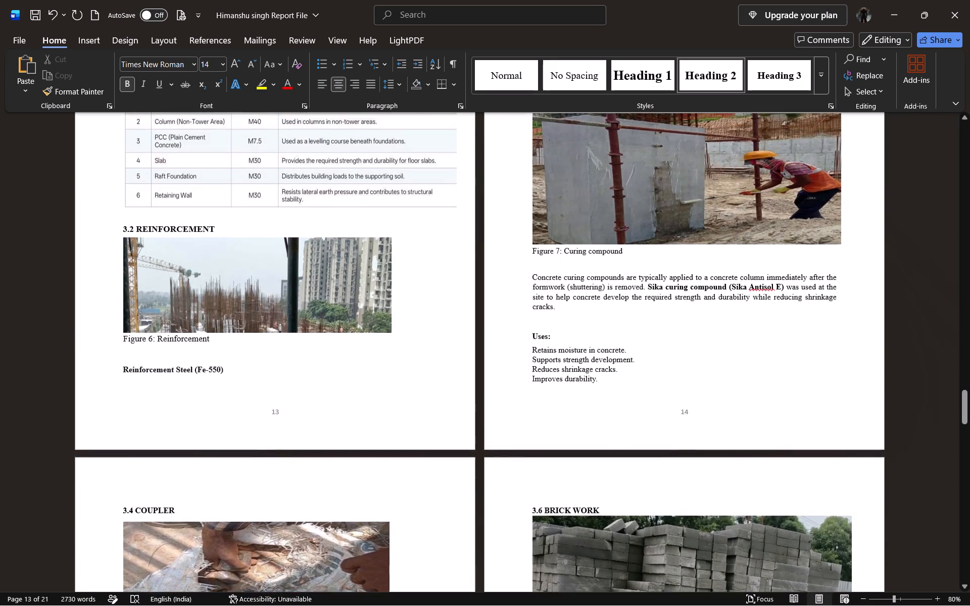
pyautogui.scroll(2, 480, 385)
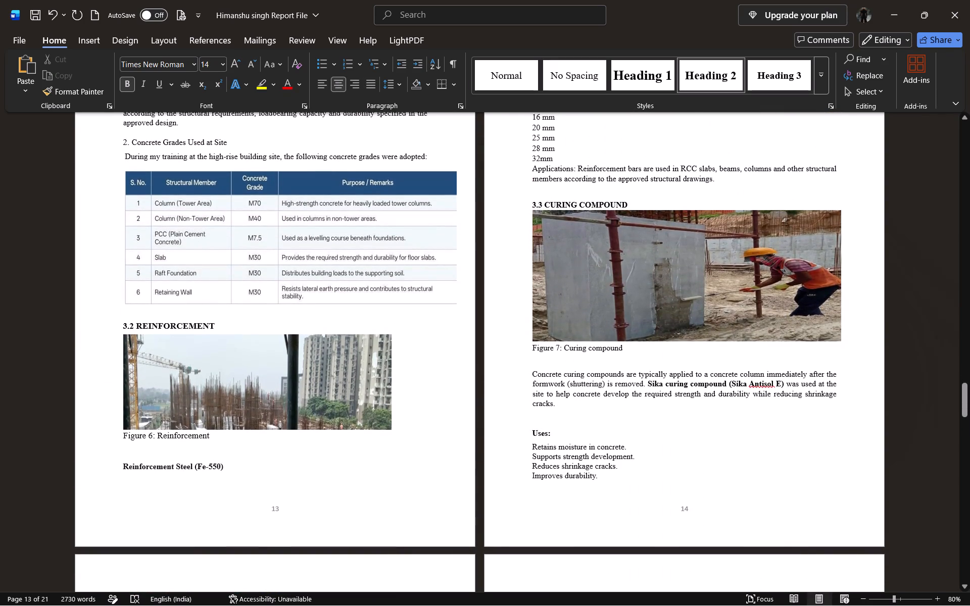
pyautogui.click(122, 468)
pyautogui.press('Return')
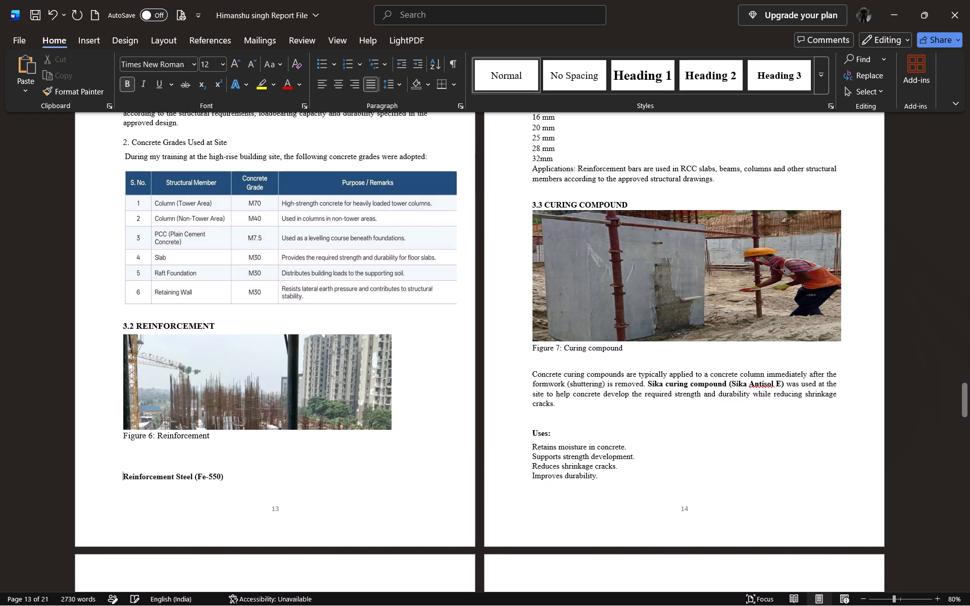
pyautogui.press('Return')
pyautogui.press('Return')
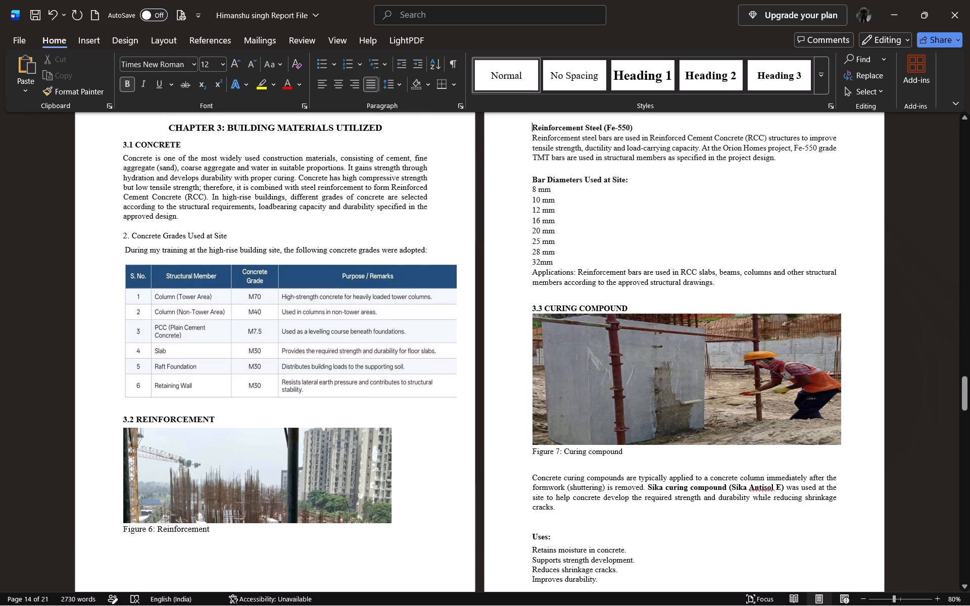
# Centre the Figure 11 tower crane photo and narrow it towards the text margin, keeping its height.
pyautogui.scroll(-4, 122, 468)
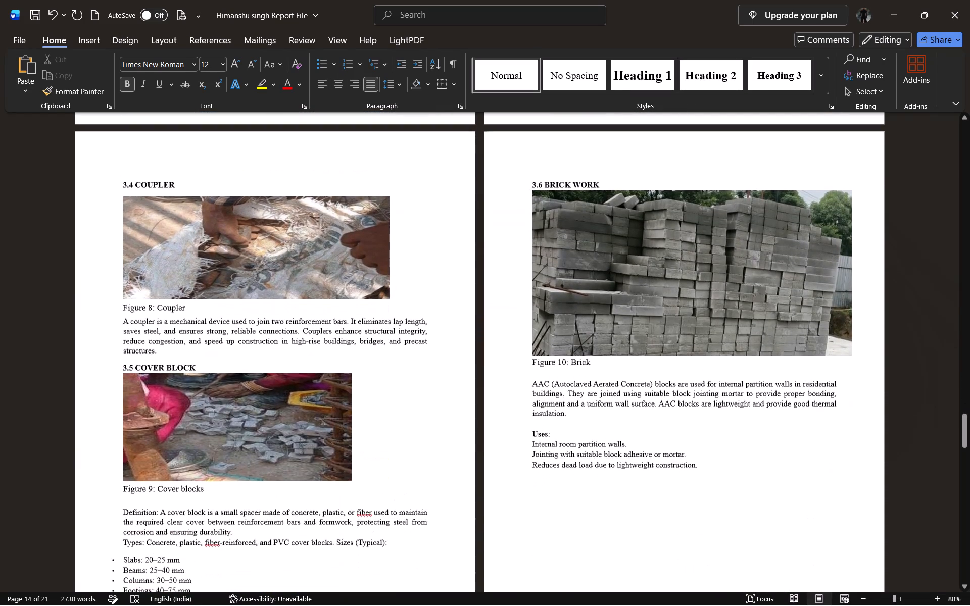
pyautogui.scroll(-2, 122, 468)
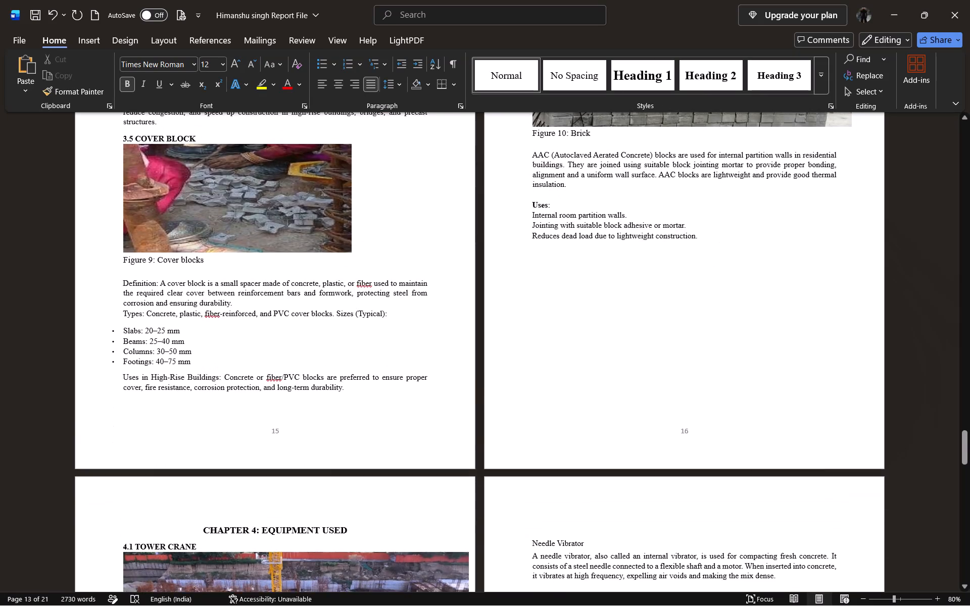
pyautogui.scroll(-1, 122, 468)
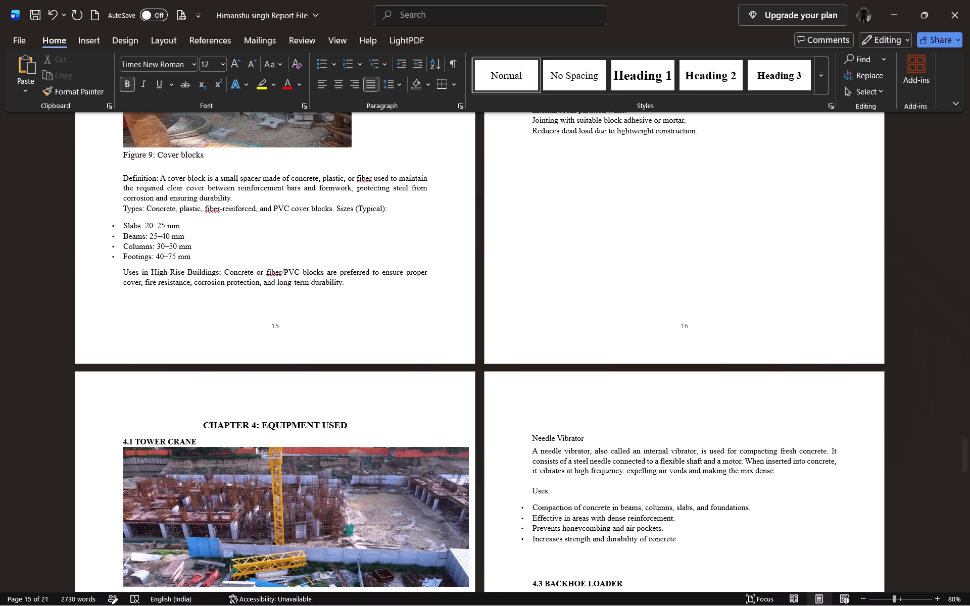
pyautogui.click(278, 516)
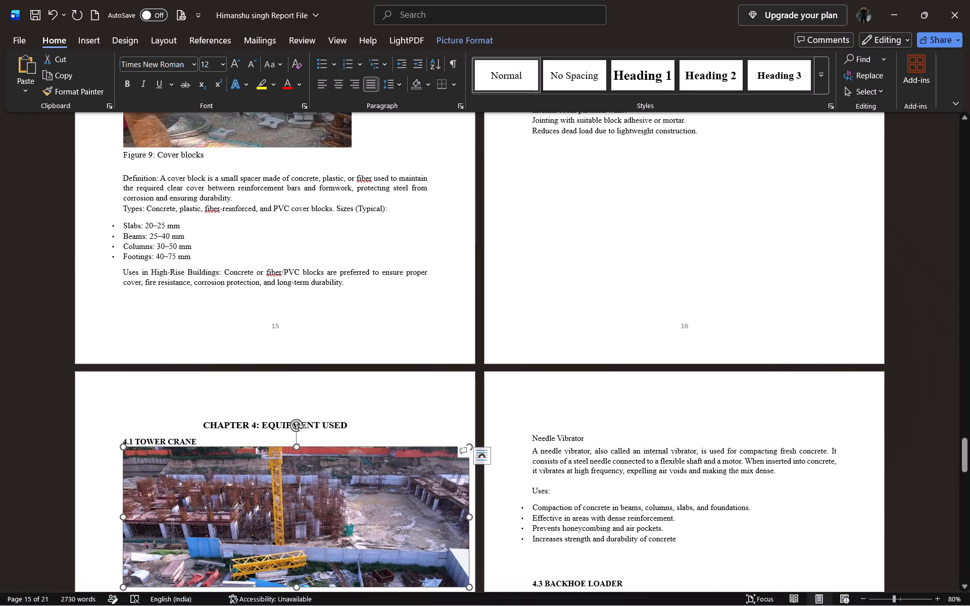
pyautogui.click(335, 87)
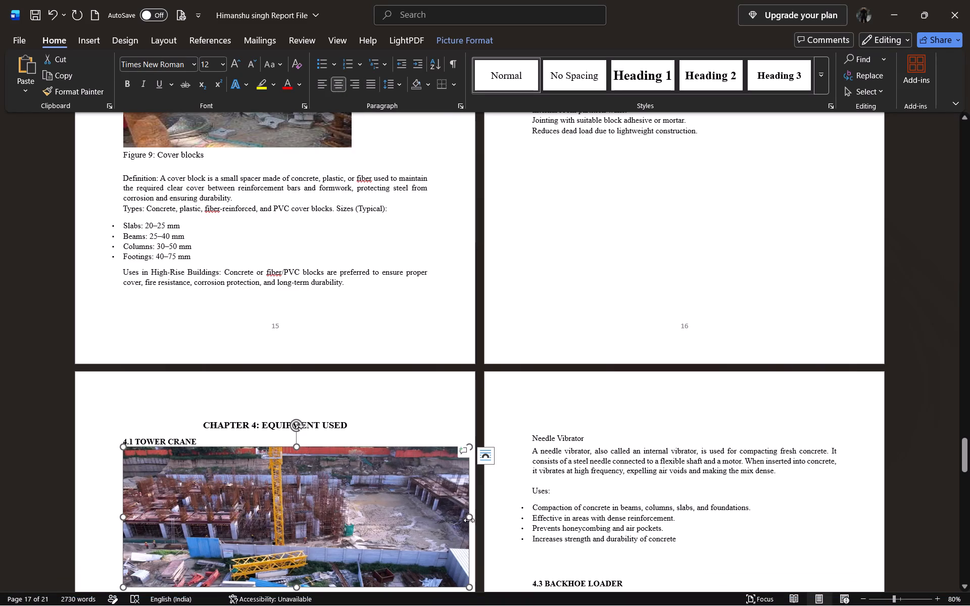
pyautogui.moveTo(470, 517); pyautogui.dragTo(458, 517)
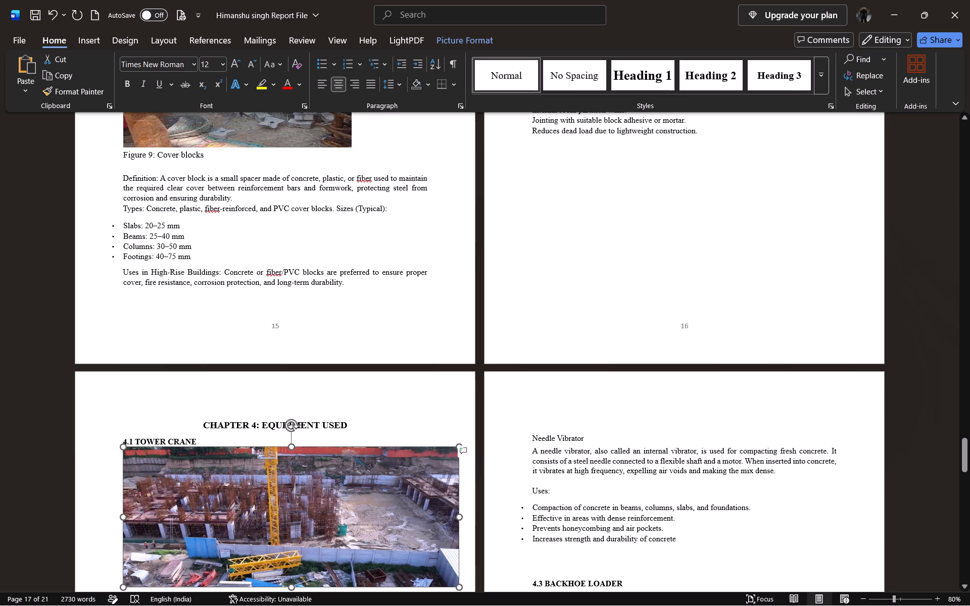
pyautogui.moveTo(458, 517); pyautogui.dragTo(445, 520)
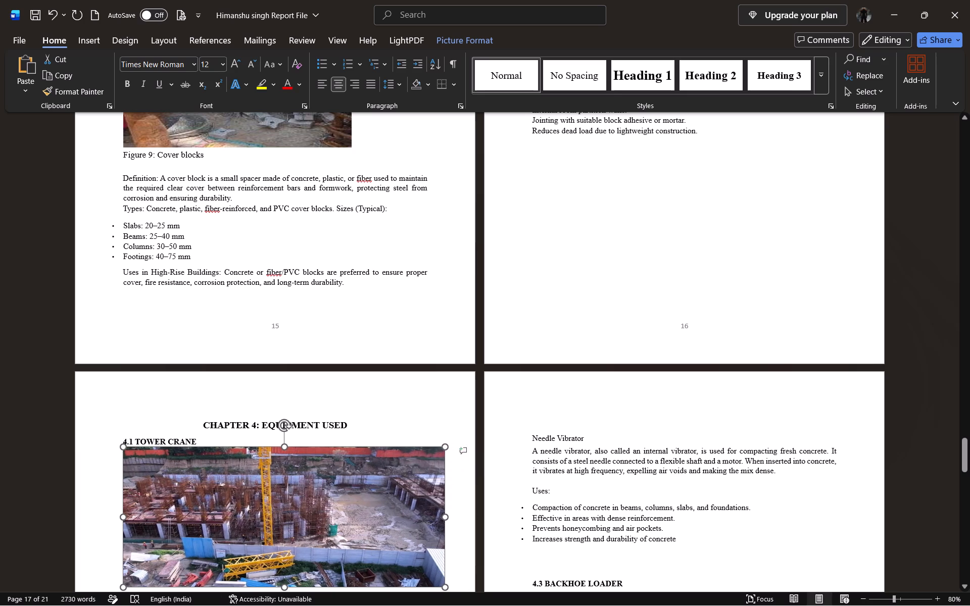
pyautogui.moveTo(445, 520); pyautogui.dragTo(445, 520)
# Widen the Figure 12 needle vibrator photo to just short of the right text margin, keeping its height.
pyautogui.scroll(-2, 445, 520)
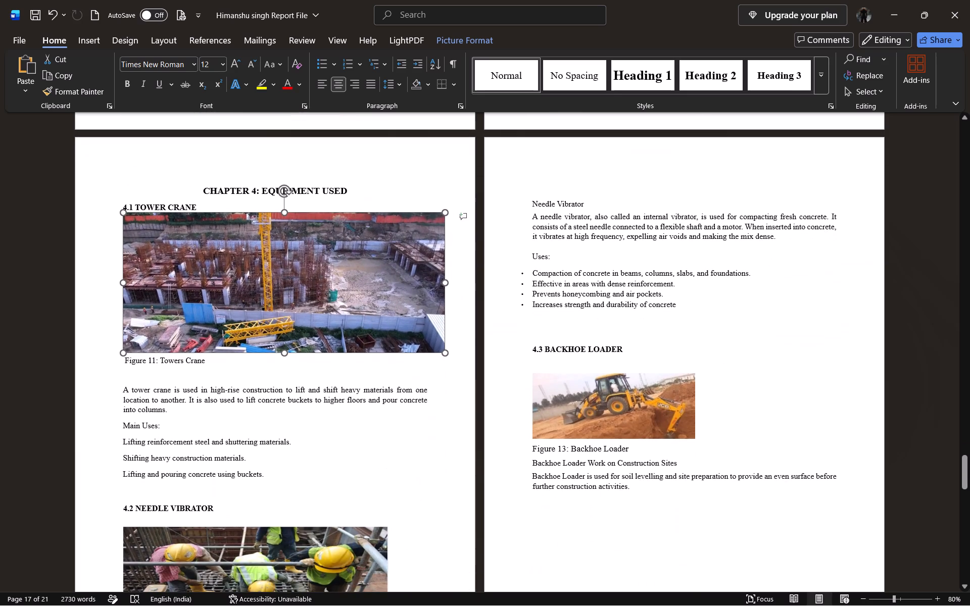
pyautogui.scroll(-1, 445, 520)
pyautogui.click(360, 507)
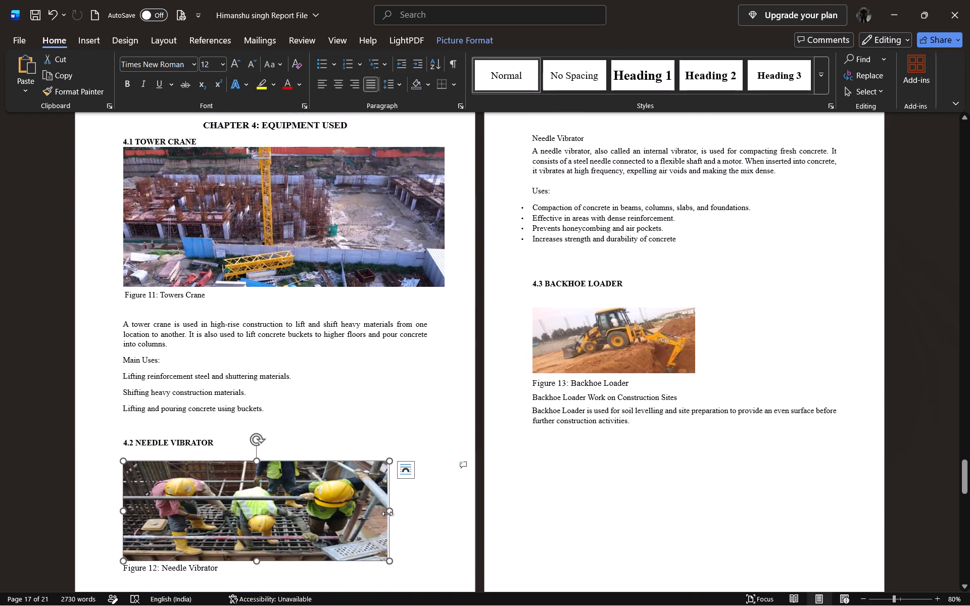
pyautogui.moveTo(387, 512); pyautogui.dragTo(423, 515)
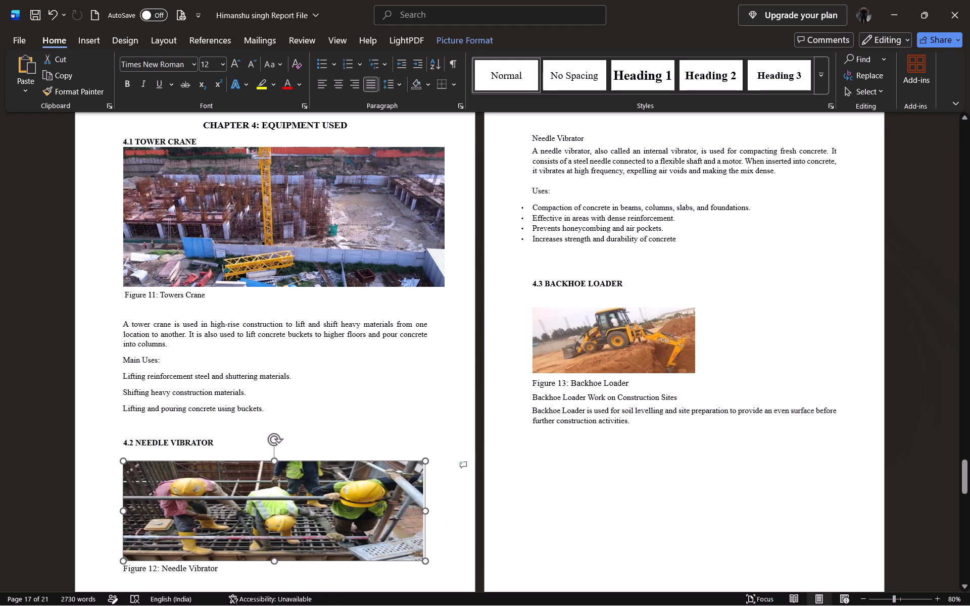
pyautogui.moveTo(423, 515); pyautogui.dragTo(417, 516)
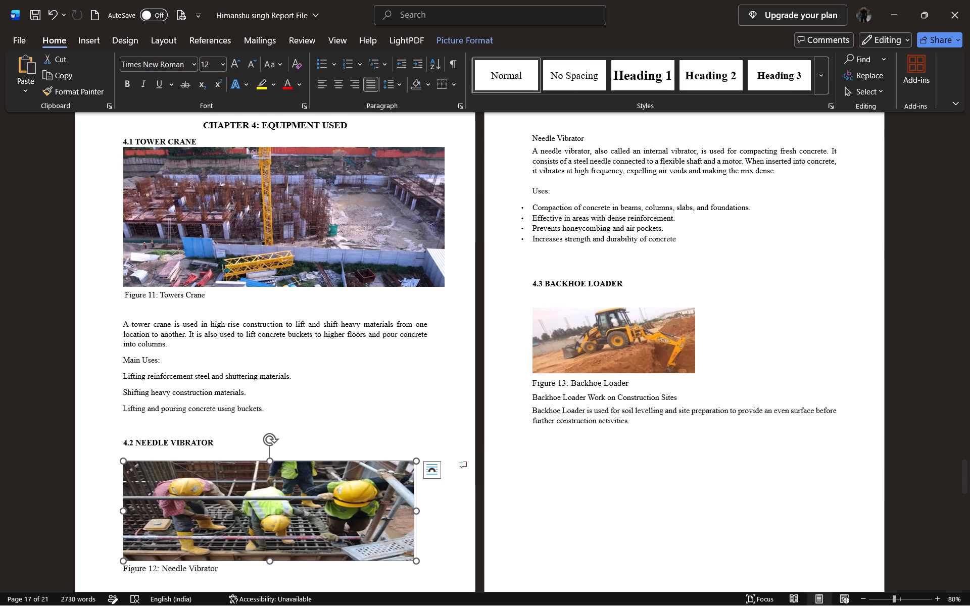
# Centre the "INTERNSHIP CERTIFICATE" heading on page 2.
pyautogui.scroll(1, 417, 516)
pyautogui.scroll(-4, 417, 516)
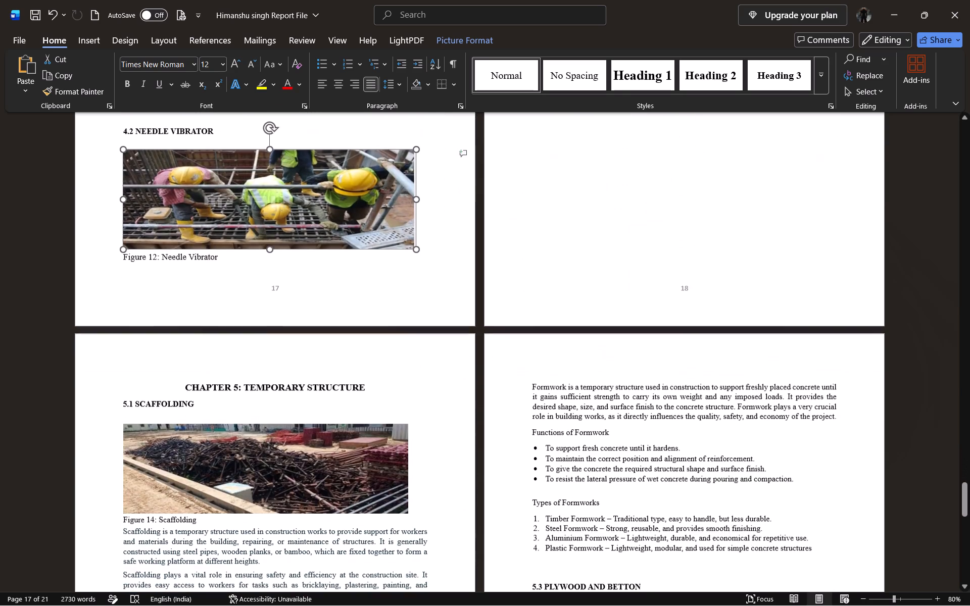
pyautogui.scroll(-4, 417, 516)
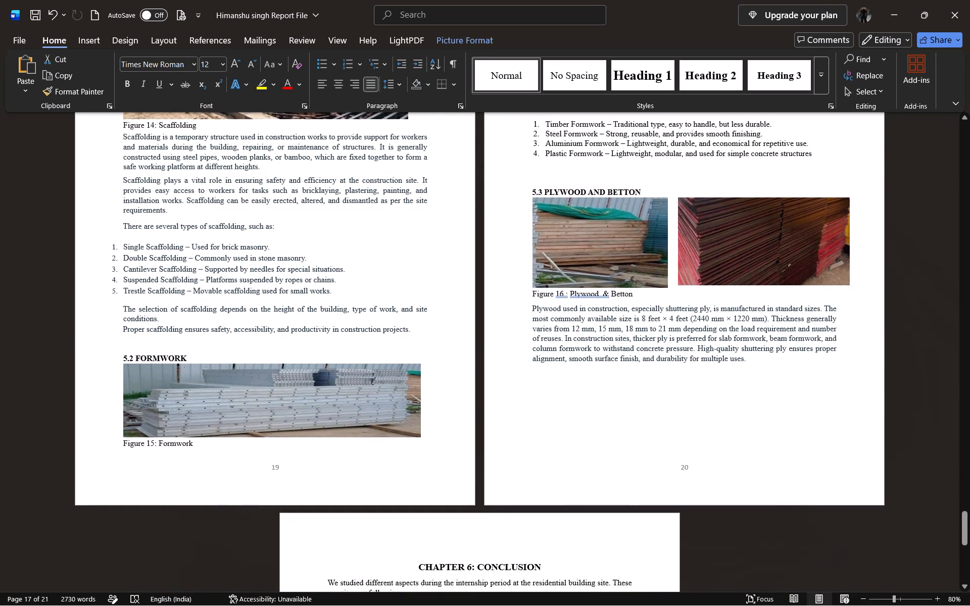
pyautogui.scroll(10, 417, 516)
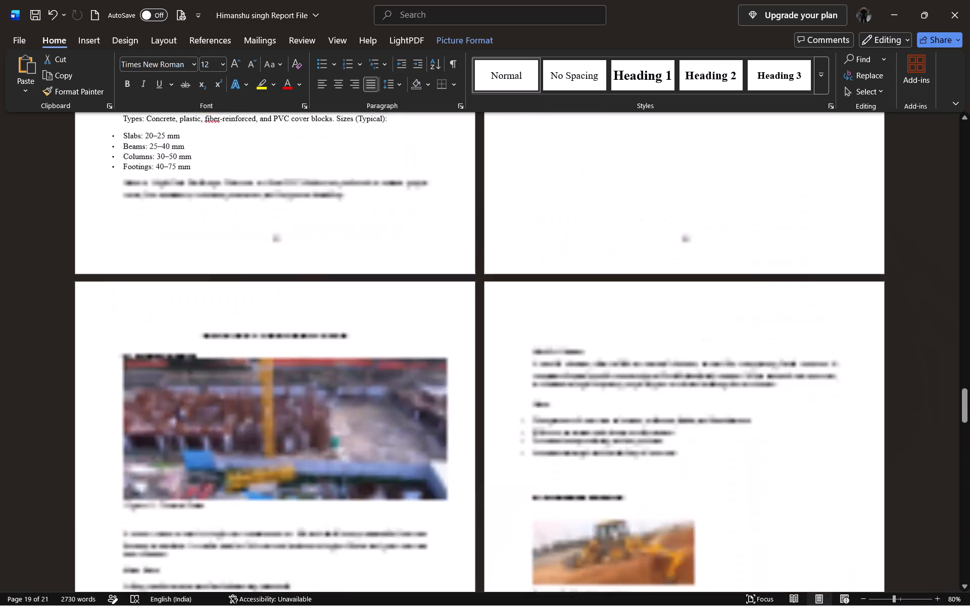
pyautogui.scroll(11, 417, 516)
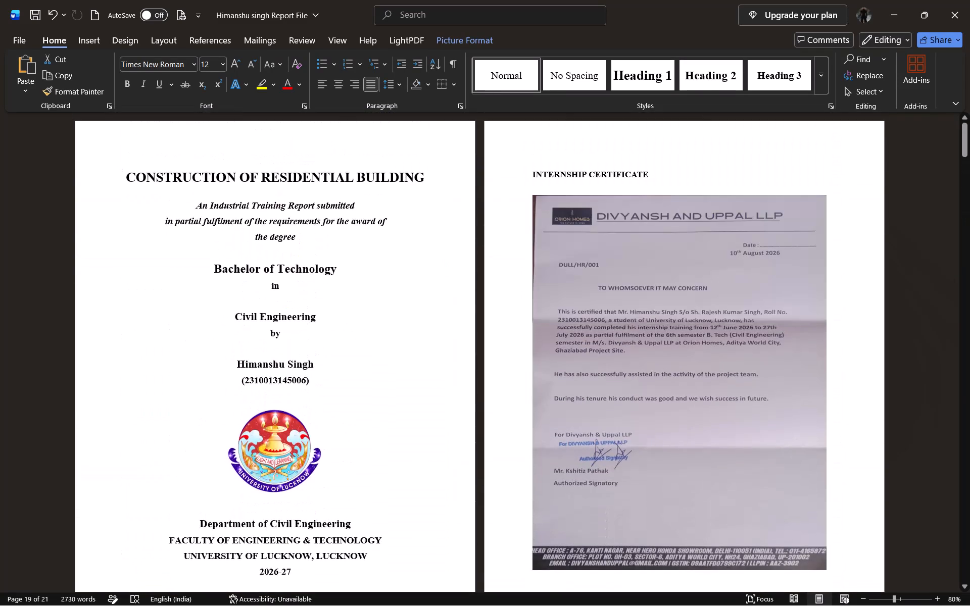
pyautogui.click(527, 172)
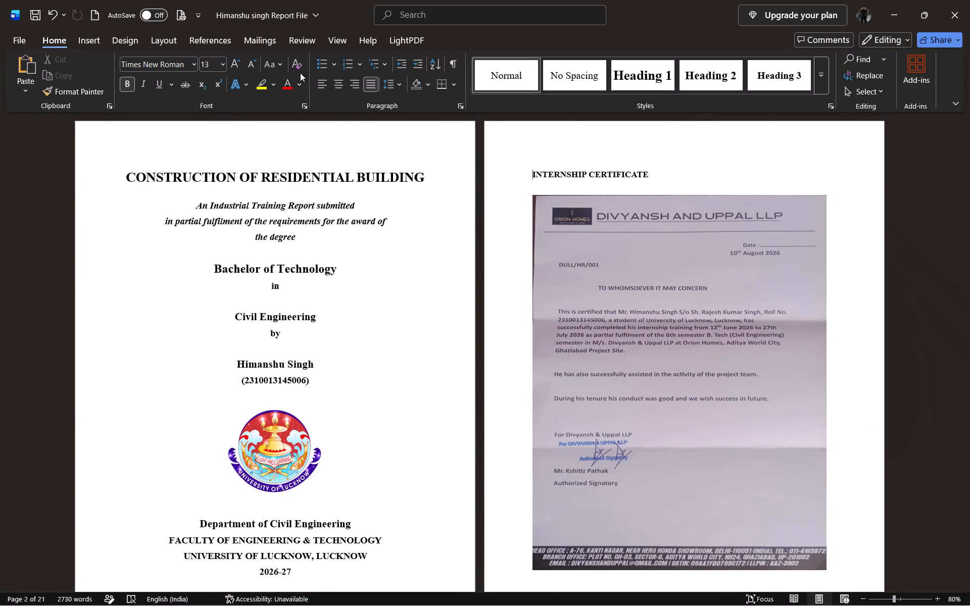
pyautogui.click(339, 84)
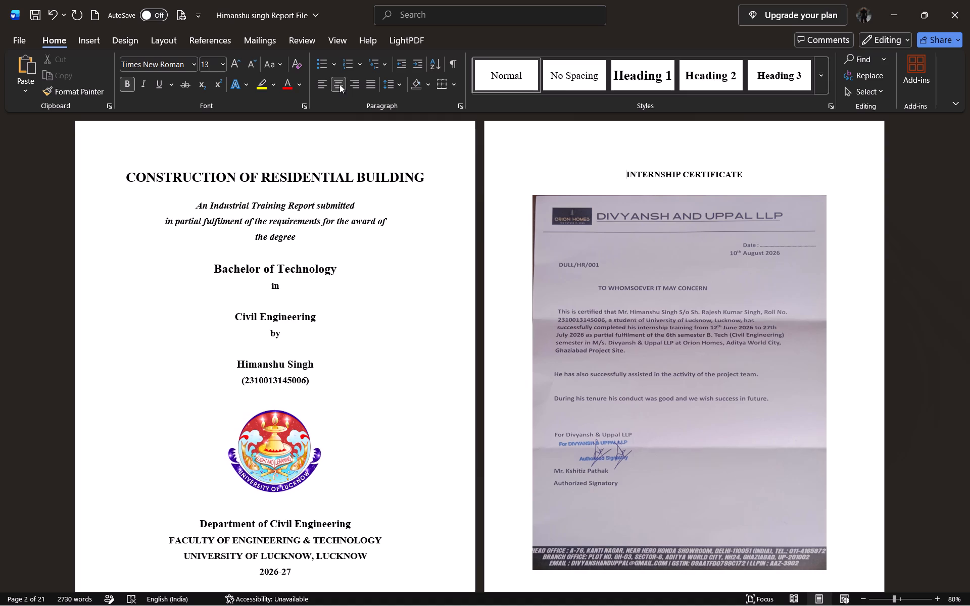
# Place the cursor at the start of the "CONSTRUCTION OF RESIDENTIAL BUILDING" title on the cover page.
pyautogui.click(120, 180)
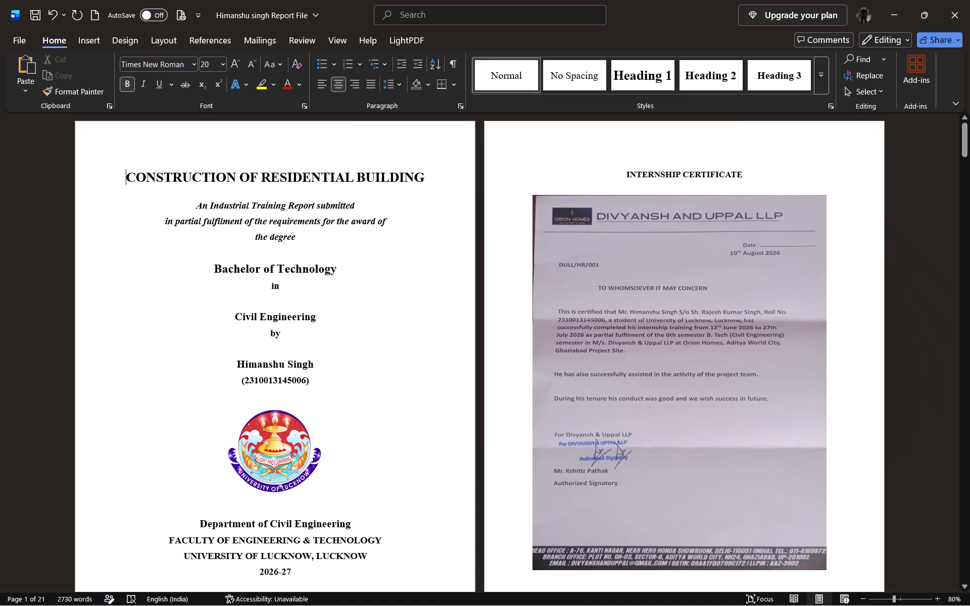
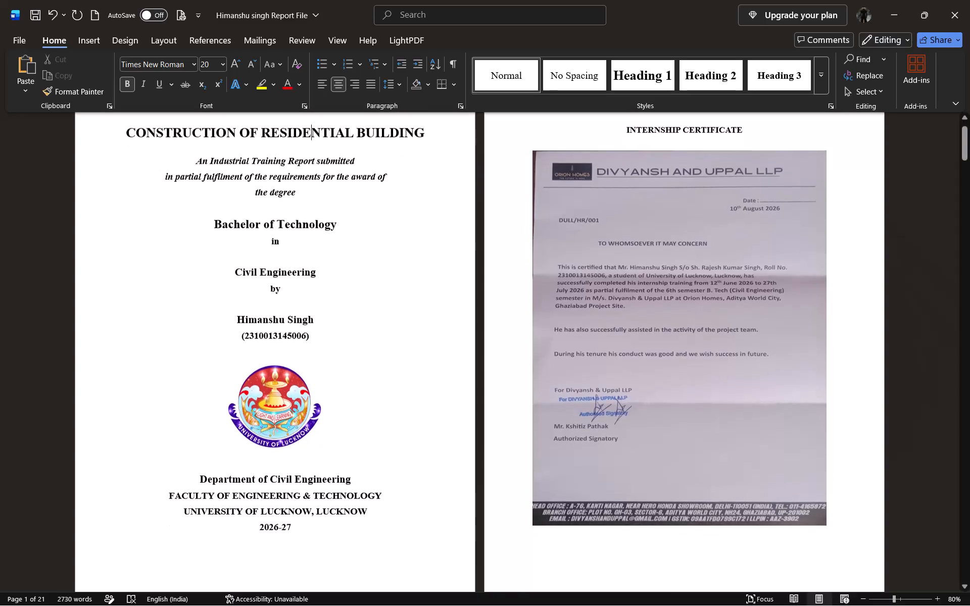
# Make the first letter "C" of the CHAPTER 1 heading on page 5 bold to match the rest of the heading.
pyautogui.scroll(-1, 312, 132)
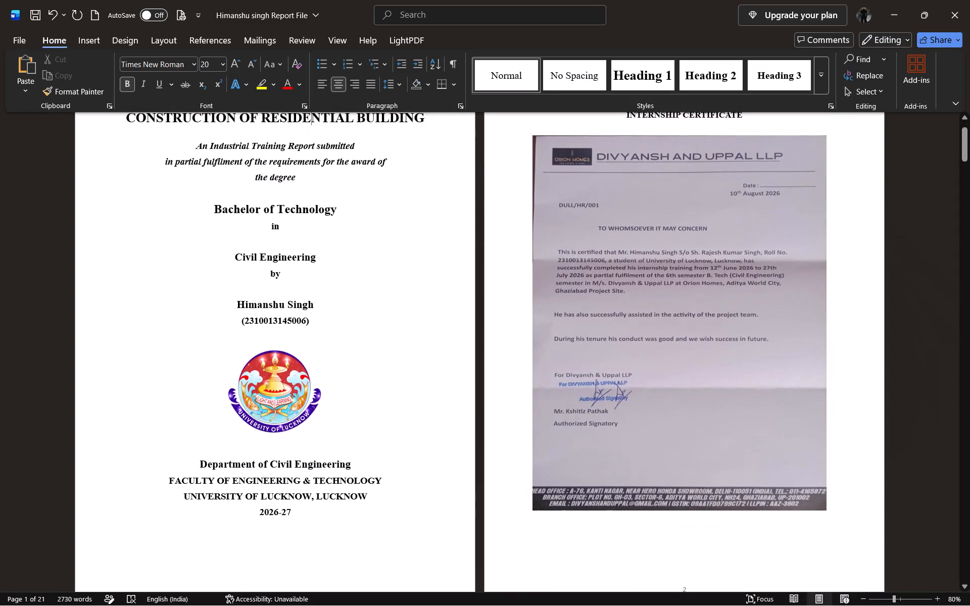
pyautogui.scroll(-2, 312, 132)
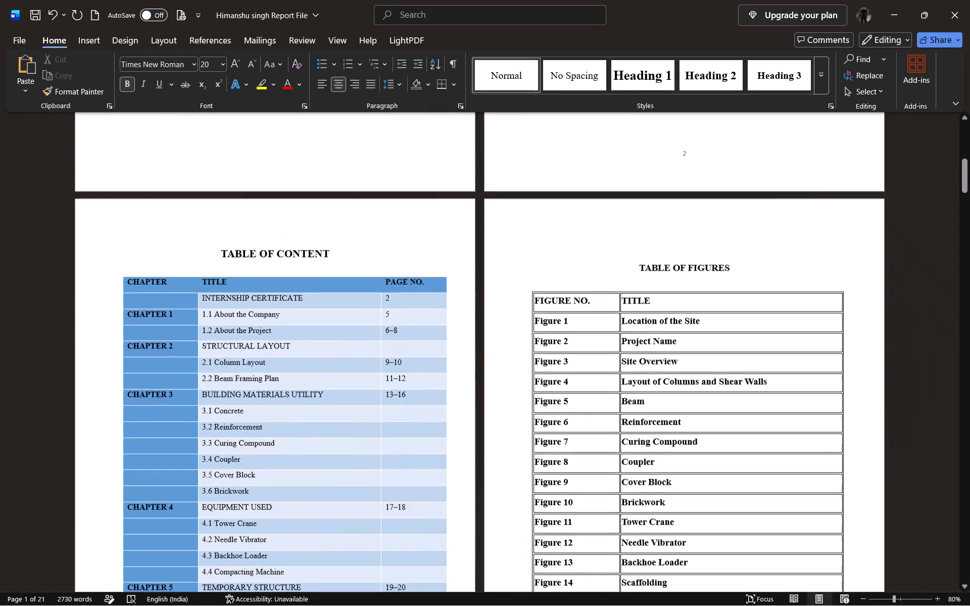
pyautogui.scroll(-1, 312, 132)
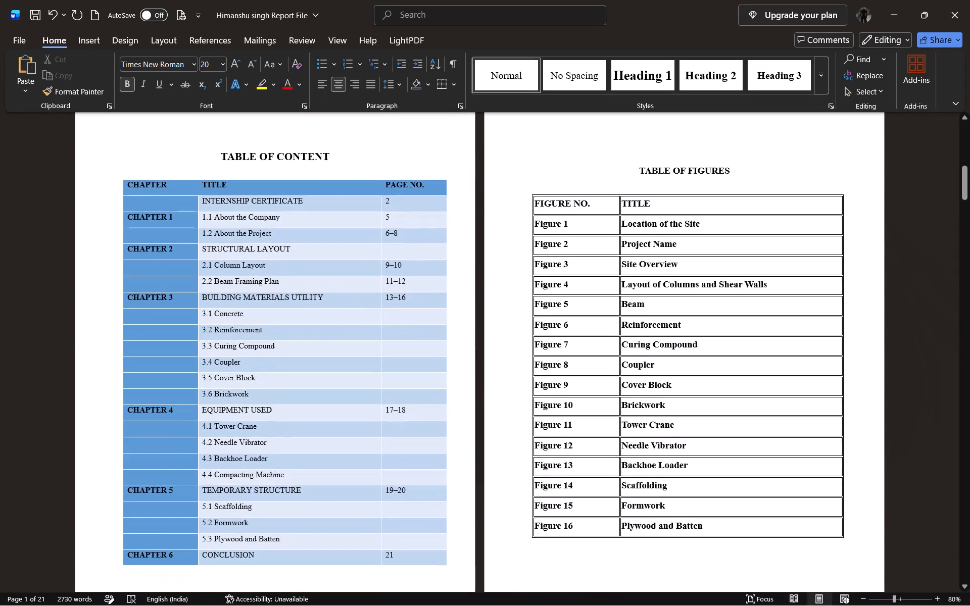
pyautogui.scroll(-3, 312, 132)
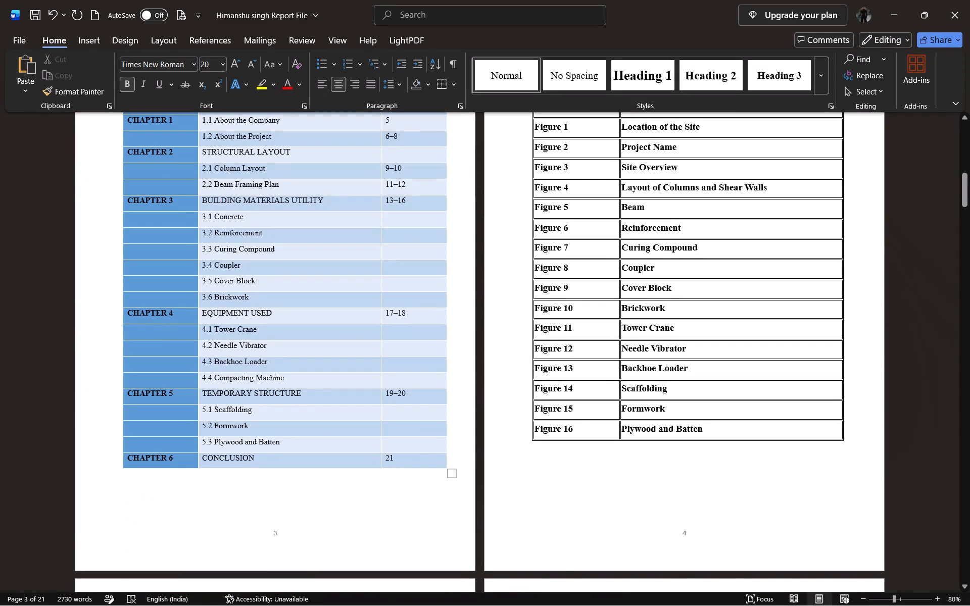
pyautogui.scroll(-1, 312, 132)
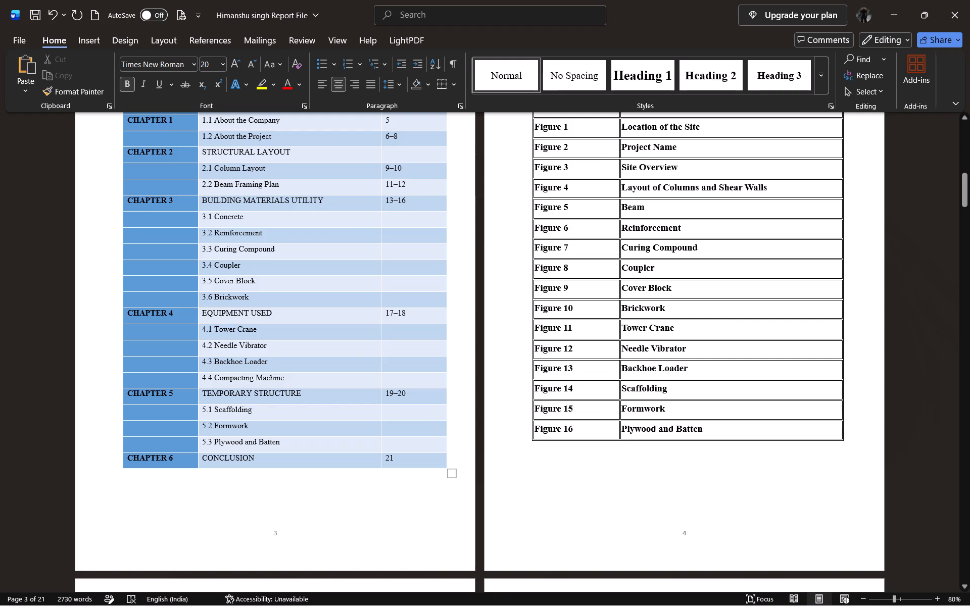
pyautogui.scroll(-1, 312, 132)
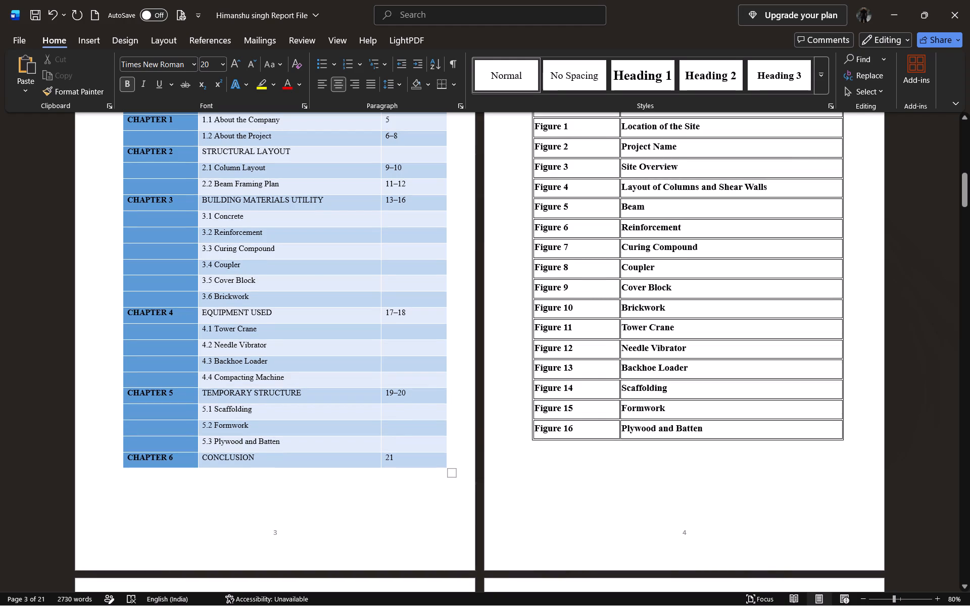
pyautogui.scroll(-1, 312, 132)
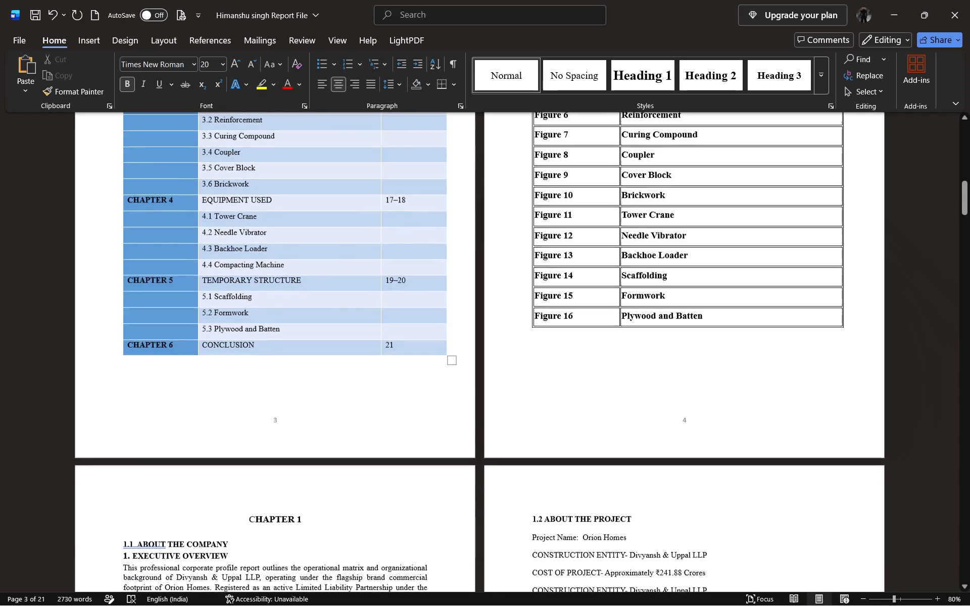
pyautogui.scroll(-1, 312, 132)
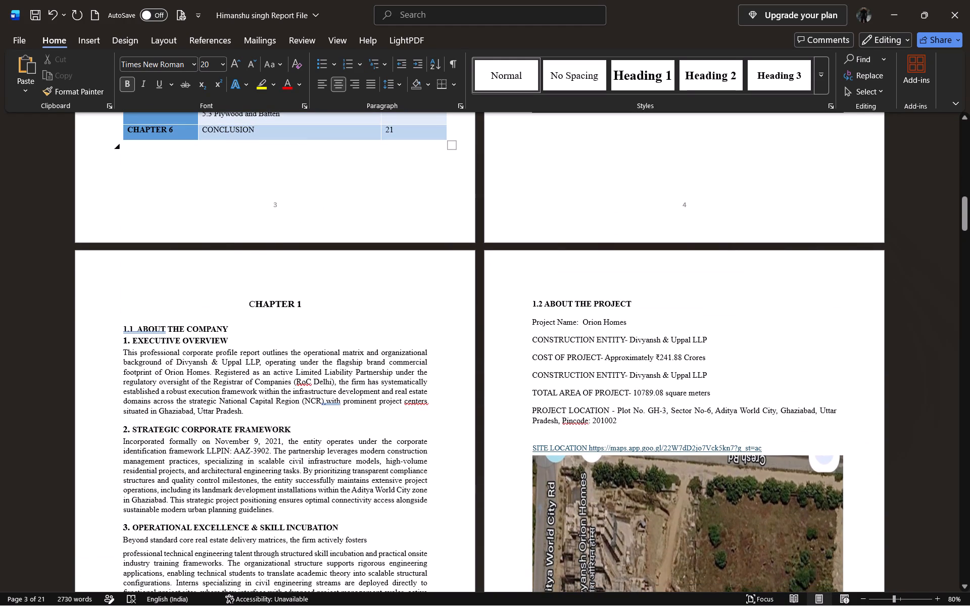
pyautogui.moveTo(255, 304); pyautogui.dragTo(248, 304)
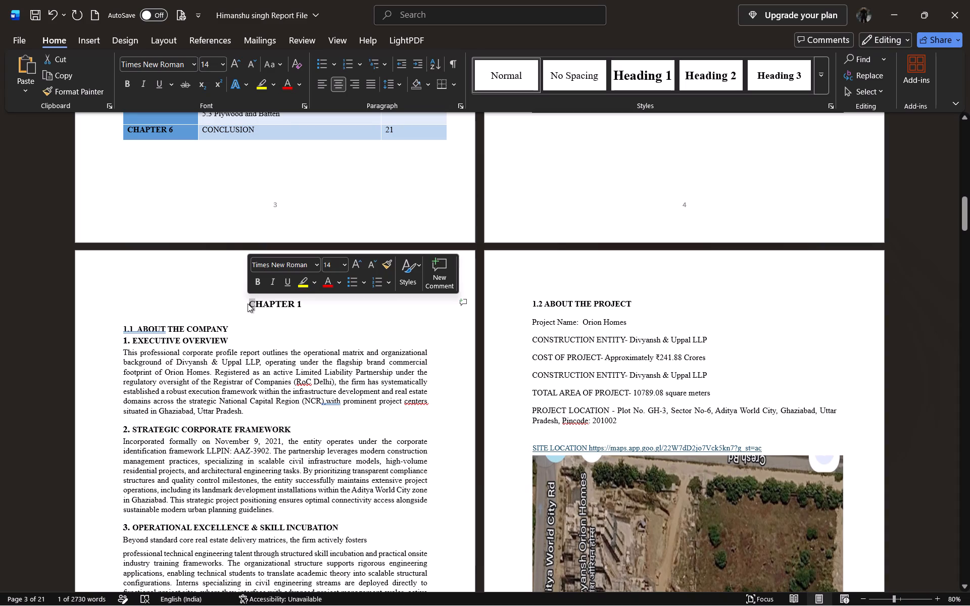
pyautogui.click(255, 284)
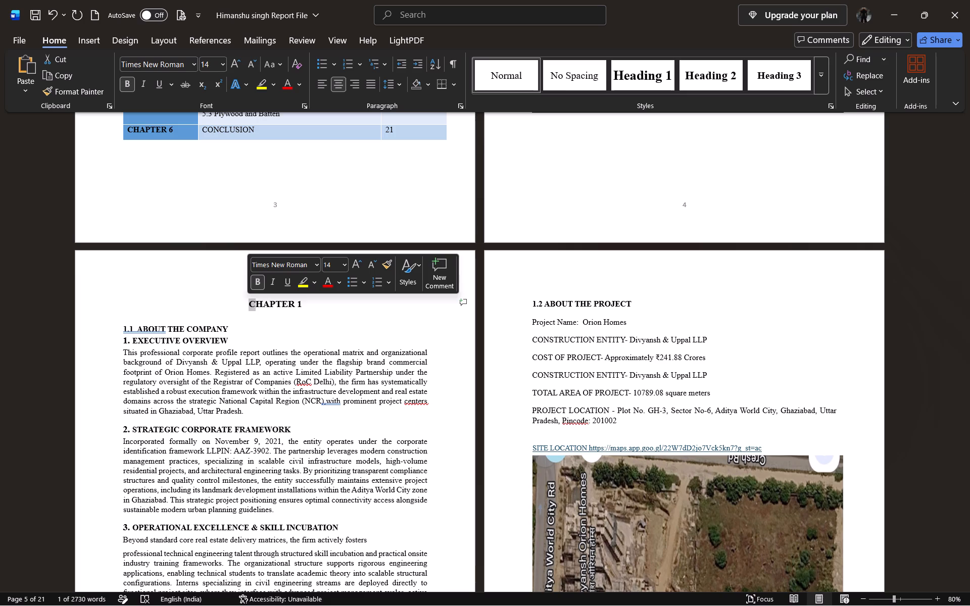
# Review the formatting of the remaining report pages from Chapter 1 through the conclusion, and return to the cover page.
pyautogui.scroll(-7, 331, 322)
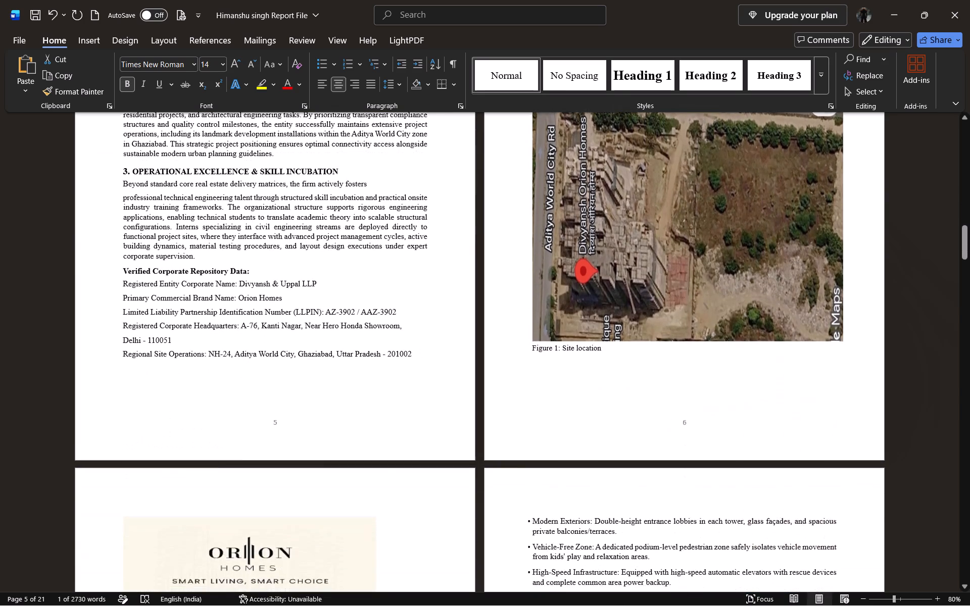
pyautogui.scroll(-7, 331, 322)
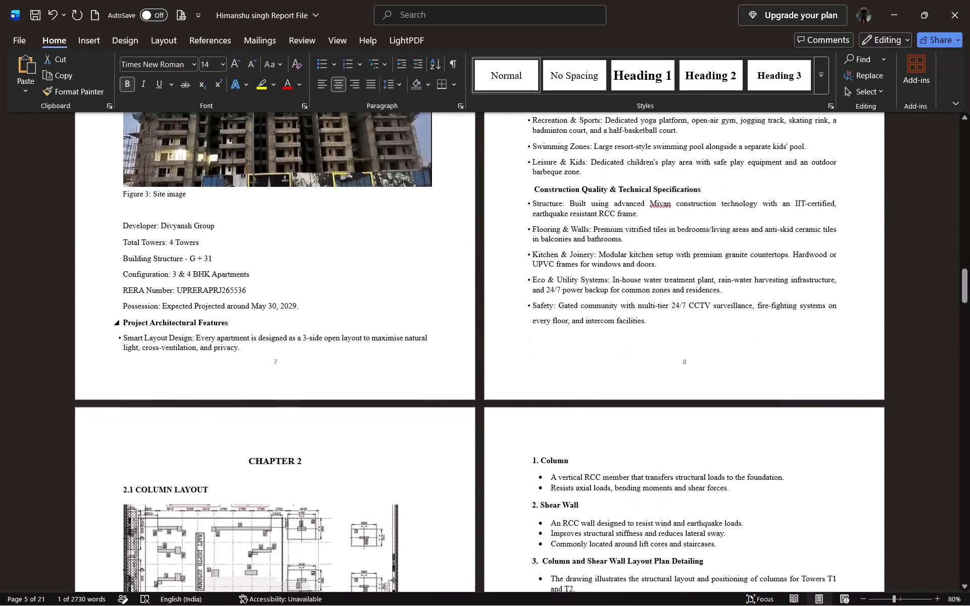
pyautogui.scroll(-8, 331, 322)
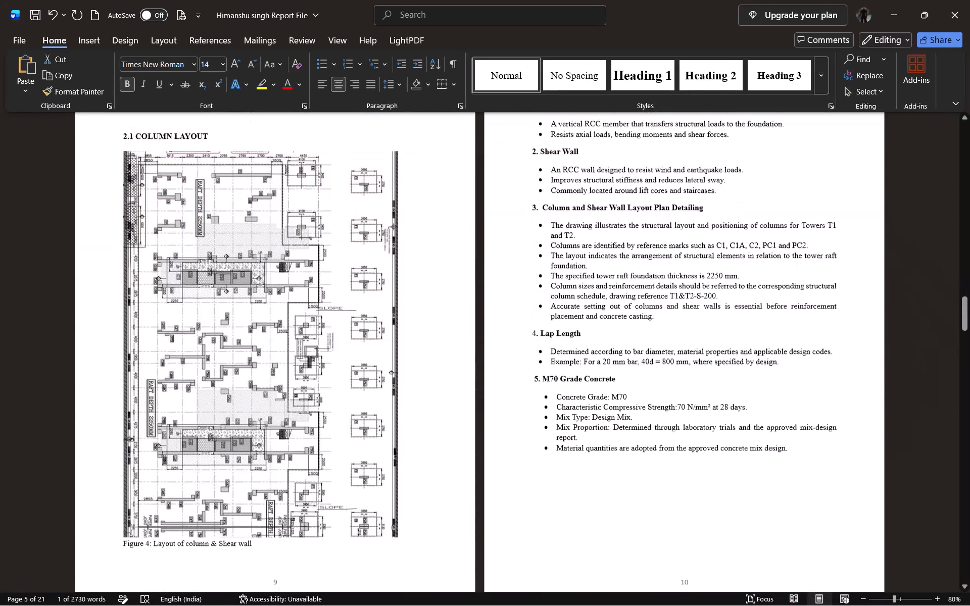
pyautogui.scroll(-7, 331, 322)
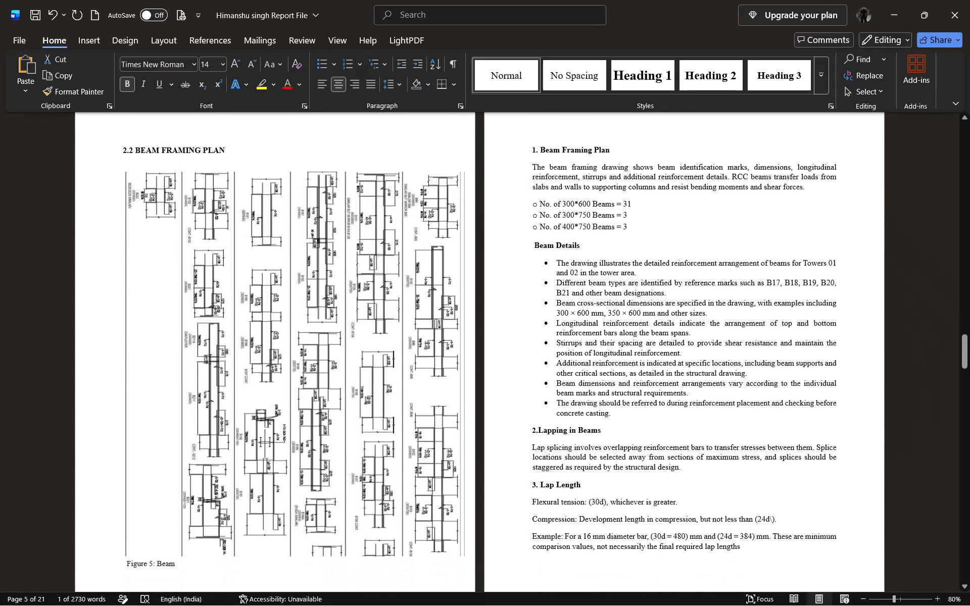
pyautogui.scroll(-8, 331, 322)
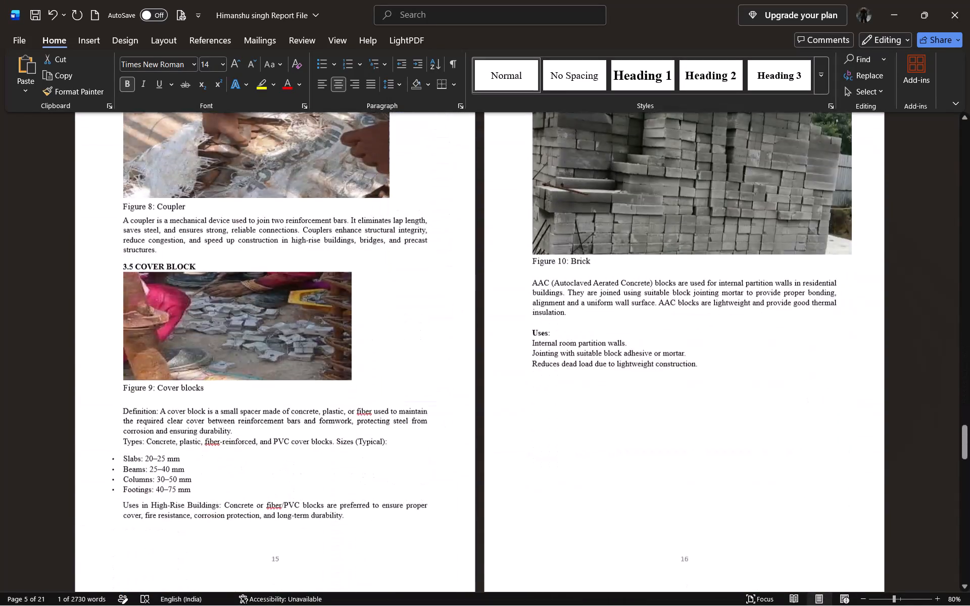
pyautogui.scroll(-18, 331, 322)
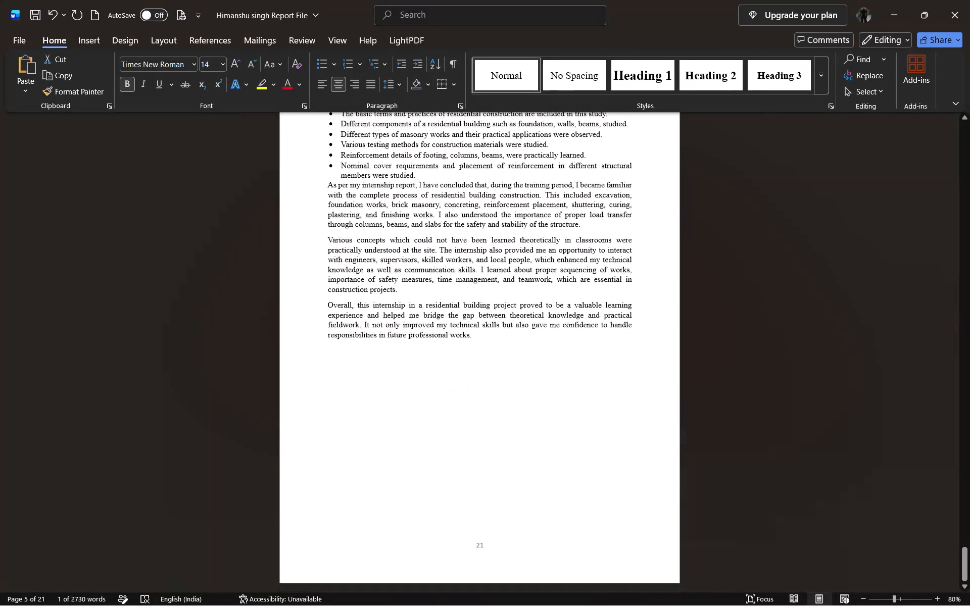
pyautogui.scroll(17, 331, 322)
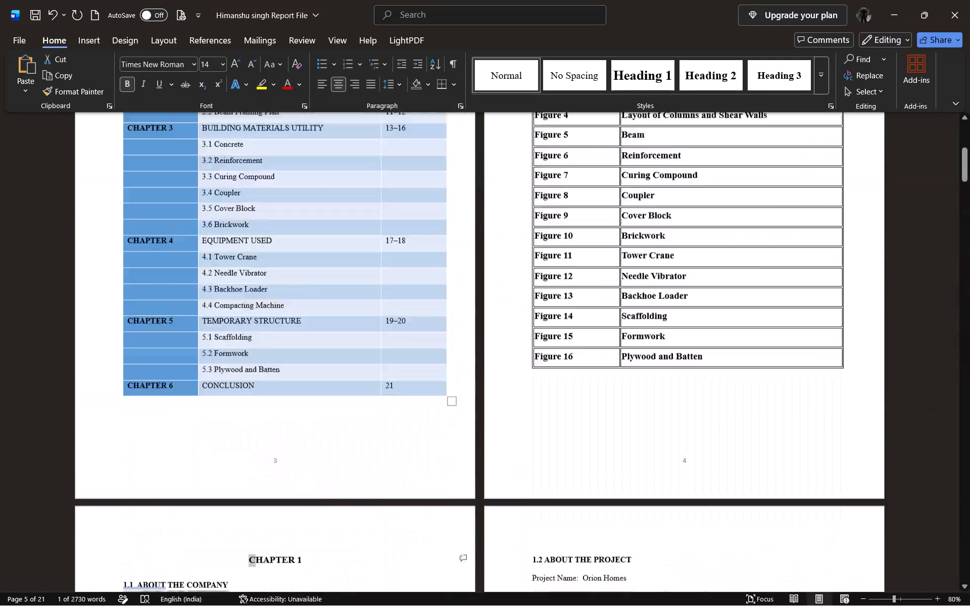
pyautogui.scroll(4, 331, 322)
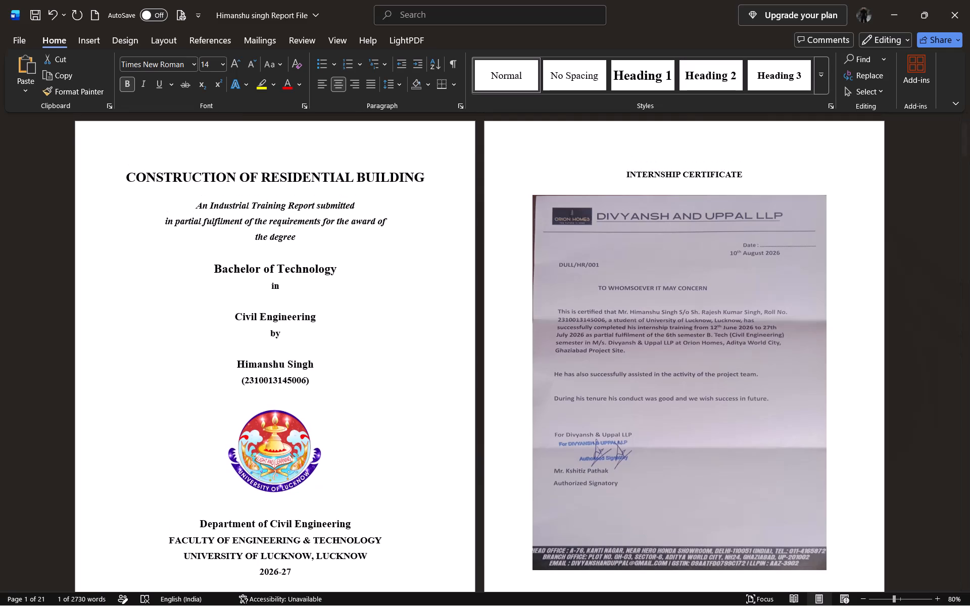
# Save the report as a Word document in Downloads, adding 1 to the end of the existing file name.
pyautogui.click(34, 15)
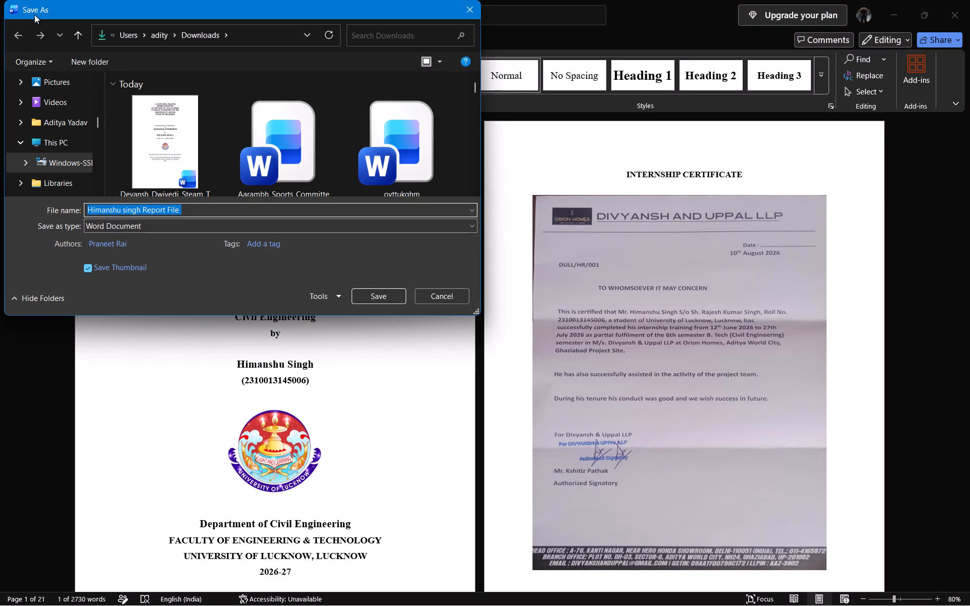
pyautogui.click(157, 243)
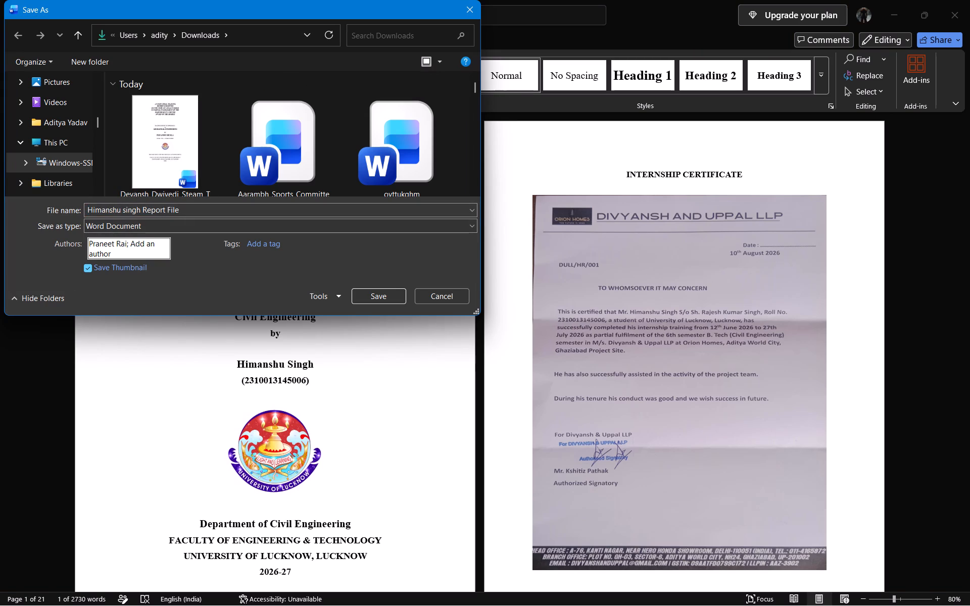
pyautogui.click(184, 212)
pyautogui.click(184, 212)
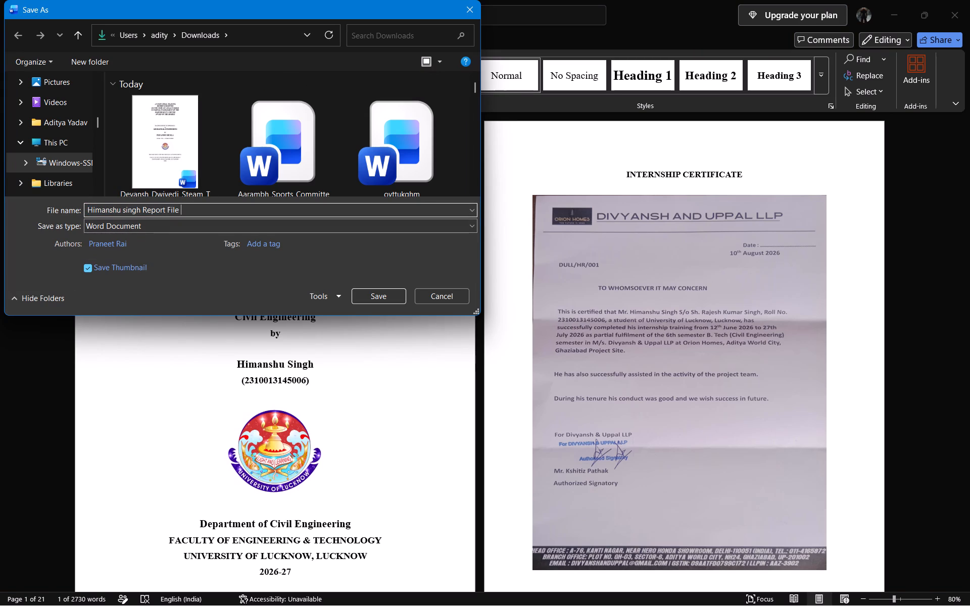
pyautogui.press('1')
pyautogui.click(385, 302)
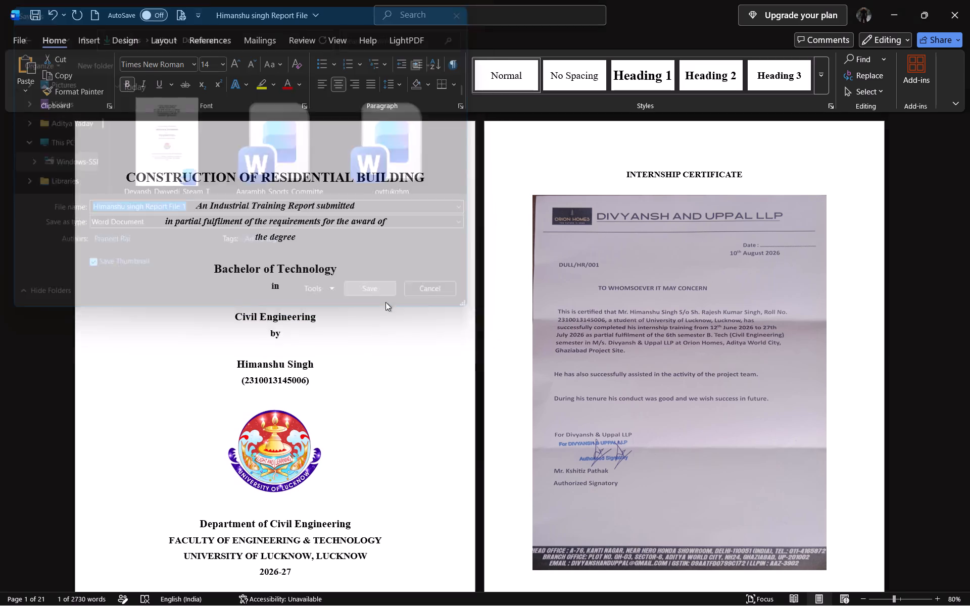
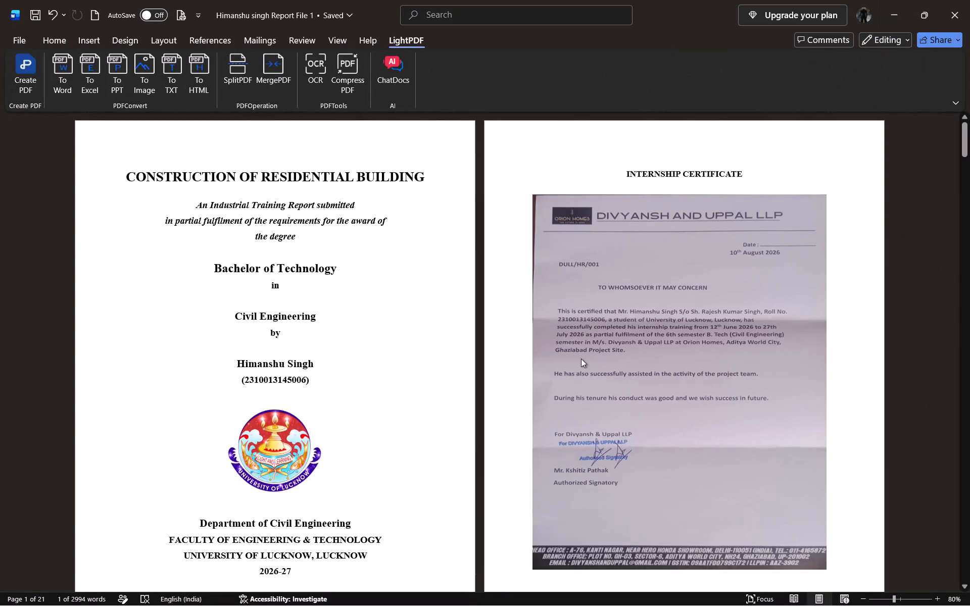
# Print all pages of the report with Microsoft Print to PDF, naming the output file file.1 in Downloads.
pyautogui.scroll(-3, 581, 359)
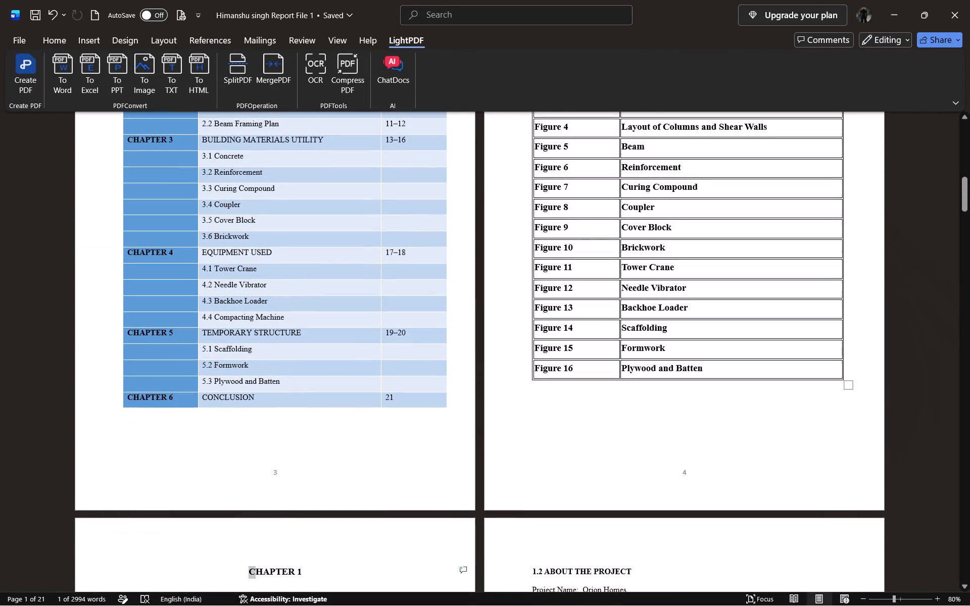
pyautogui.scroll(-4, 581, 359)
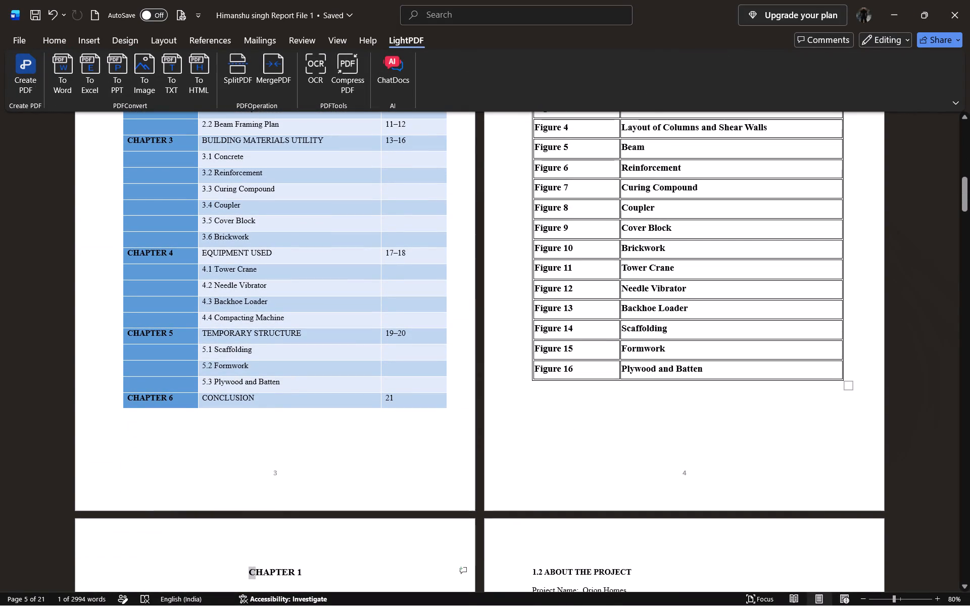
pyautogui.hotkey('ctrl', 'p')
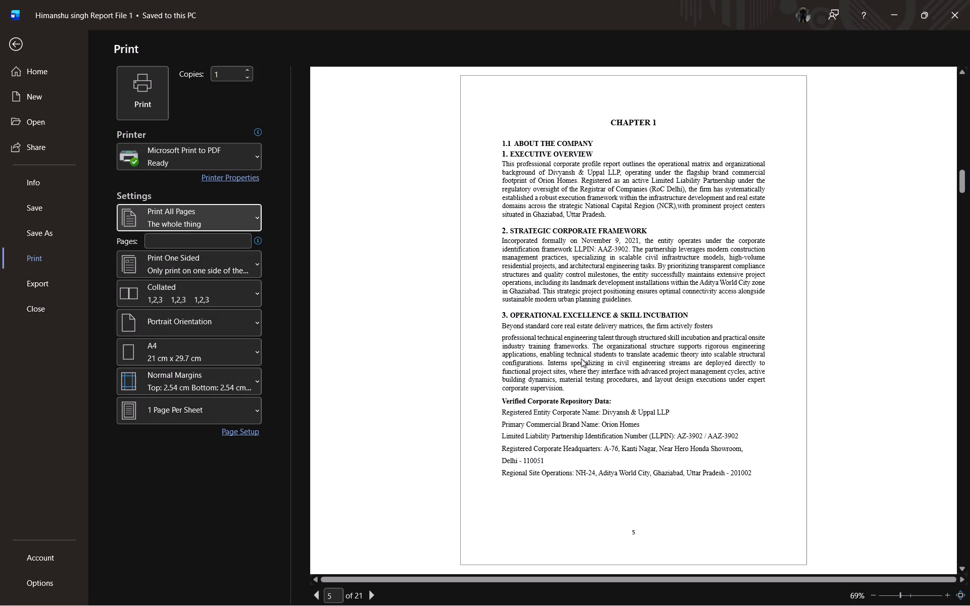
pyautogui.click(155, 105)
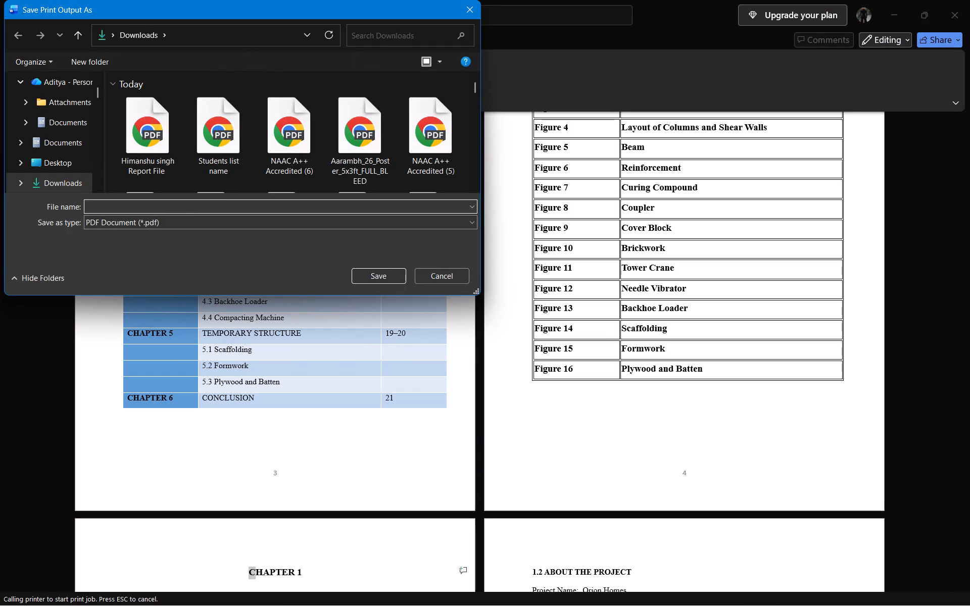
pyautogui.write('file')
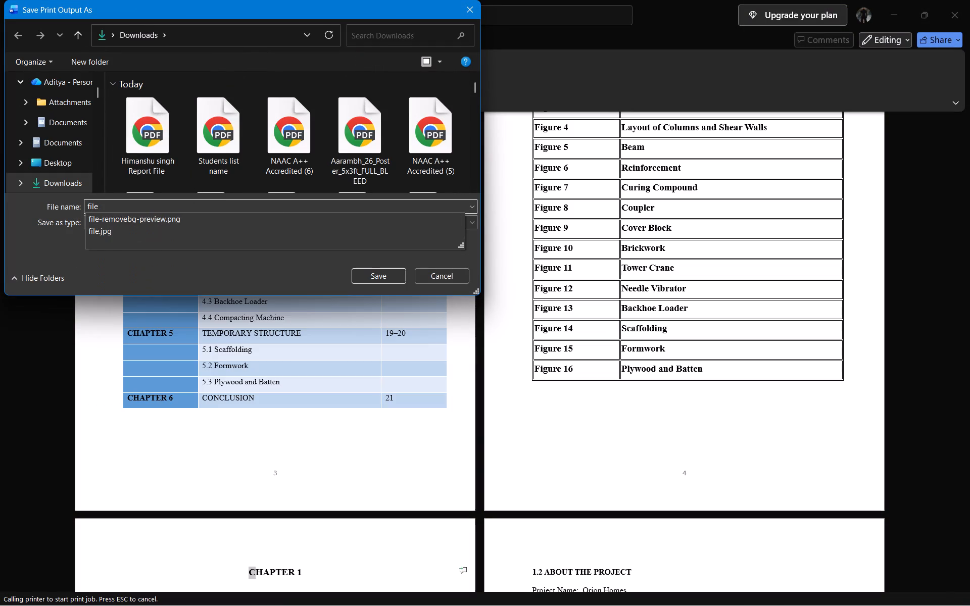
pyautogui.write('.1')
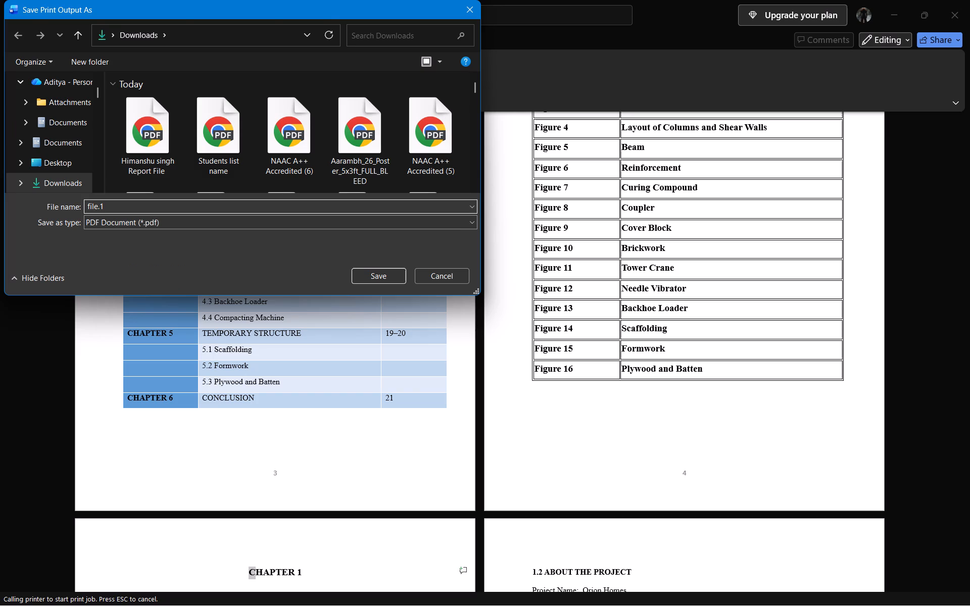
# Save the print output as the PDF document file.1 in Downloads.
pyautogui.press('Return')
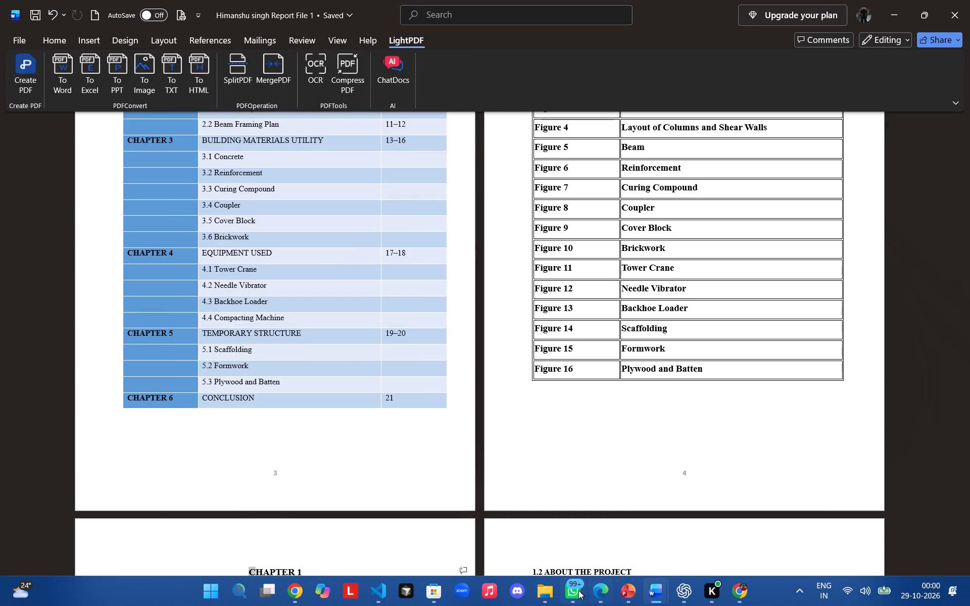
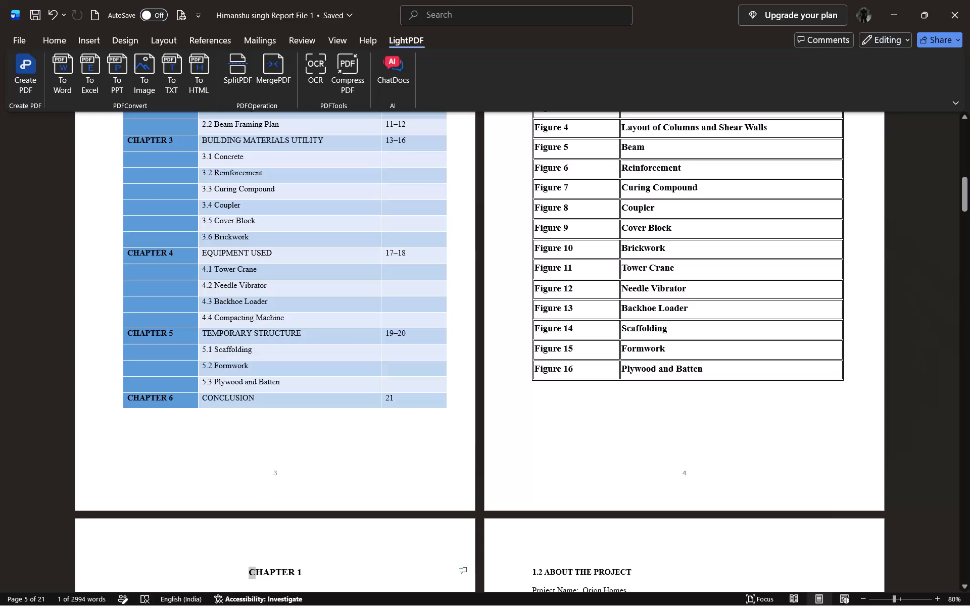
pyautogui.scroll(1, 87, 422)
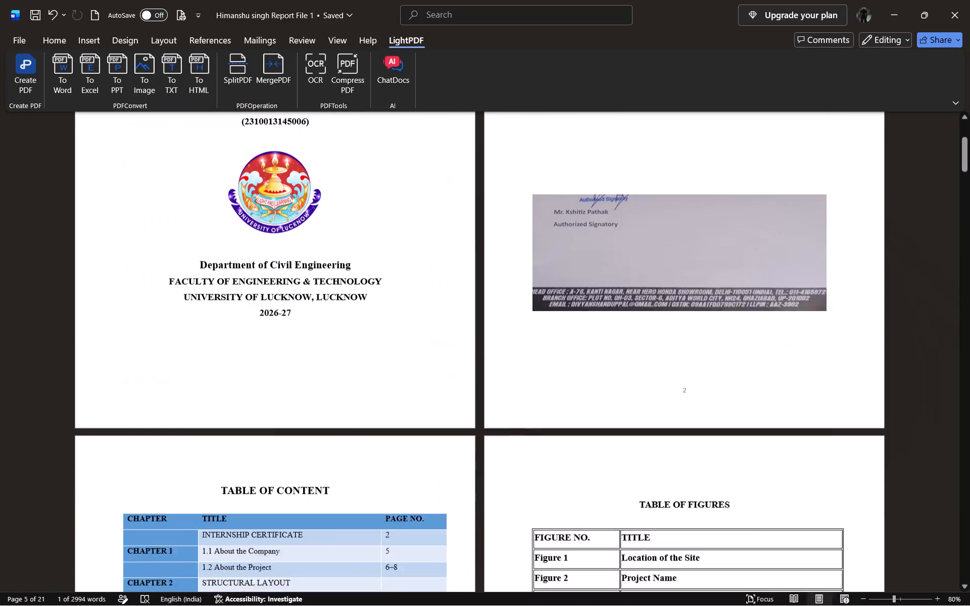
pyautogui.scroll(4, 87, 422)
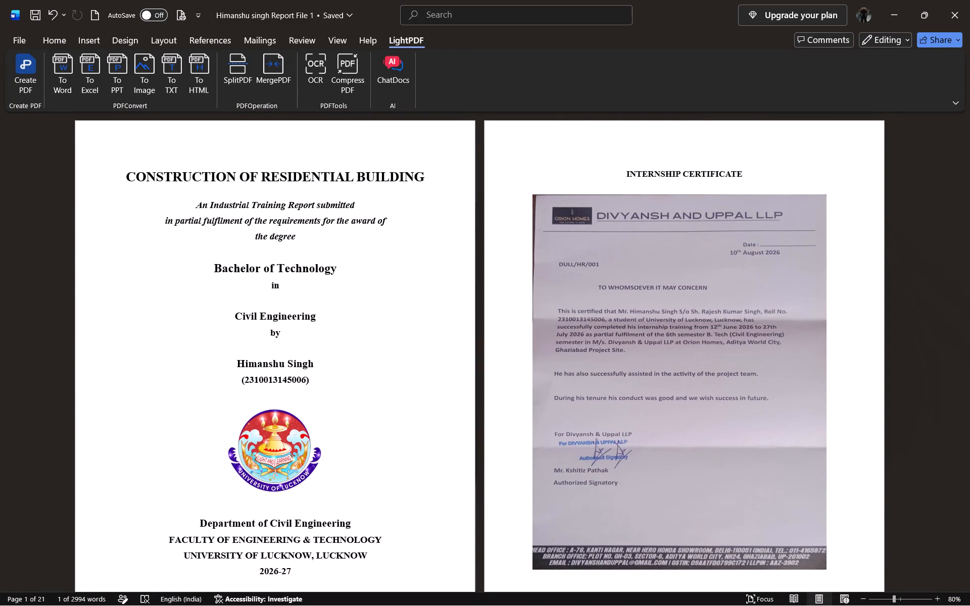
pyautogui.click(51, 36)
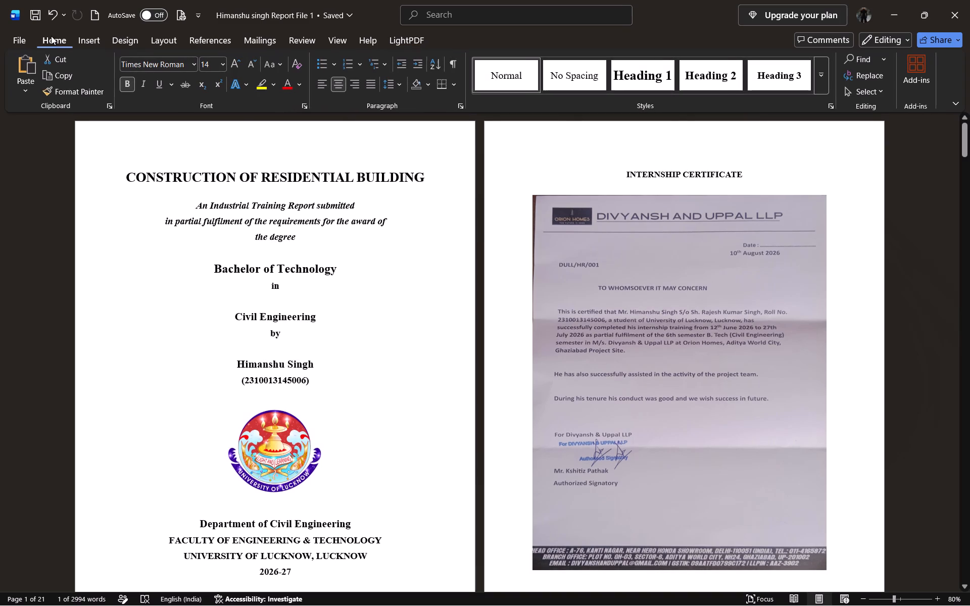